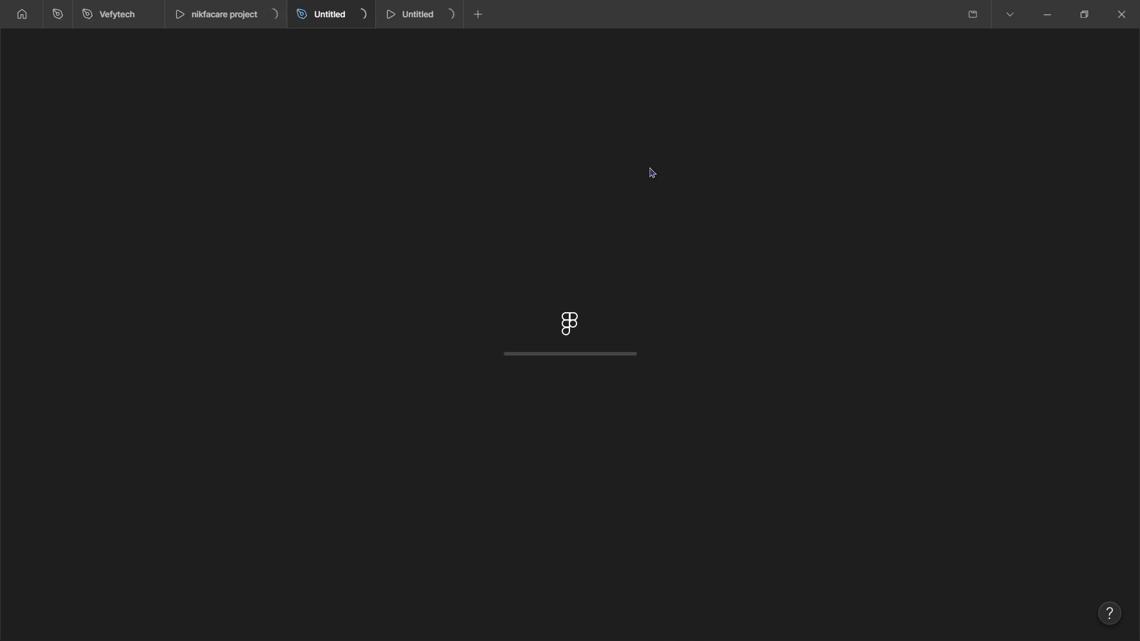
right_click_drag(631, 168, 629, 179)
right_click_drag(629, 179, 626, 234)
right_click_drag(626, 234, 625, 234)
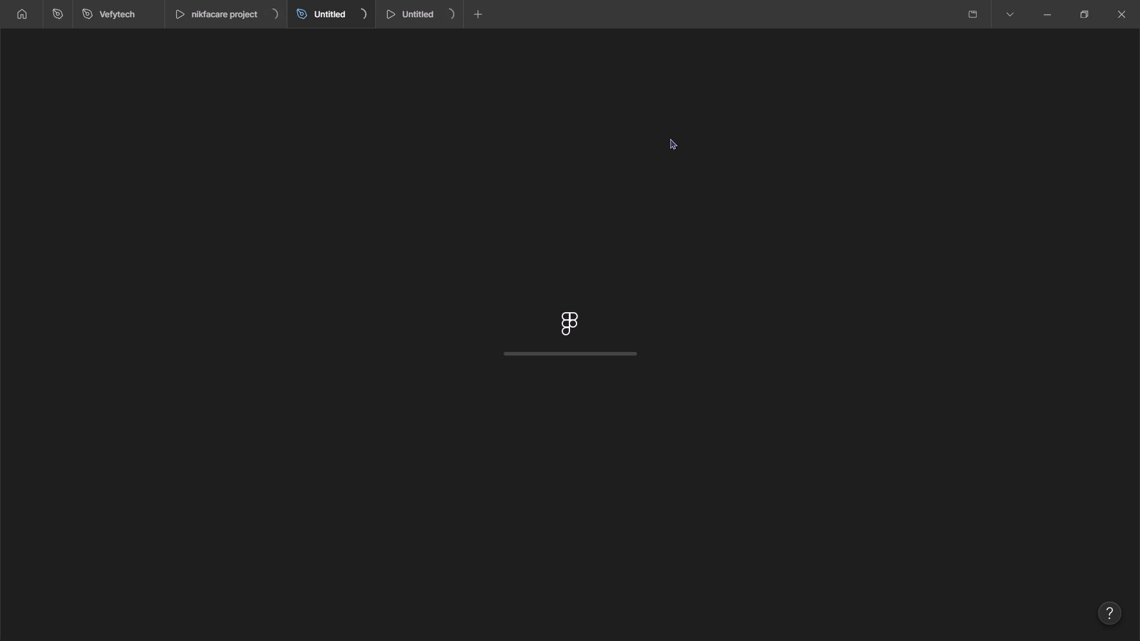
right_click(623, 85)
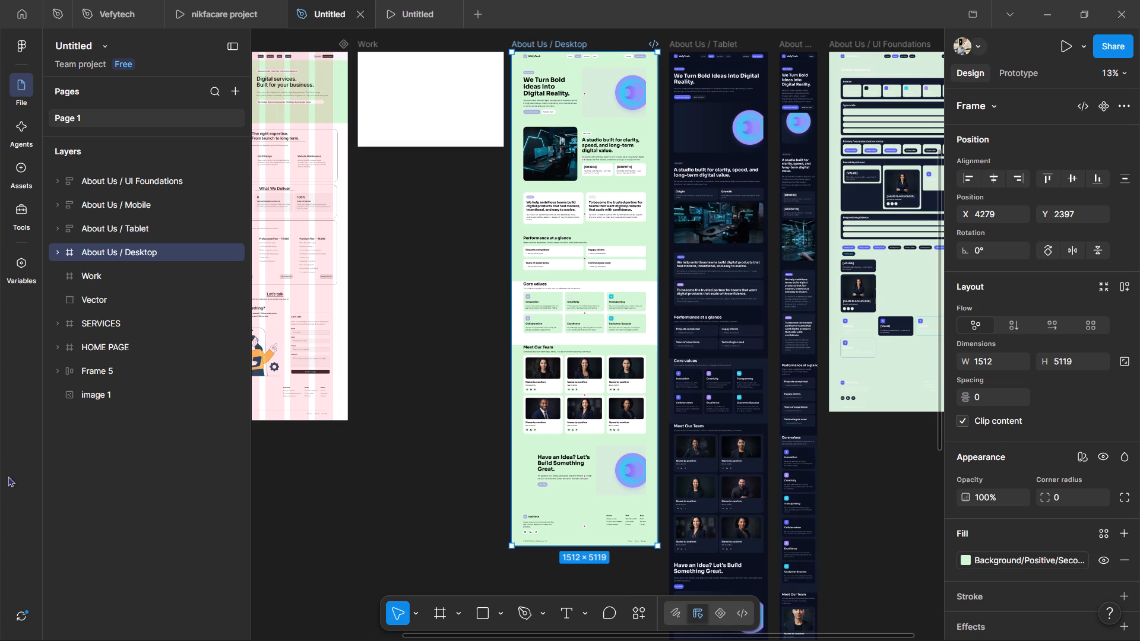
Replace the Background / Midnight colour throughout the About Us / Mobile frame with light green CFF7D3, sampled from the desktop design.
left_click(673, 40)
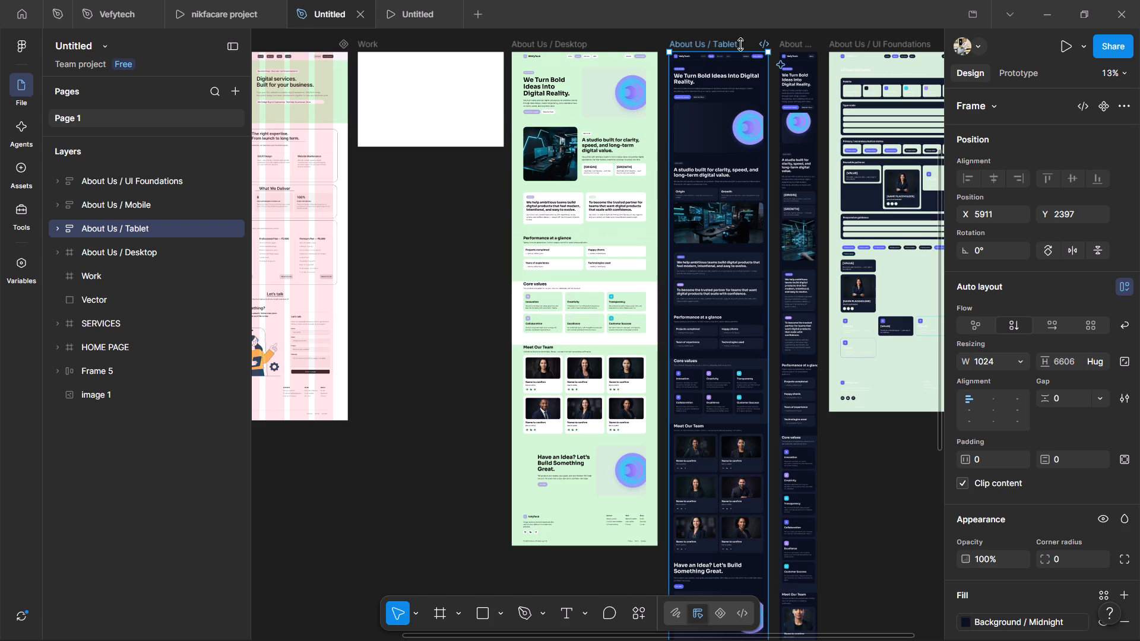
left_click(790, 51)
left_click(783, 47)
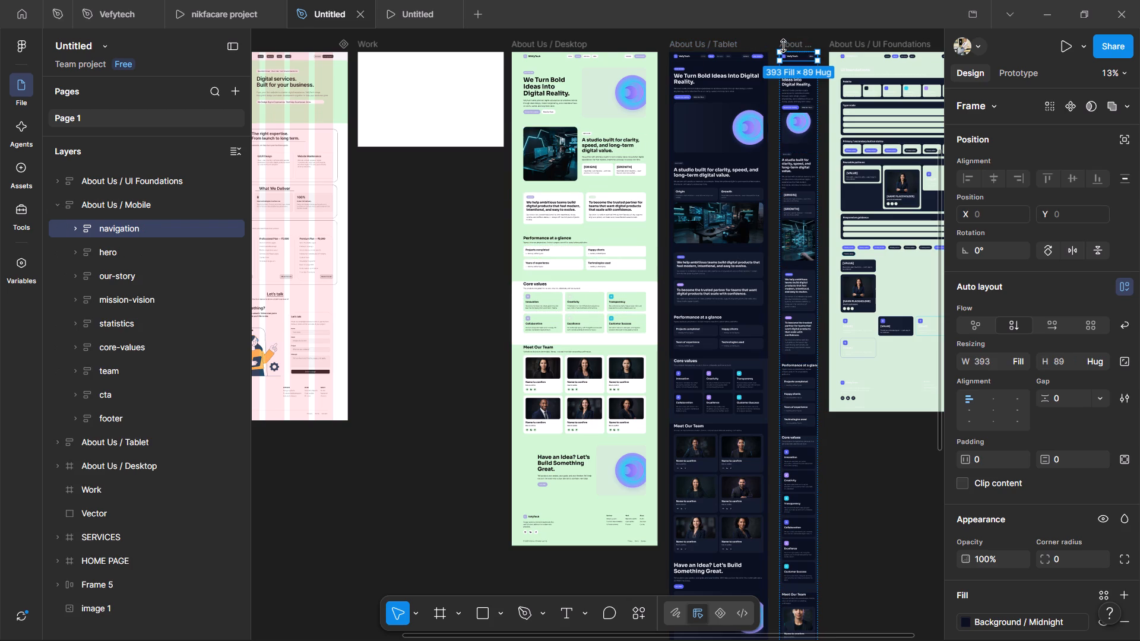
left_click(788, 45)
left_click(790, 37)
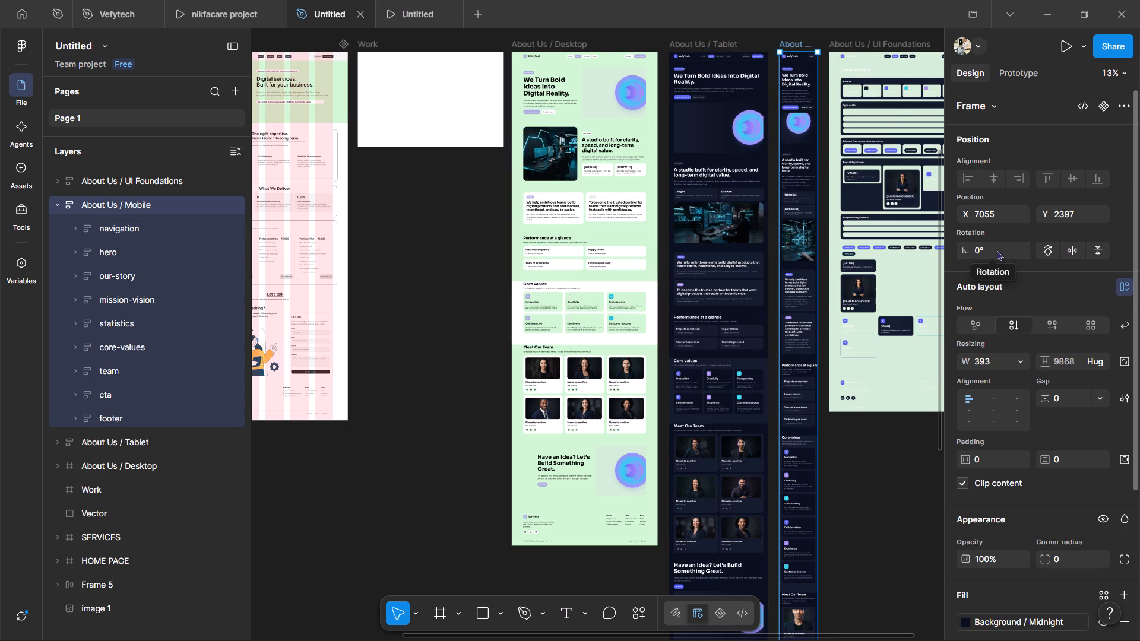
scroll(1040, 483, "down", 4)
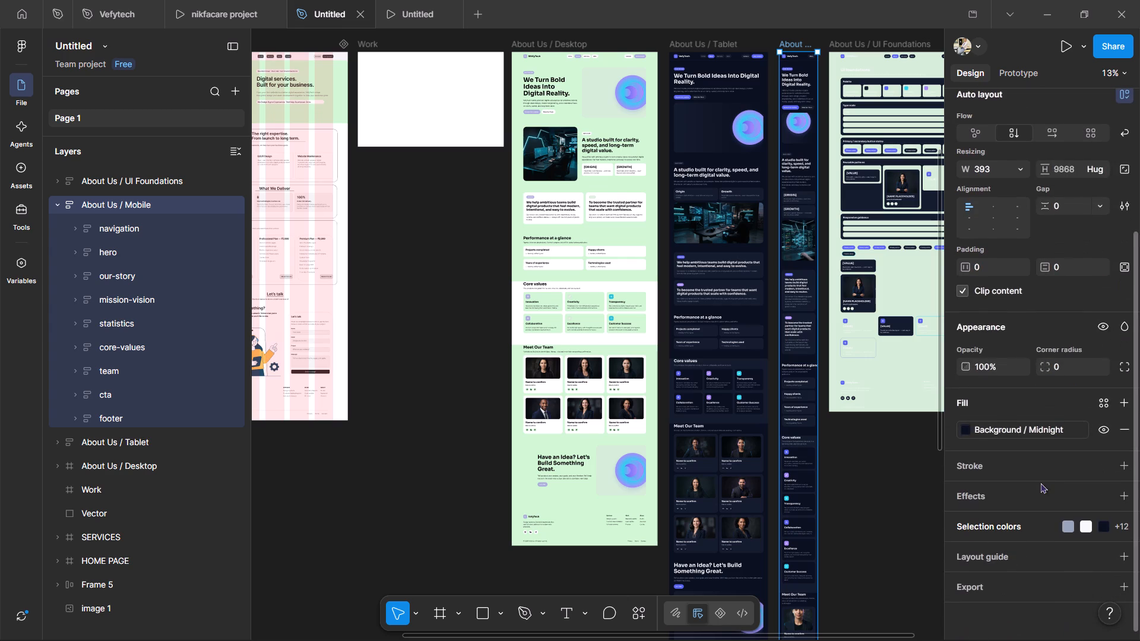
left_click(1020, 525)
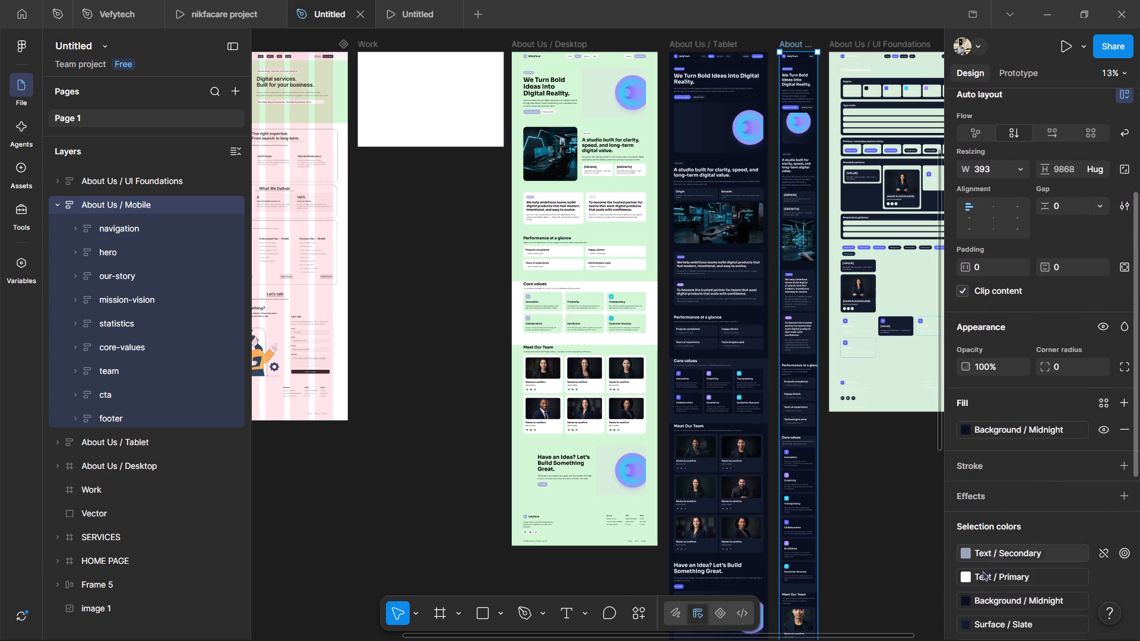
left_click(964, 599)
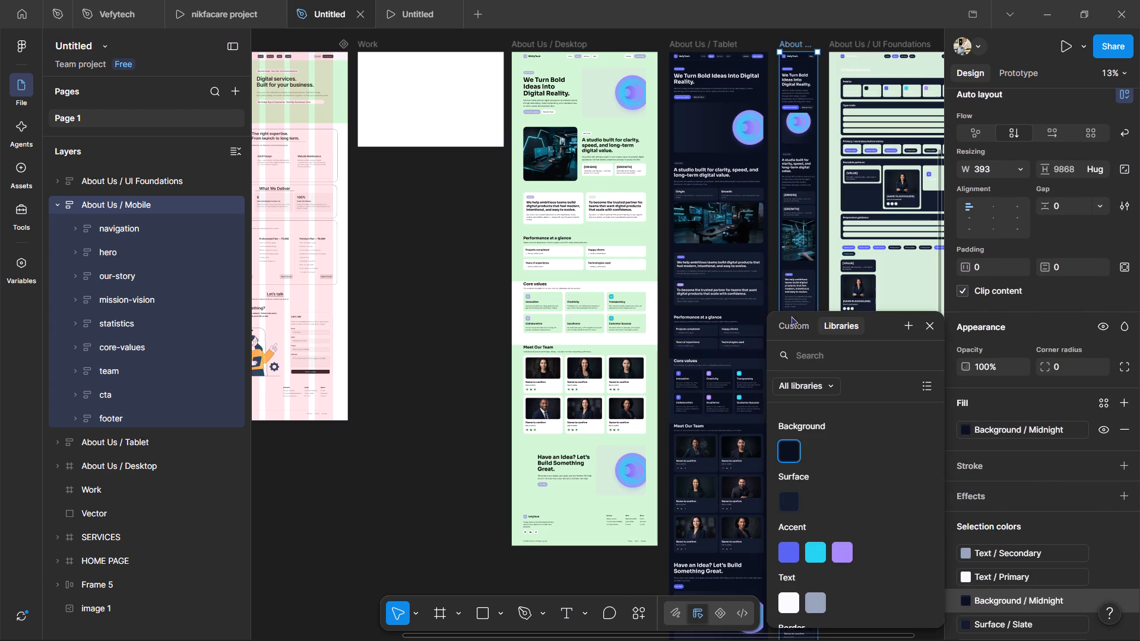
left_click(791, 318)
left_click(786, 479)
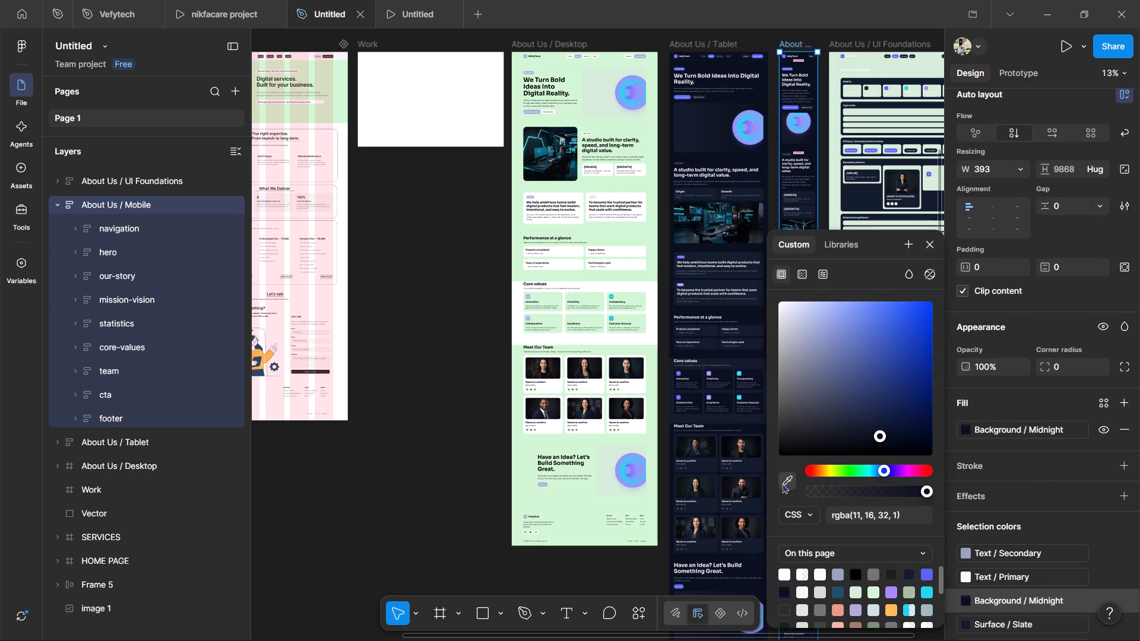
left_click(642, 230)
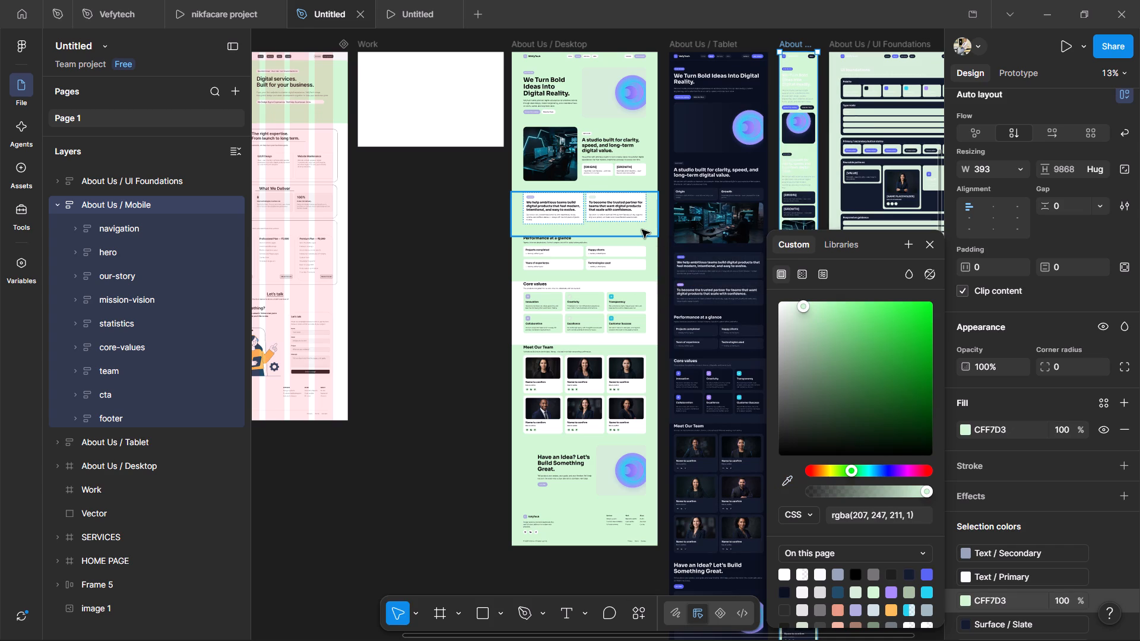
Replace the Surface / Slate colour in the About Us / Mobile frame with white FFFFFF, sampled from a desktop card.
scroll(984, 521, "down", 1)
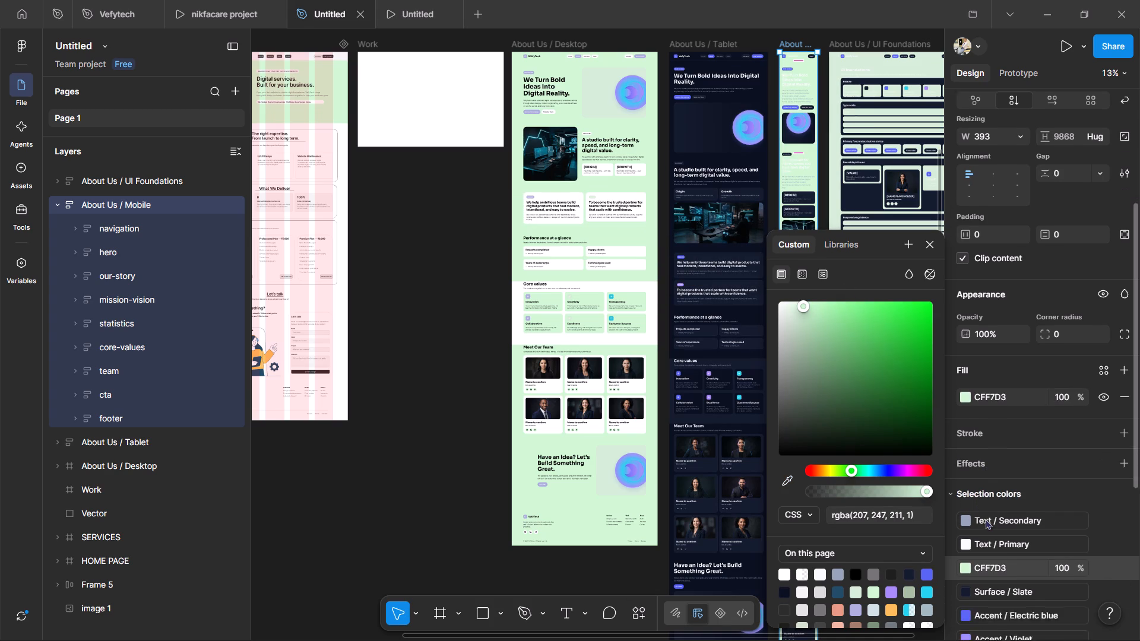
left_click(967, 542)
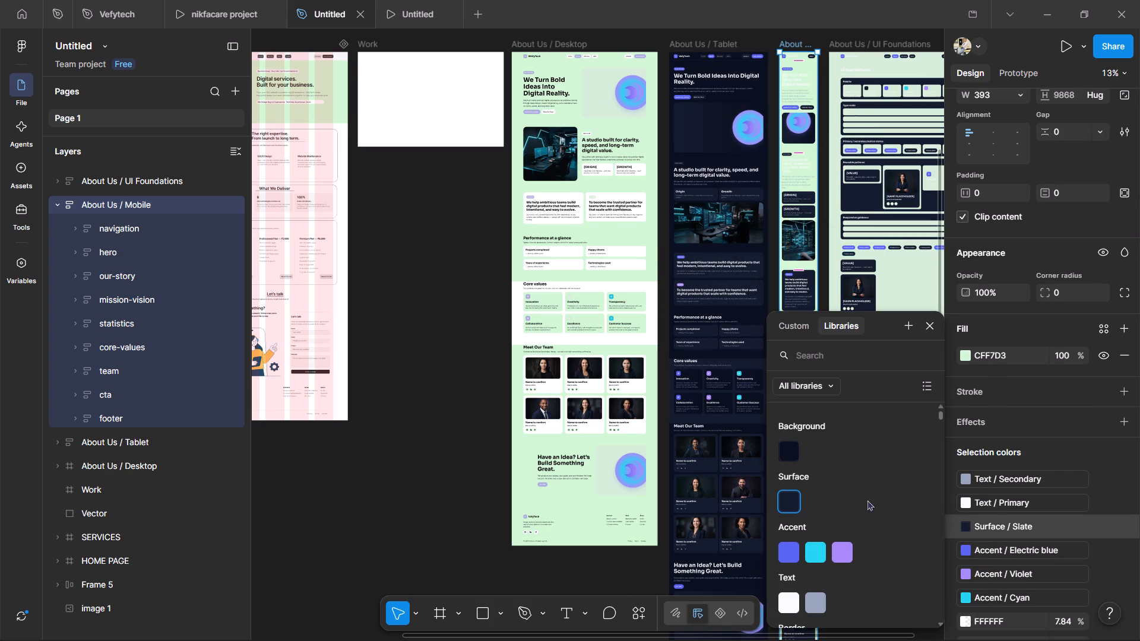
left_click(805, 325)
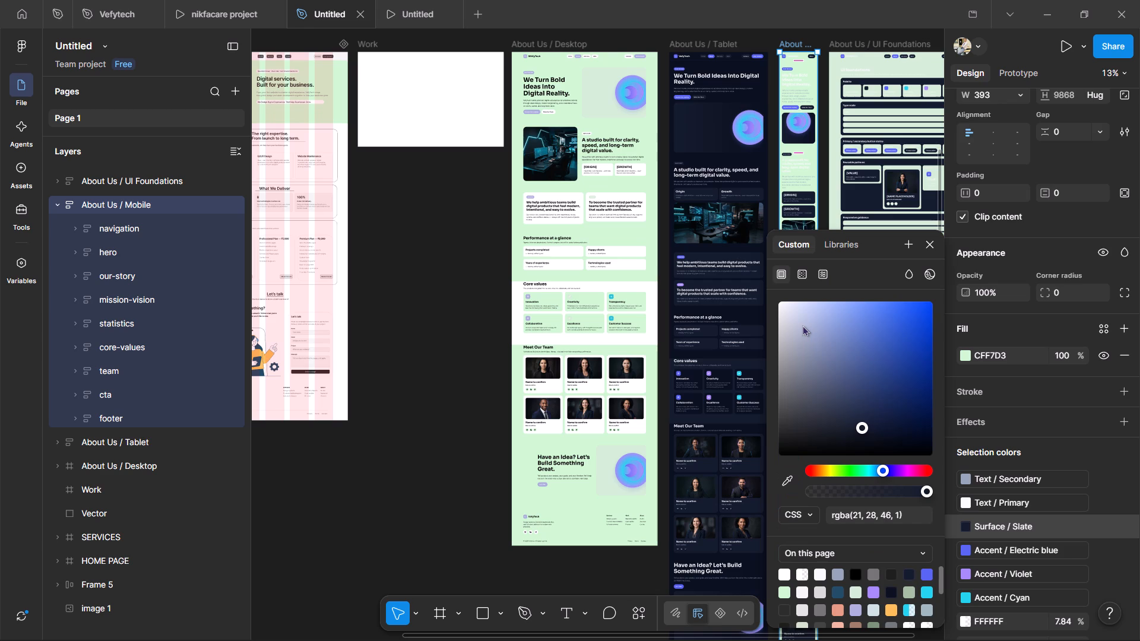
left_click(794, 482)
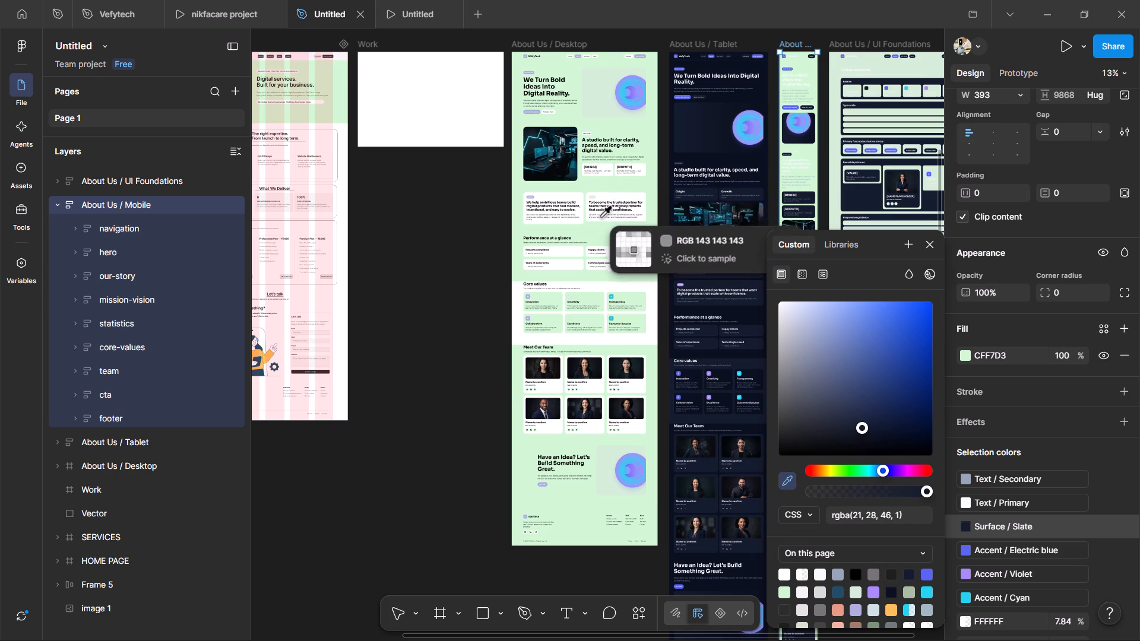
left_click(604, 196)
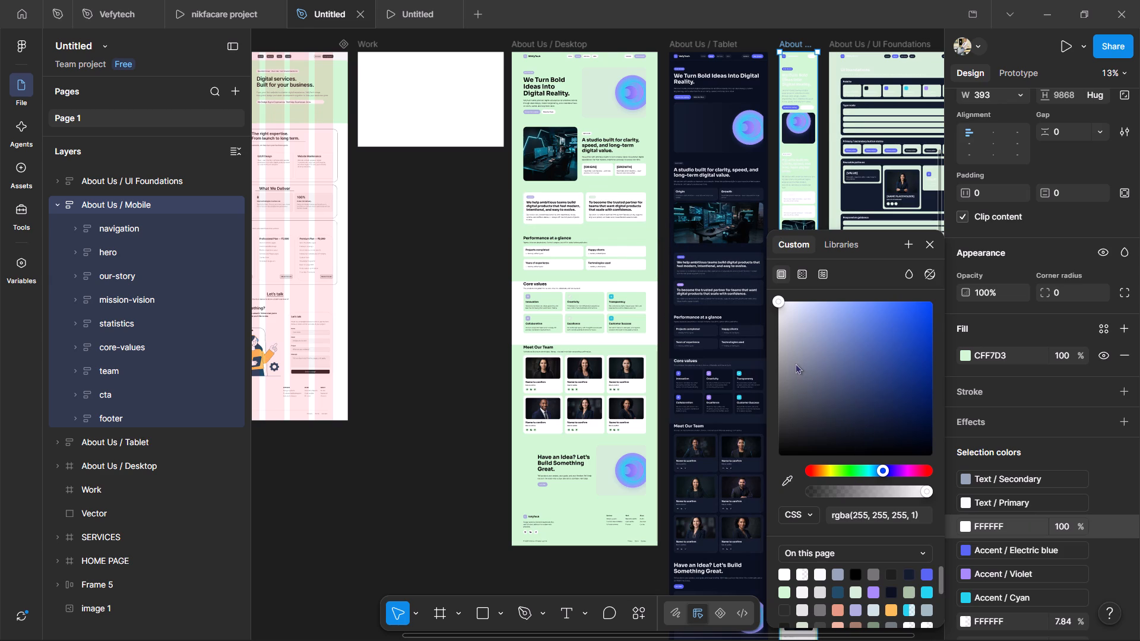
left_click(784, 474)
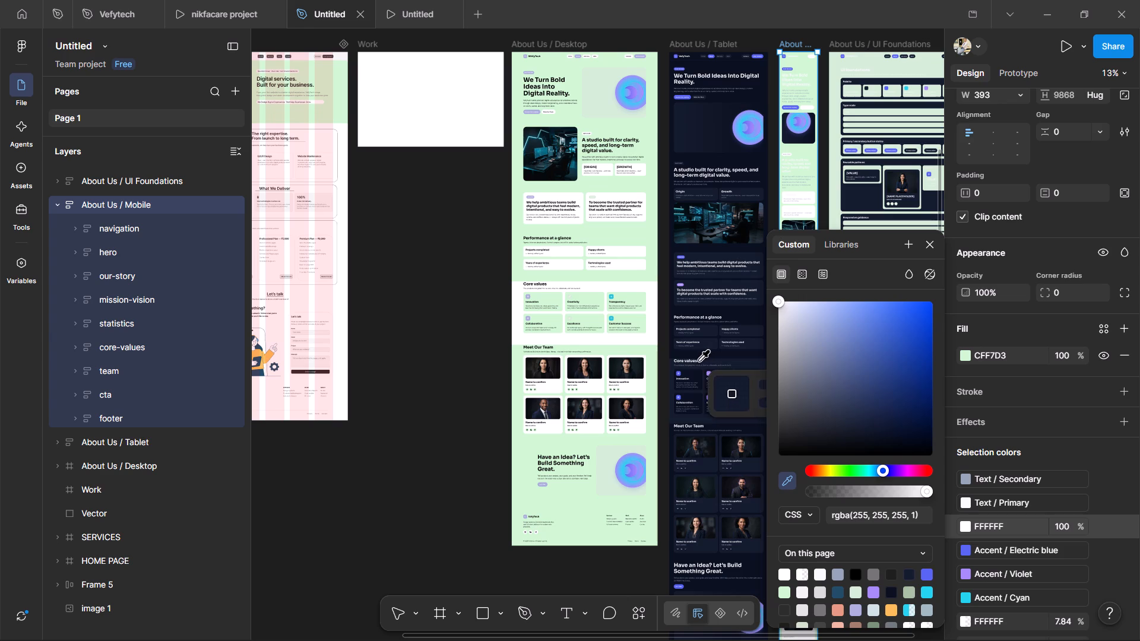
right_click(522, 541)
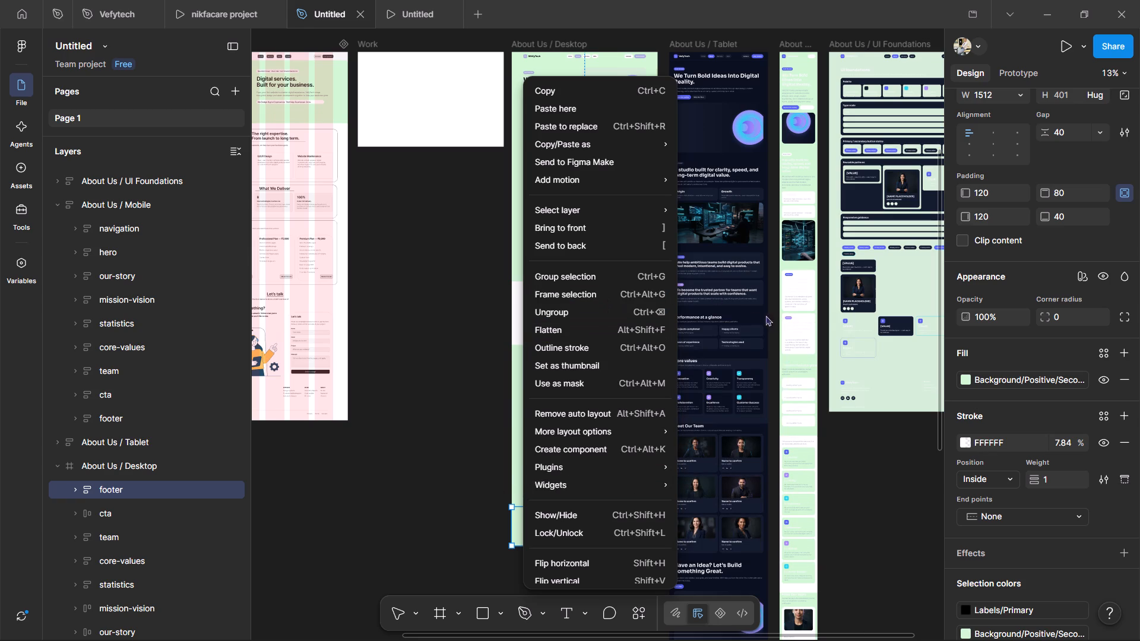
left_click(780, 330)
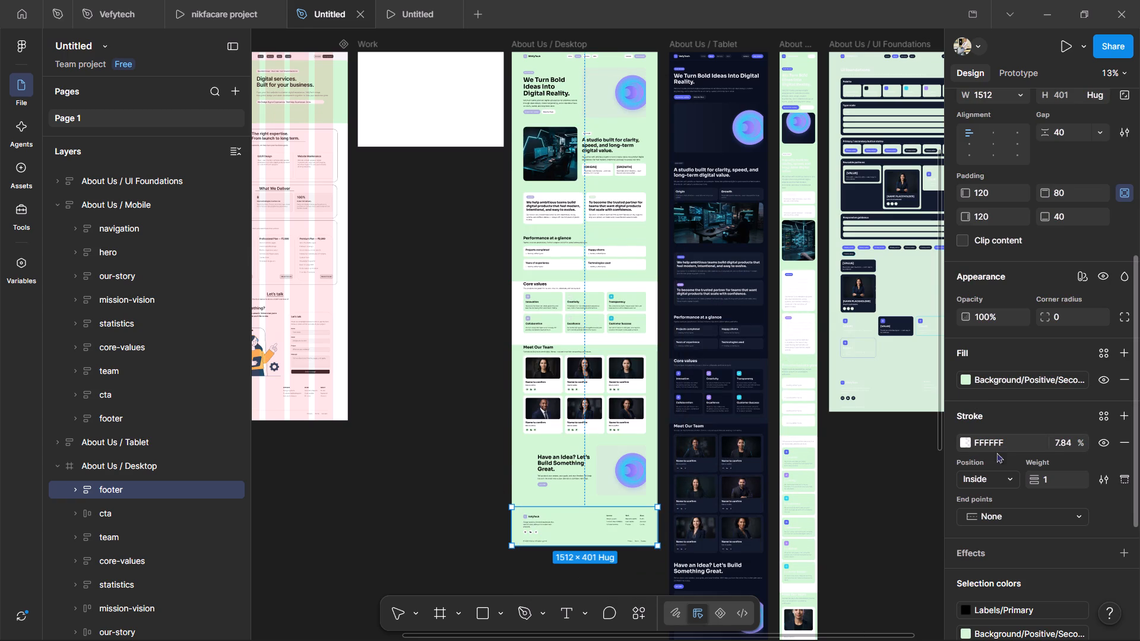
Change the stroke colour of the About Us / Desktop footer to near-white FBF5F5.
left_click(967, 445)
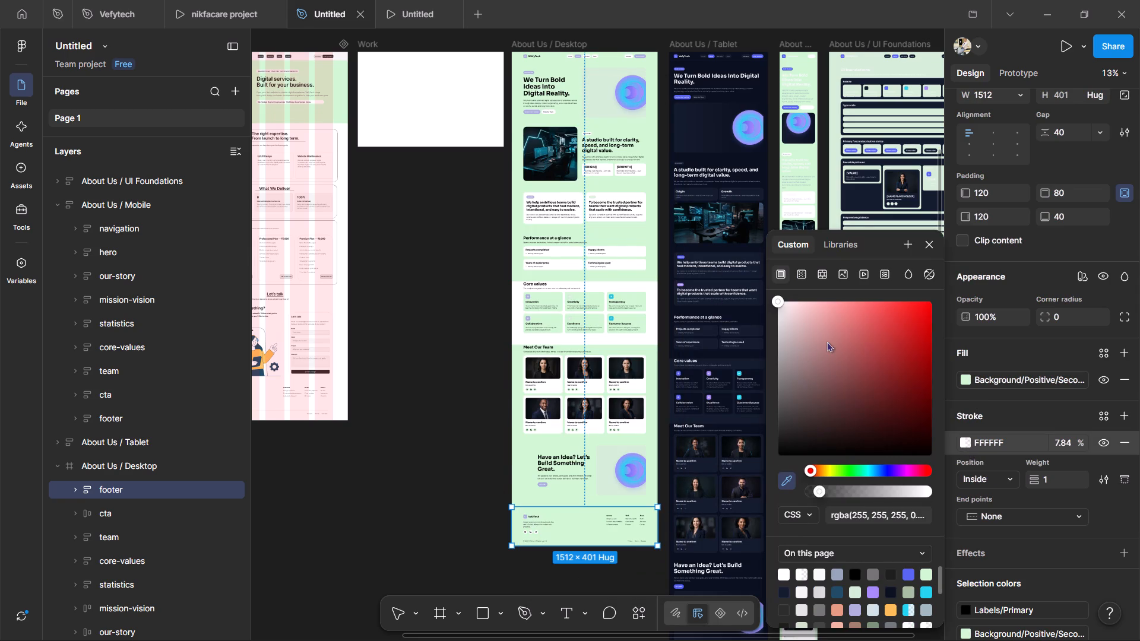
left_click(828, 339)
left_click(898, 330)
left_click(912, 389)
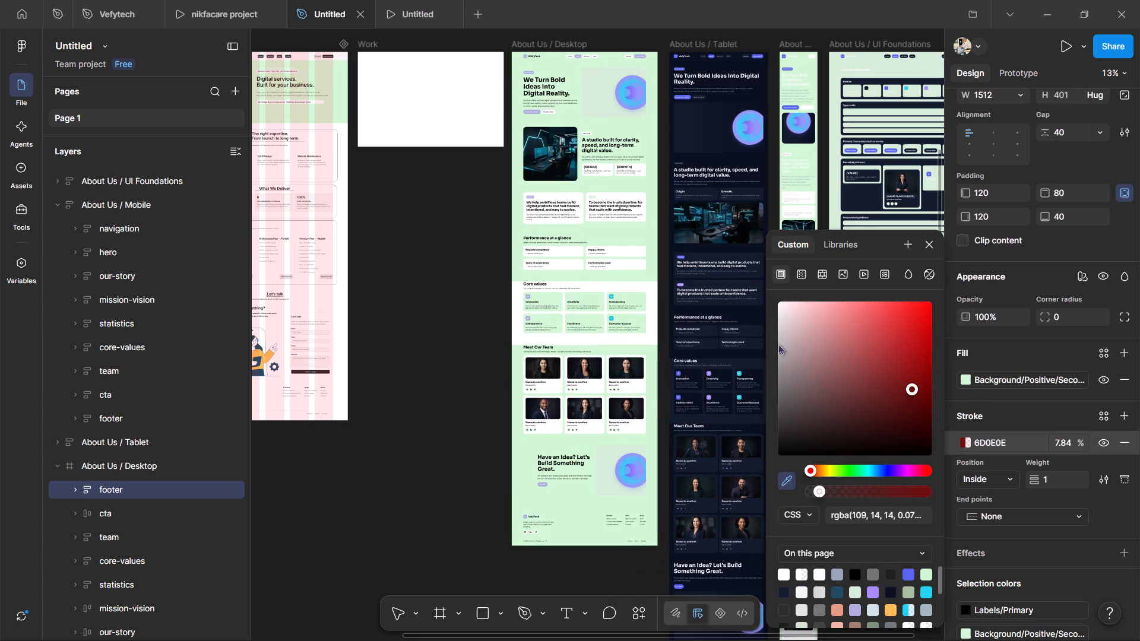
left_click_drag(848, 326, 789, 310)
left_click(788, 310)
double_click(784, 304)
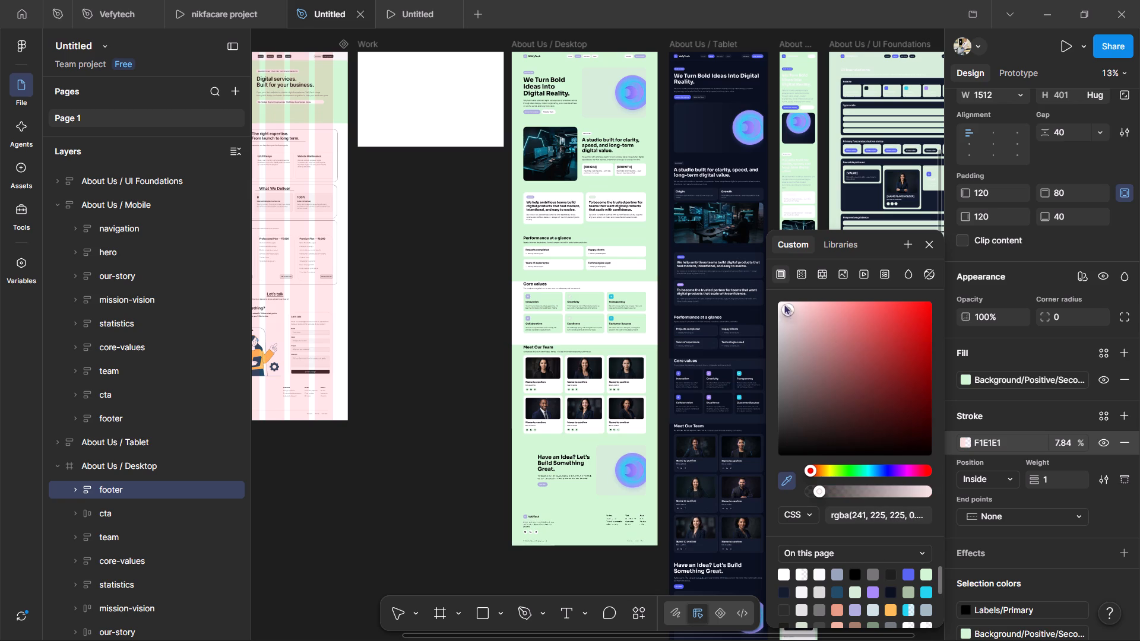
left_click(775, 296)
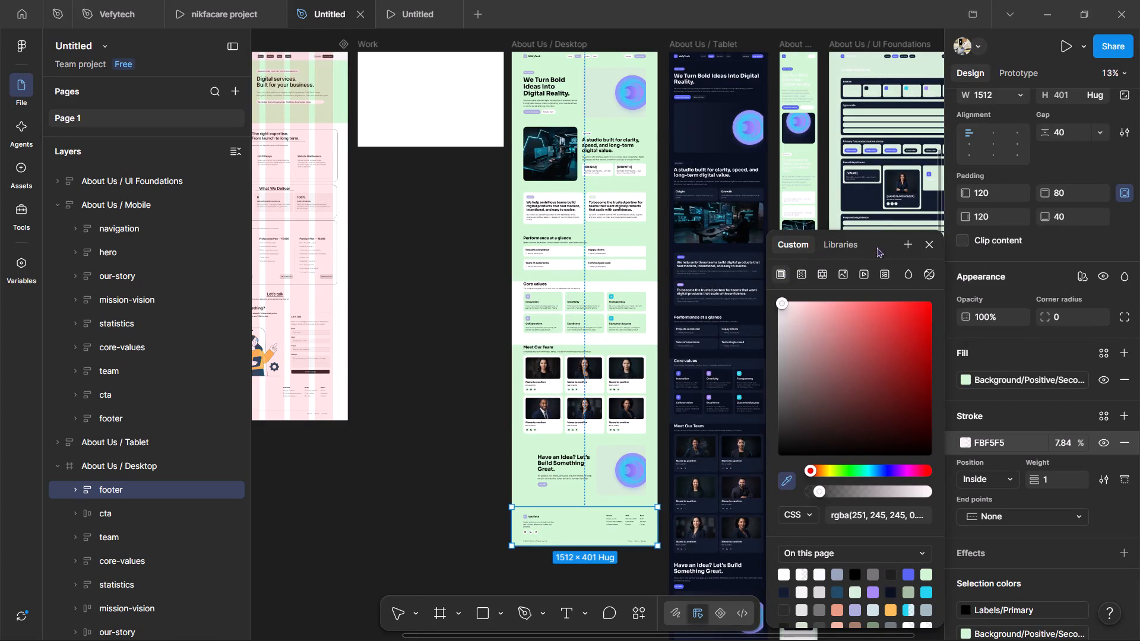
left_click(932, 247)
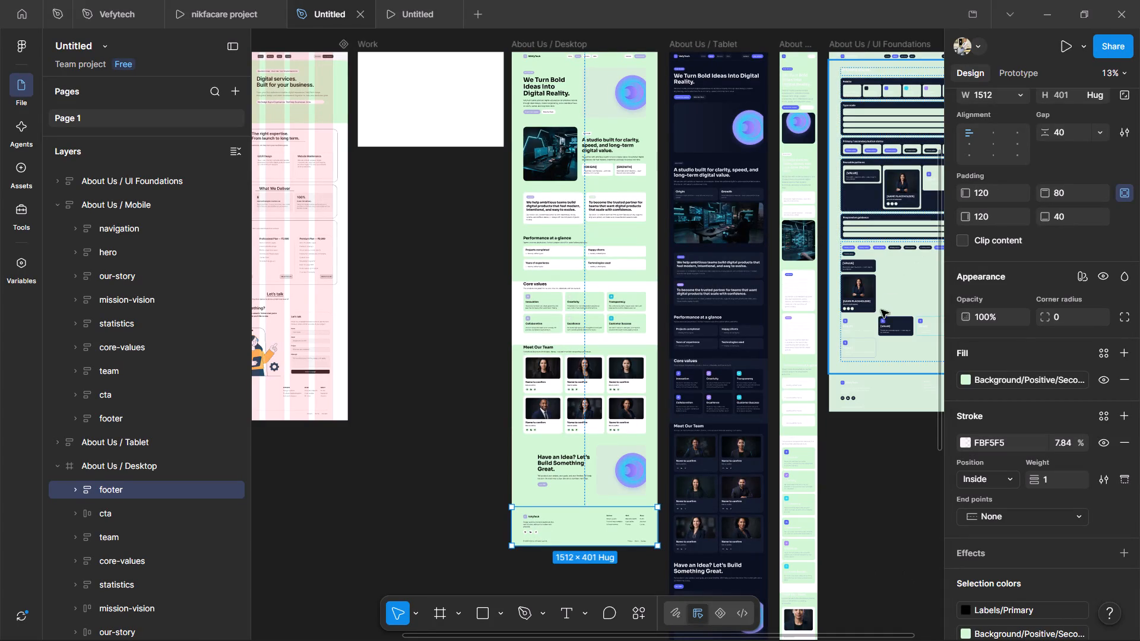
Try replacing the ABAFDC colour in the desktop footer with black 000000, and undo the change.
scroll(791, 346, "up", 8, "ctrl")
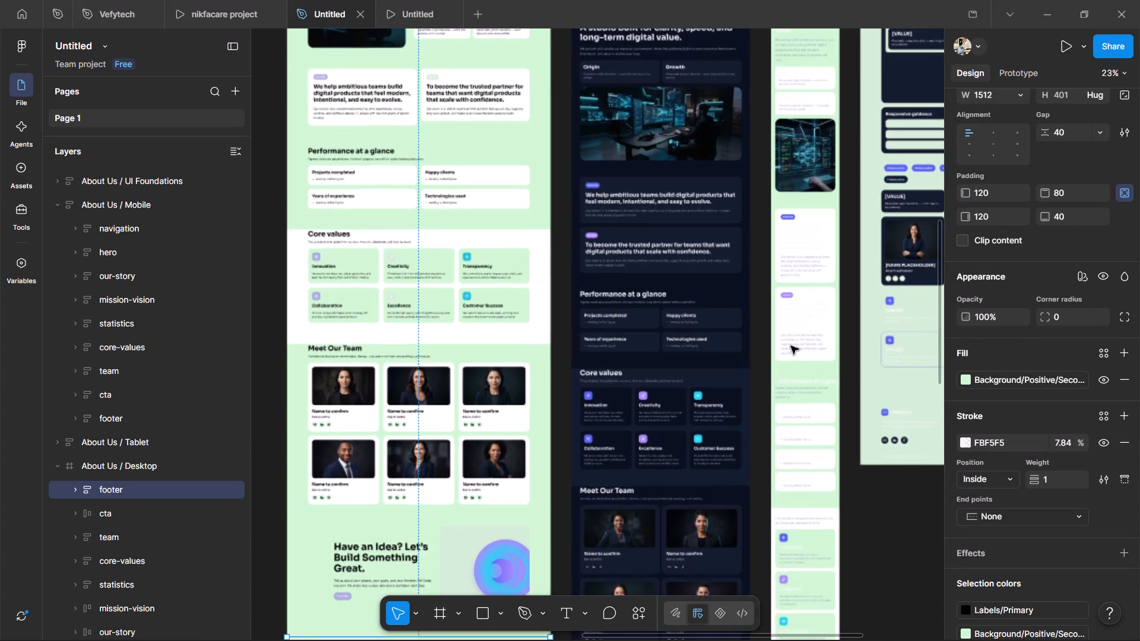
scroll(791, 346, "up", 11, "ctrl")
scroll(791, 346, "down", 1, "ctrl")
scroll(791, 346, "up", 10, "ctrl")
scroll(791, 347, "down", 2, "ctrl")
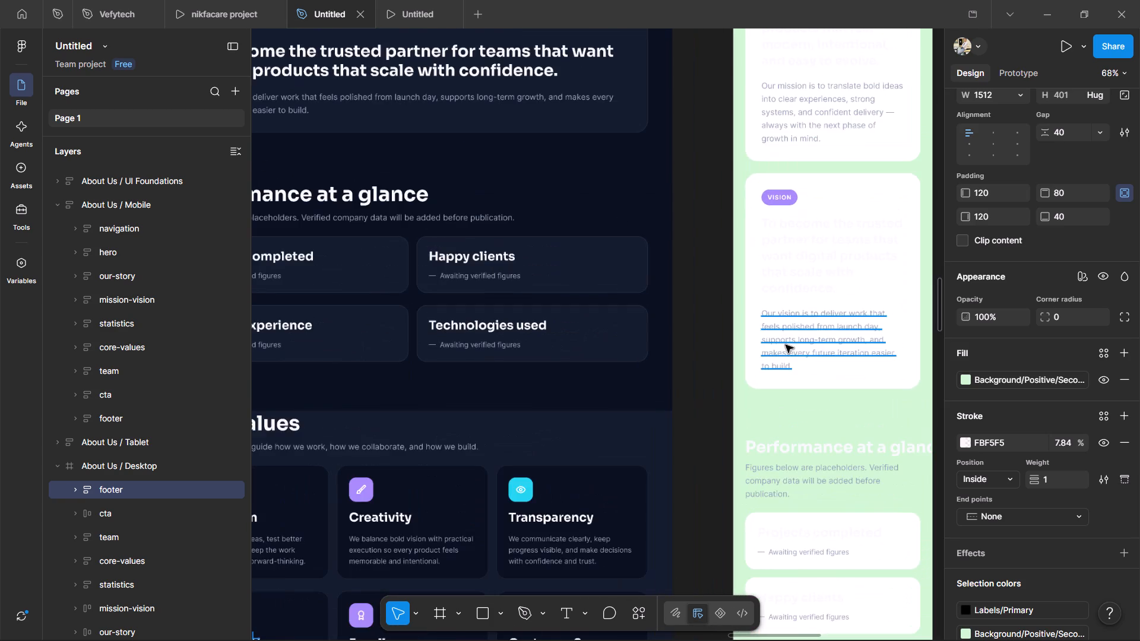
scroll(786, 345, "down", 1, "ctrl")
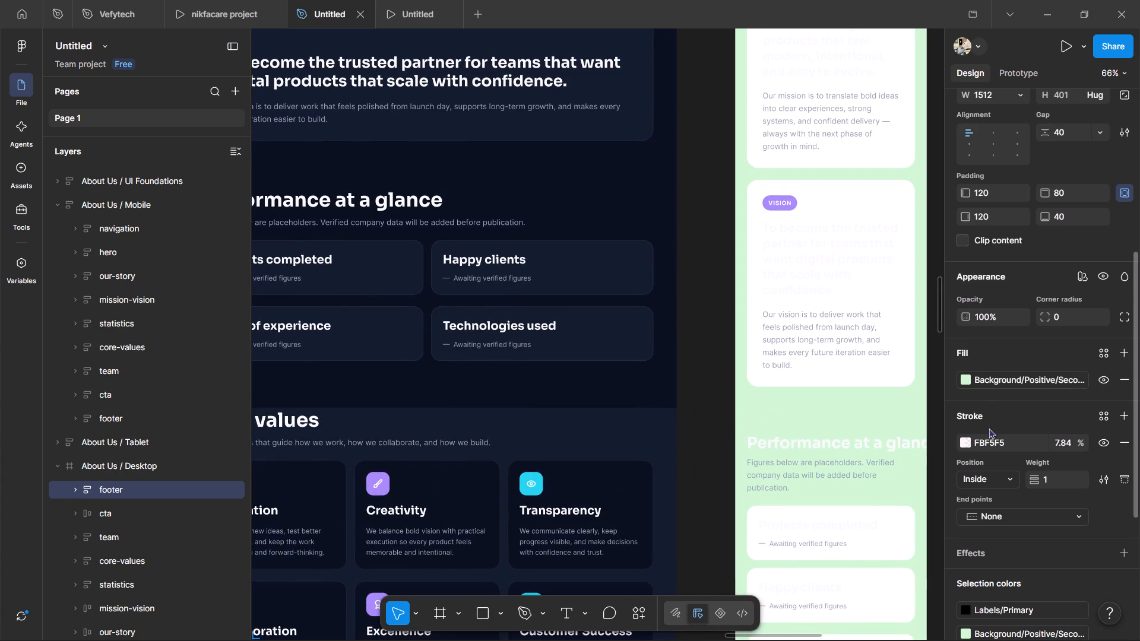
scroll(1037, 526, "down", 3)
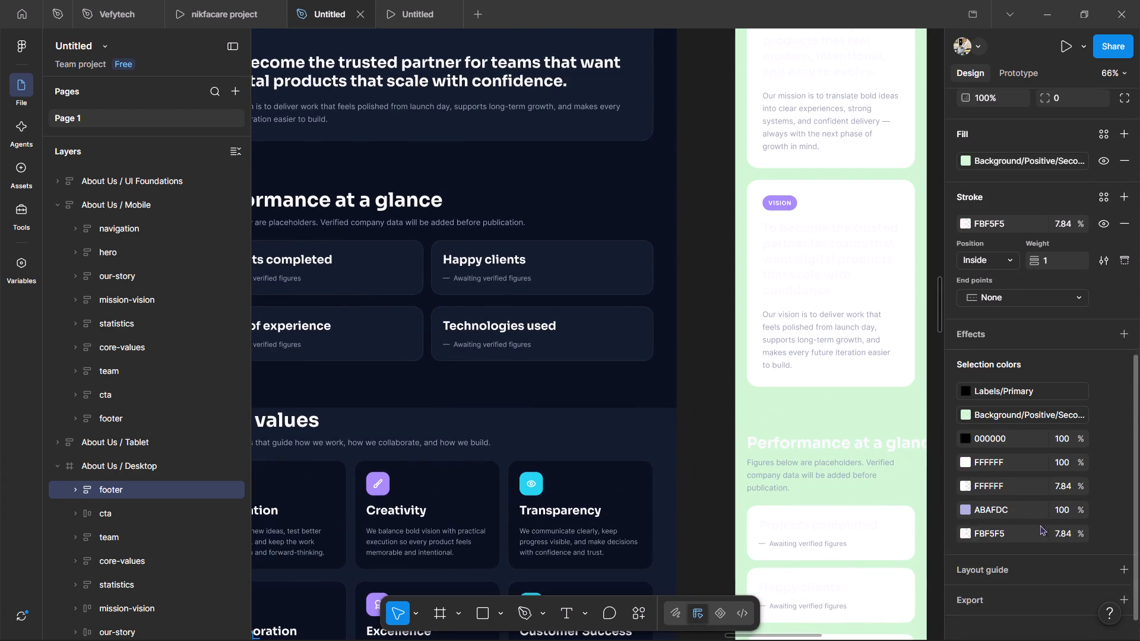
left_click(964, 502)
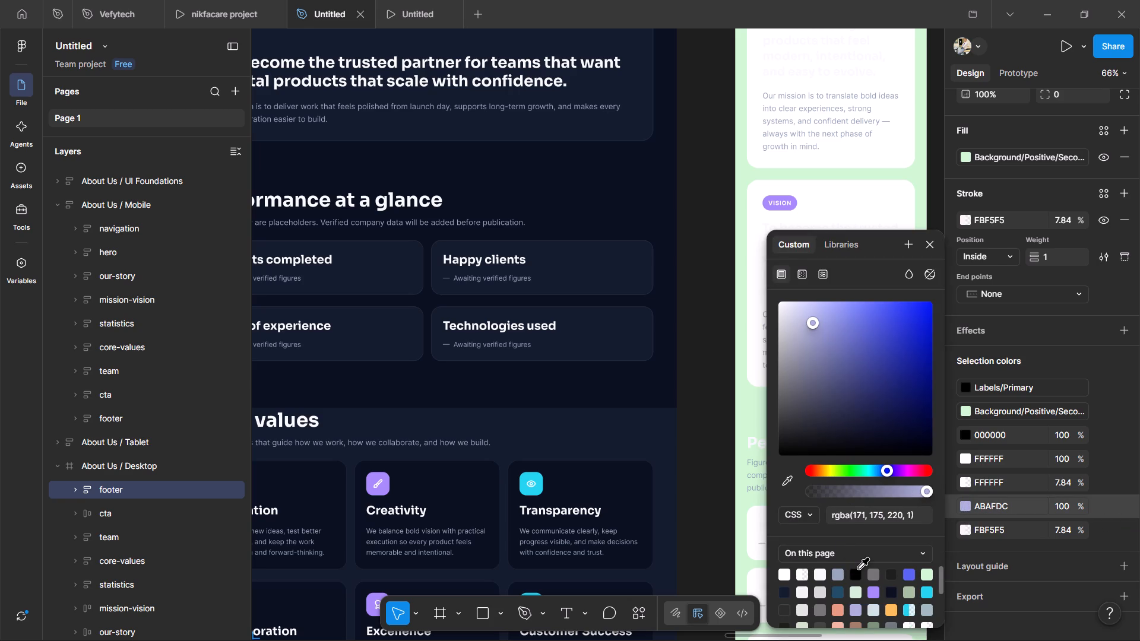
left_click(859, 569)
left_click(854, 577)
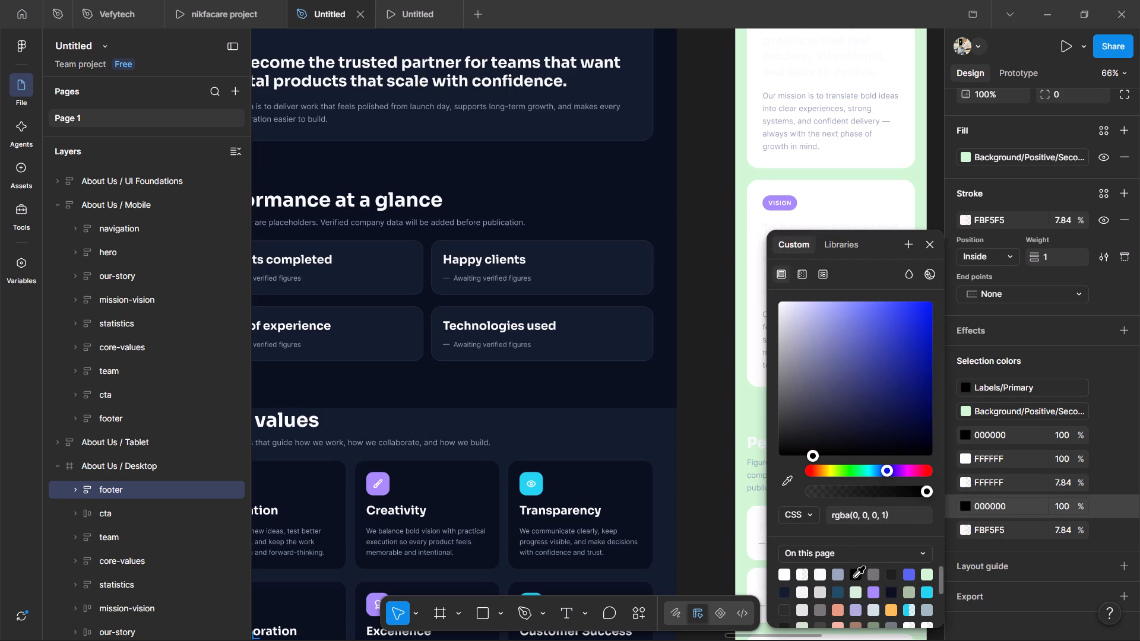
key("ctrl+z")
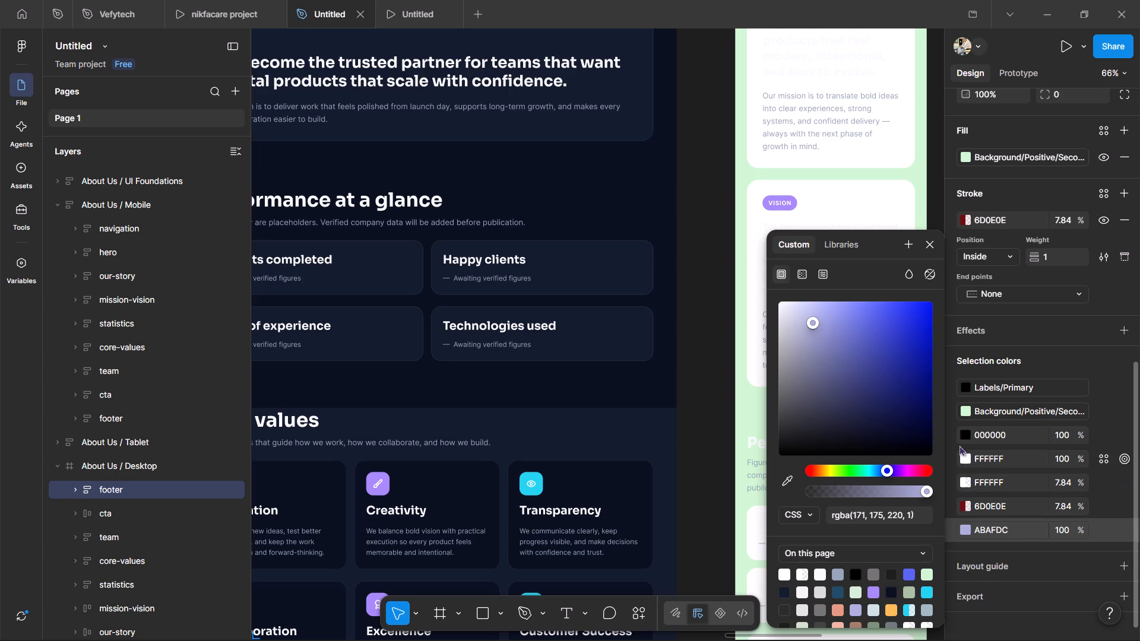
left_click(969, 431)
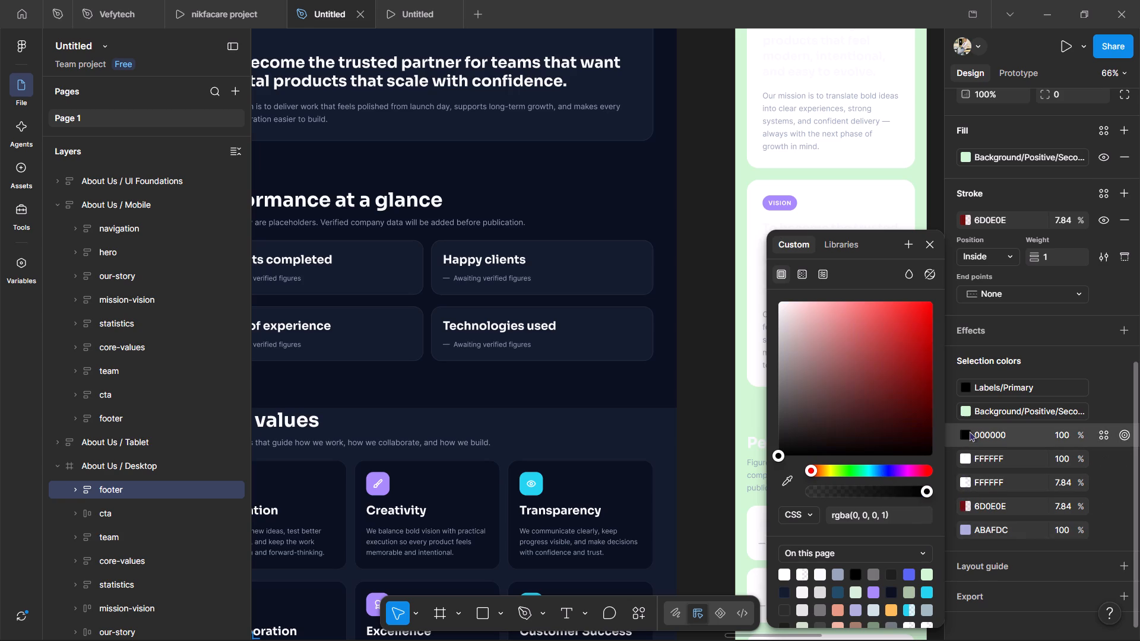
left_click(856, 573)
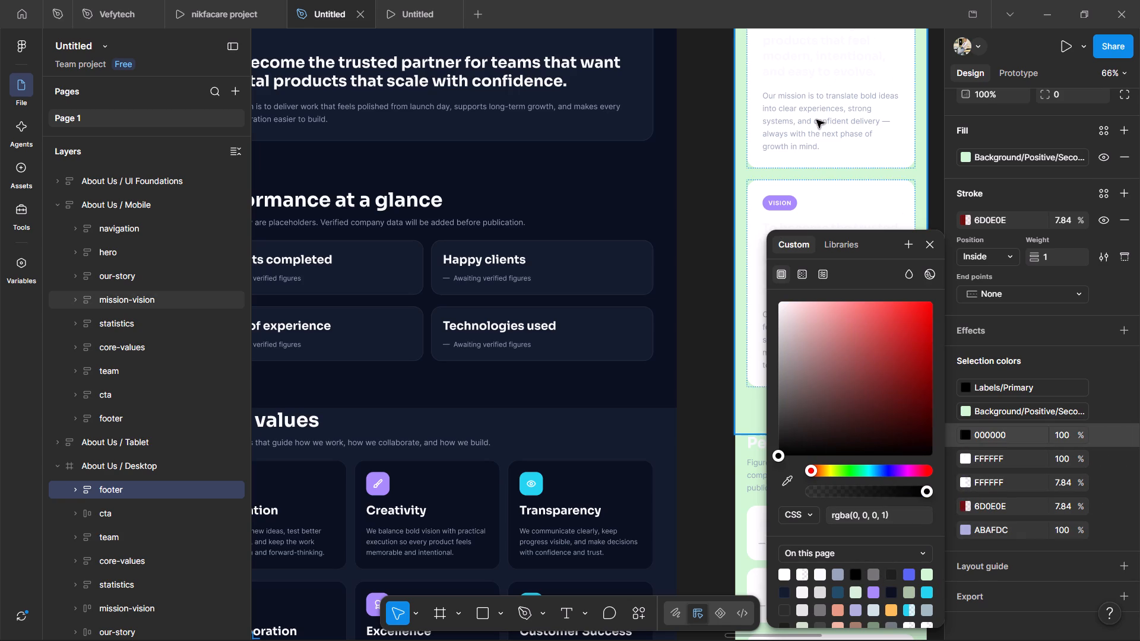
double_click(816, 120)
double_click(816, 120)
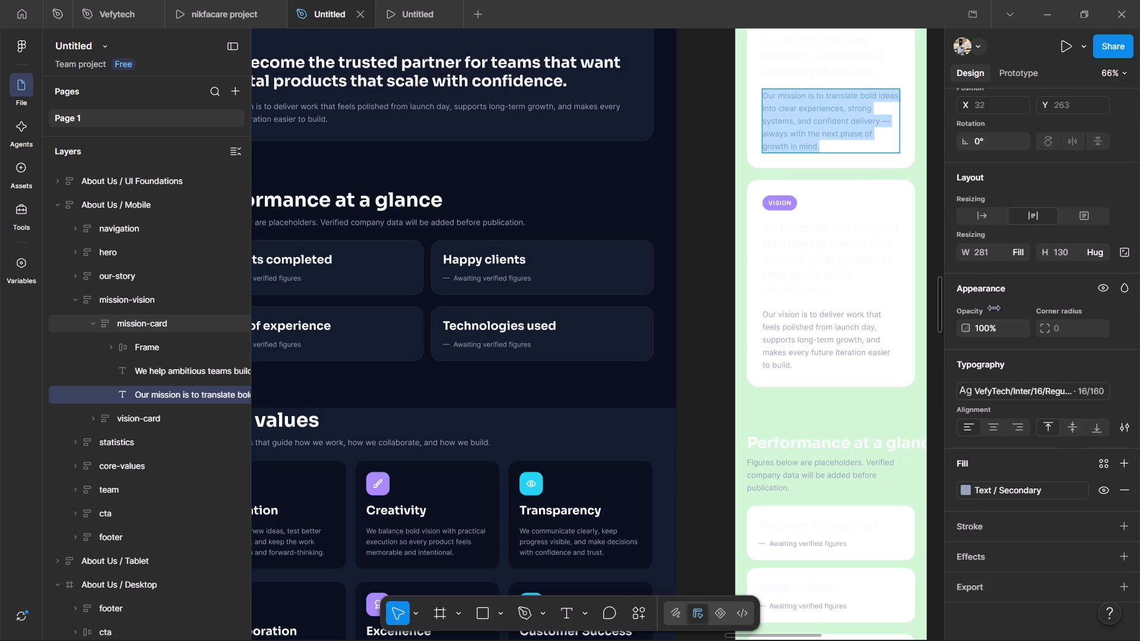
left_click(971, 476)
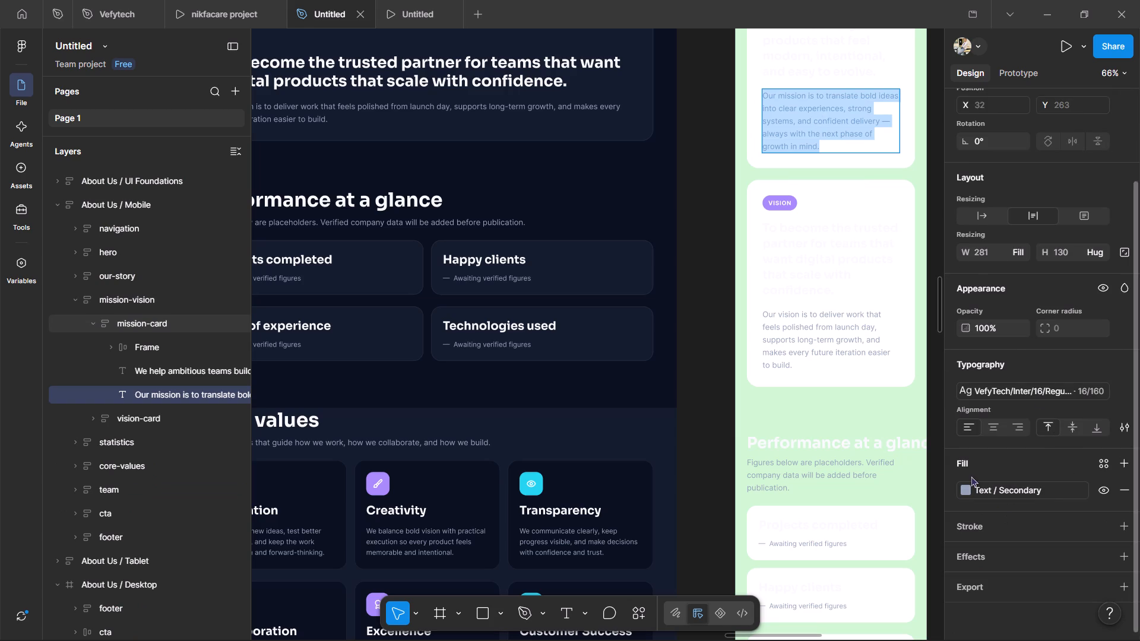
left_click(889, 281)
Replace the Text / Secondary colour throughout the About Us / Mobile frame with black 000000.
scroll(889, 281, "up", 10)
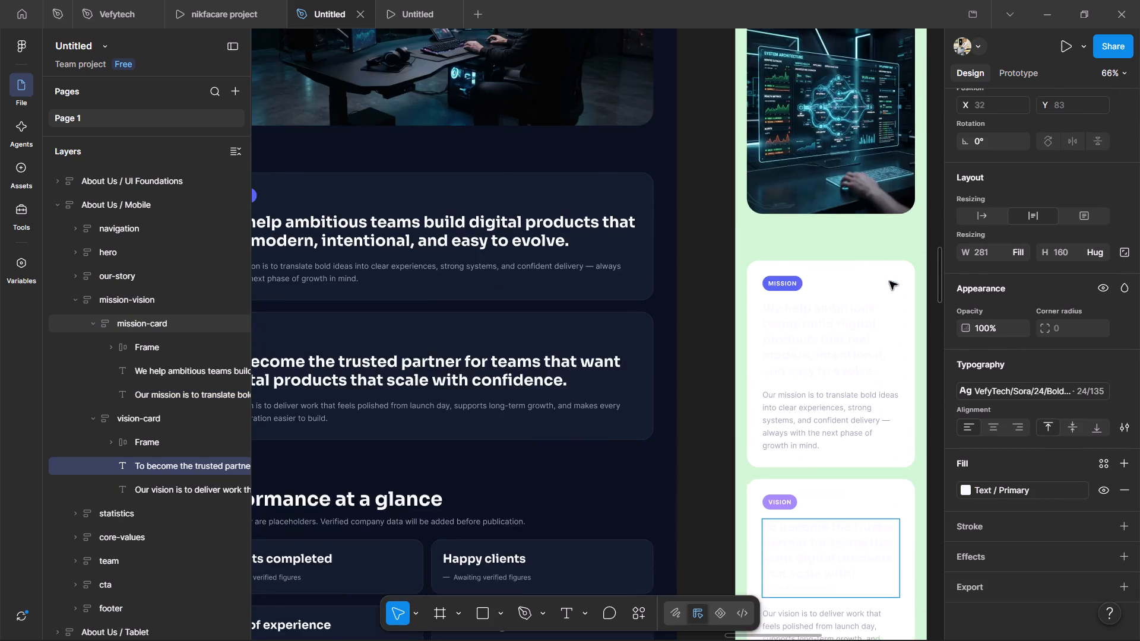
scroll(889, 281, "up", 12)
scroll(891, 283, "up", 9)
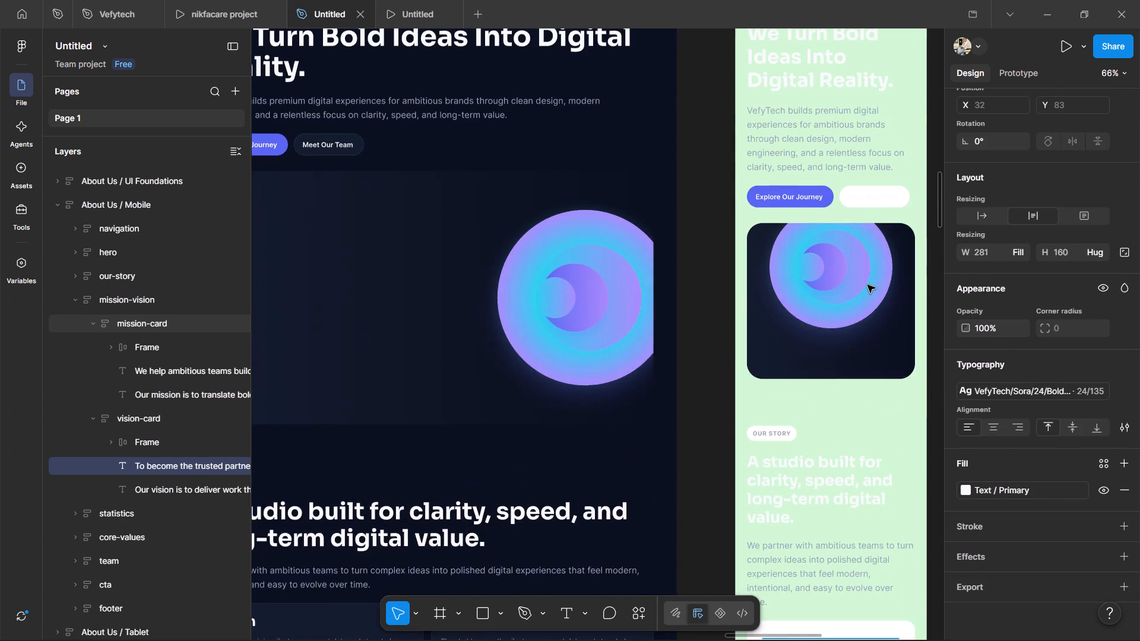
scroll(867, 285, "up", 10)
left_click(777, 118)
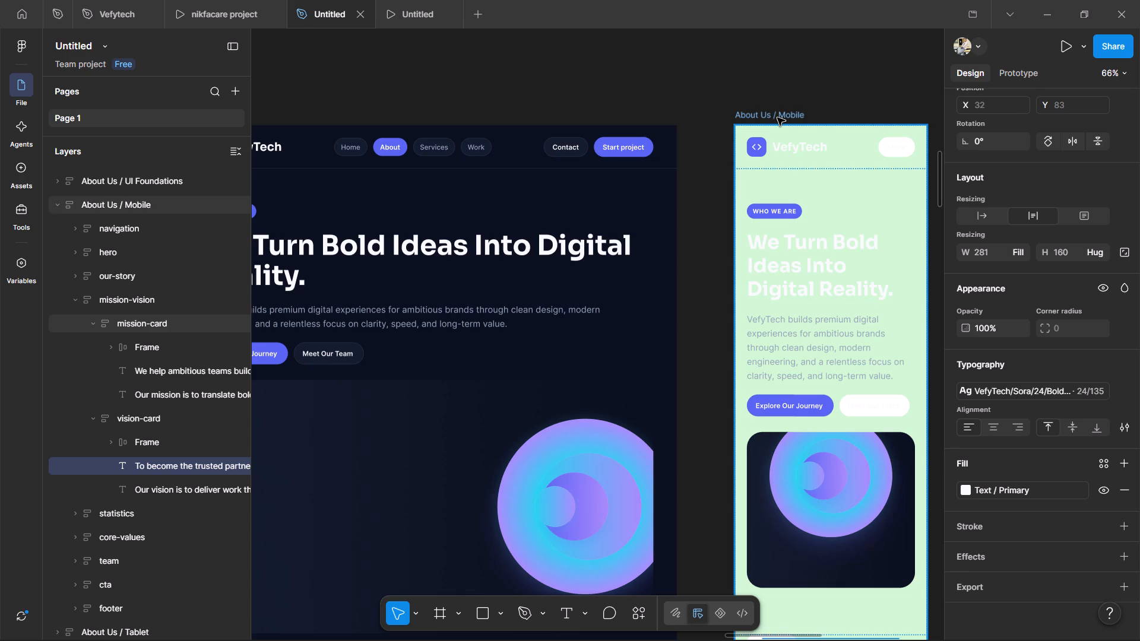
left_click(775, 118)
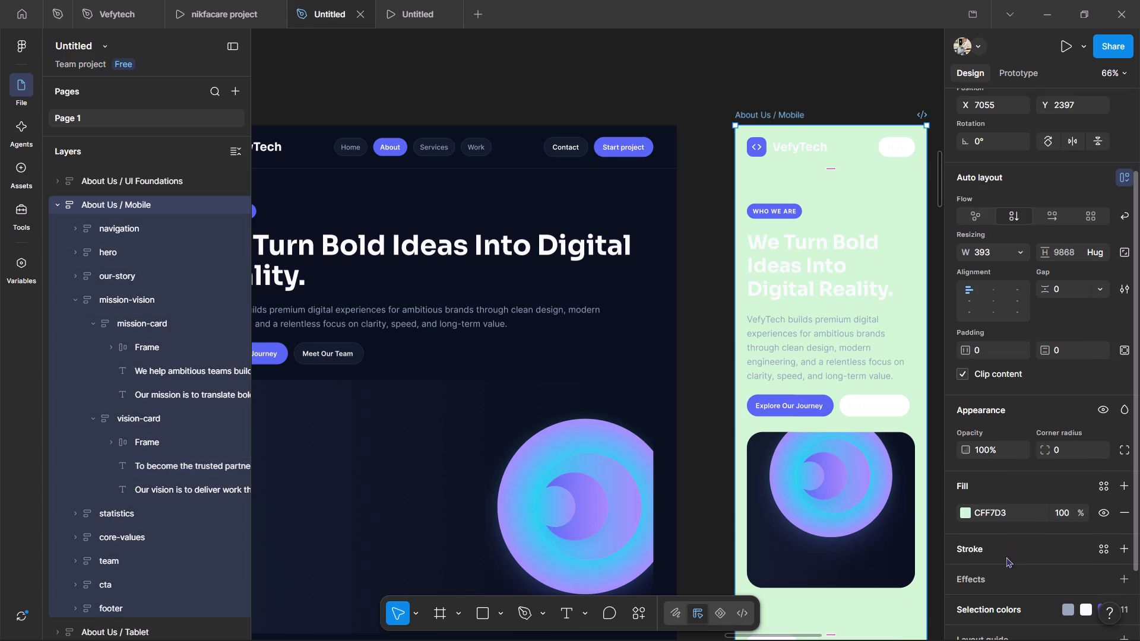
left_click(969, 605)
scroll(983, 530, "down", 3)
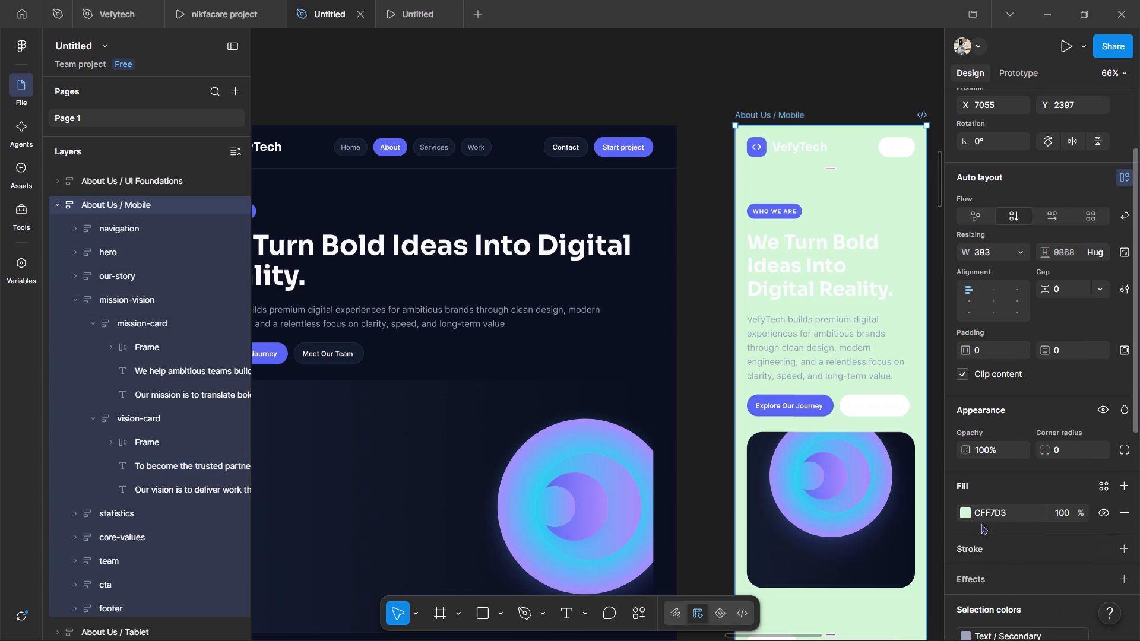
left_click(966, 412)
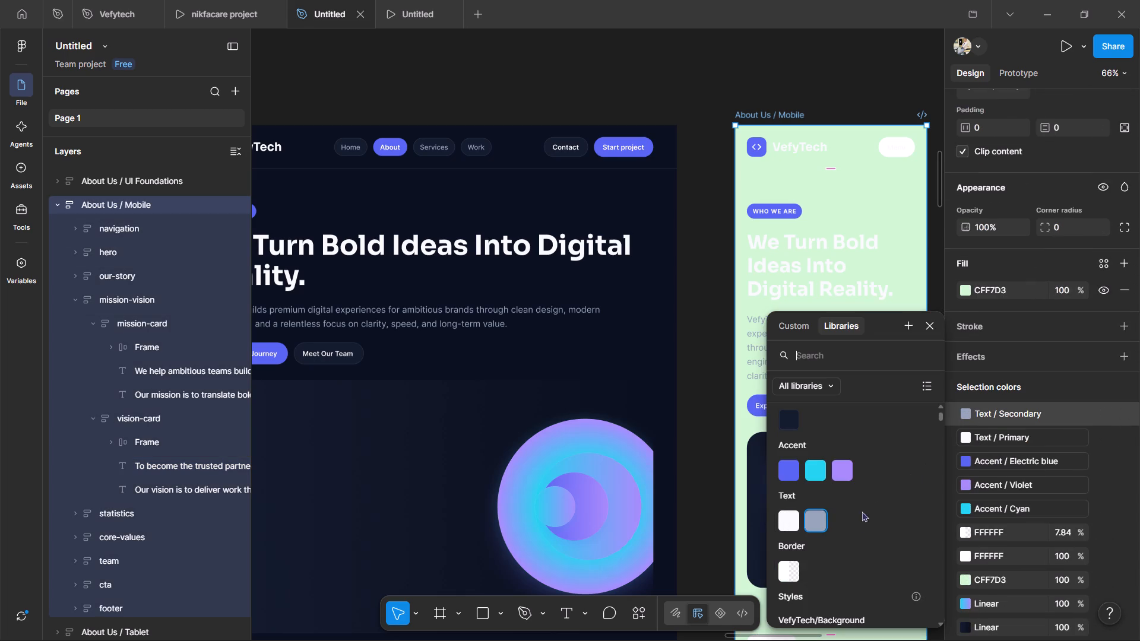
left_click(806, 323)
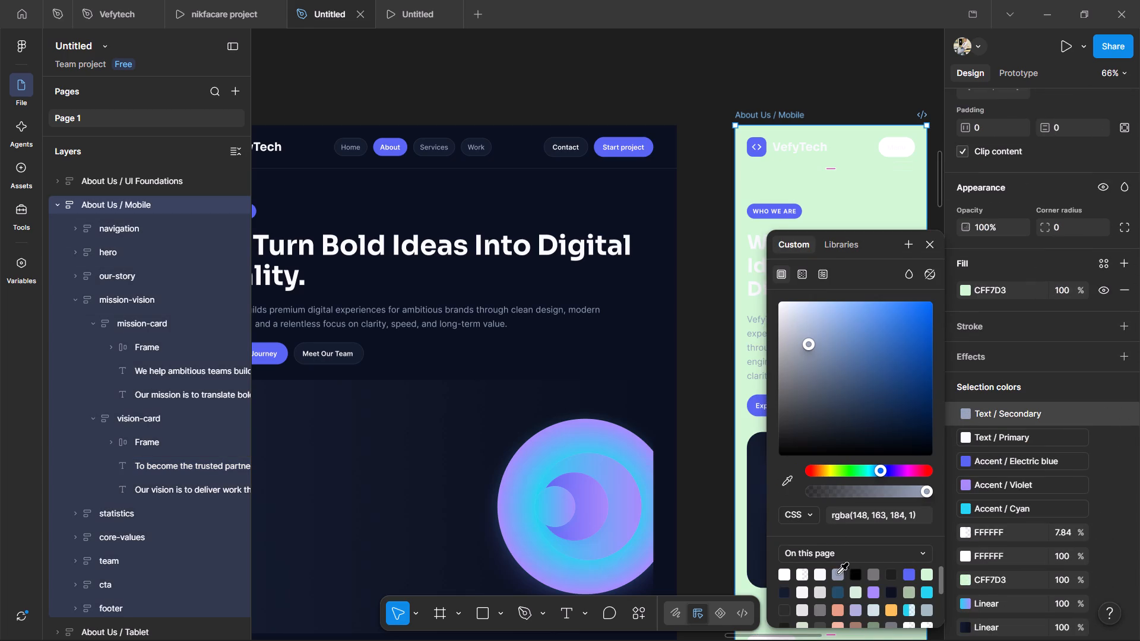
left_click(857, 574)
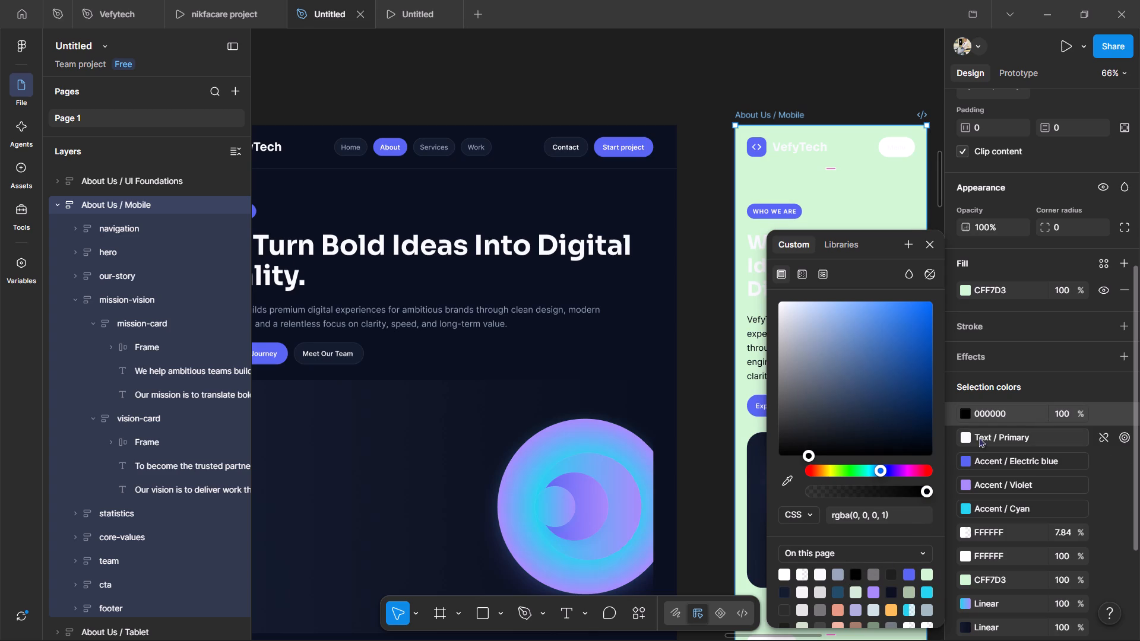
Replace the Text / Primary colour throughout the About Us / Mobile frame with black 000000.
left_click(960, 436)
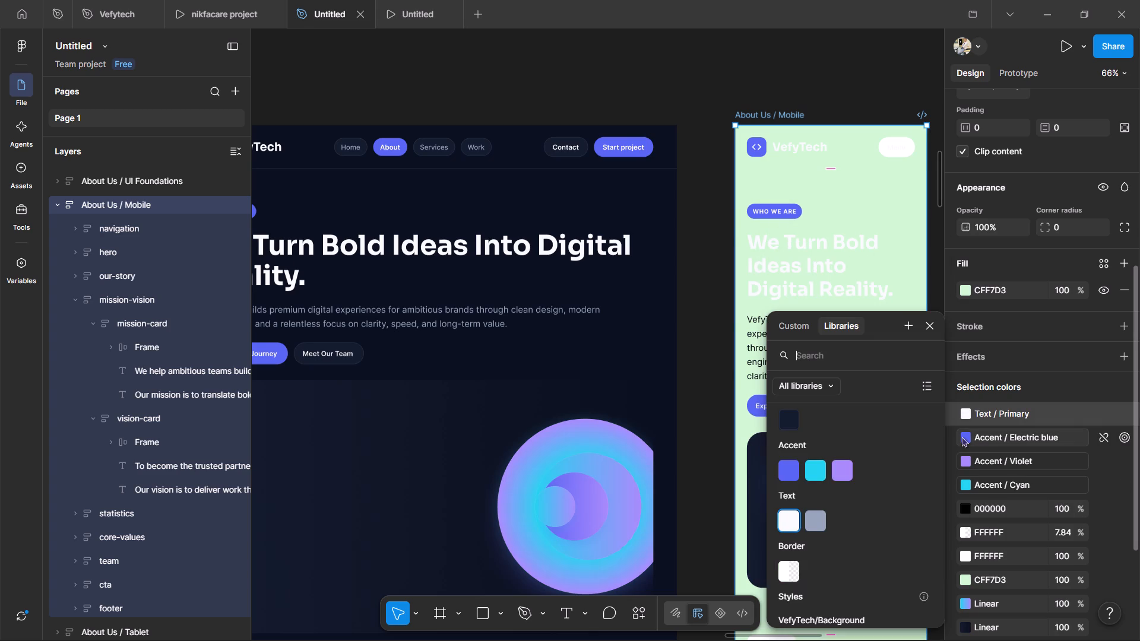
left_click(791, 329)
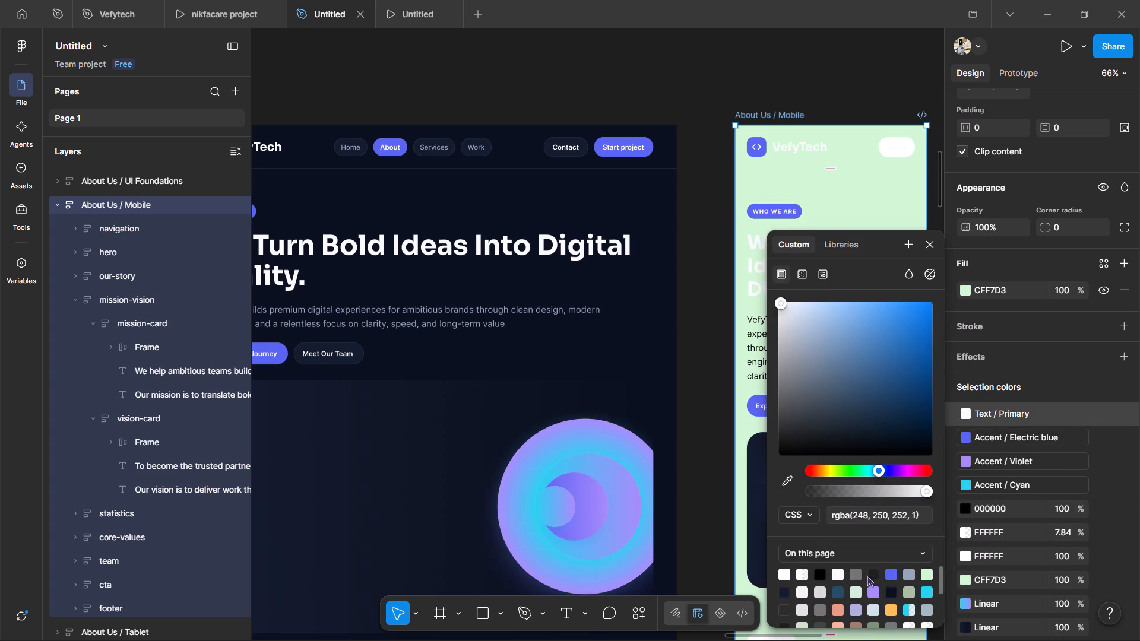
left_click(825, 574)
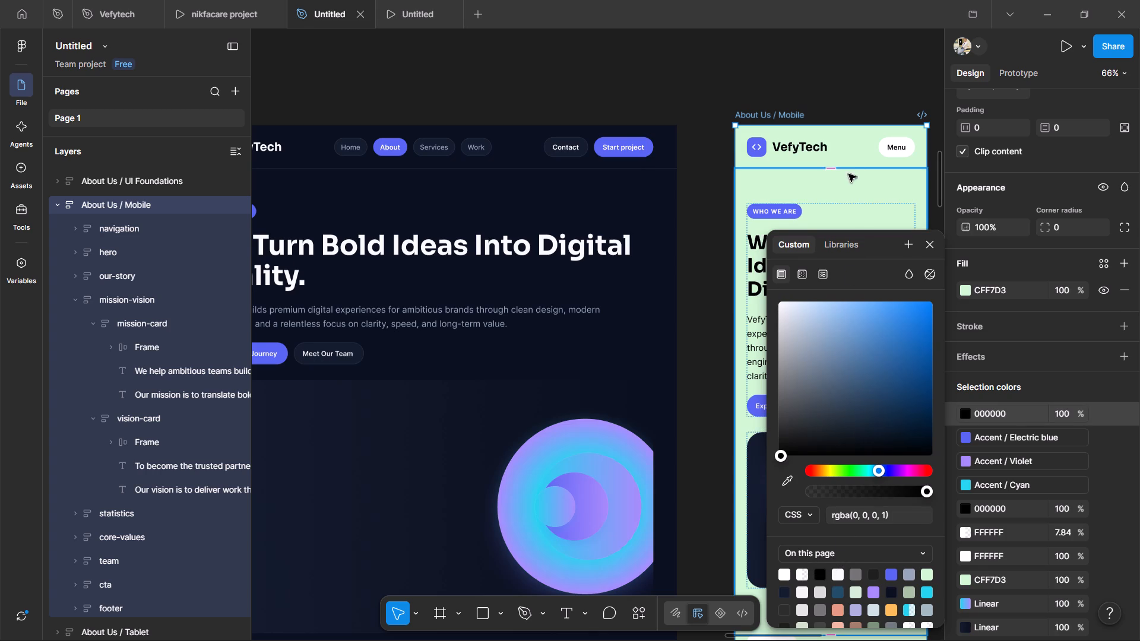
left_click(840, 64)
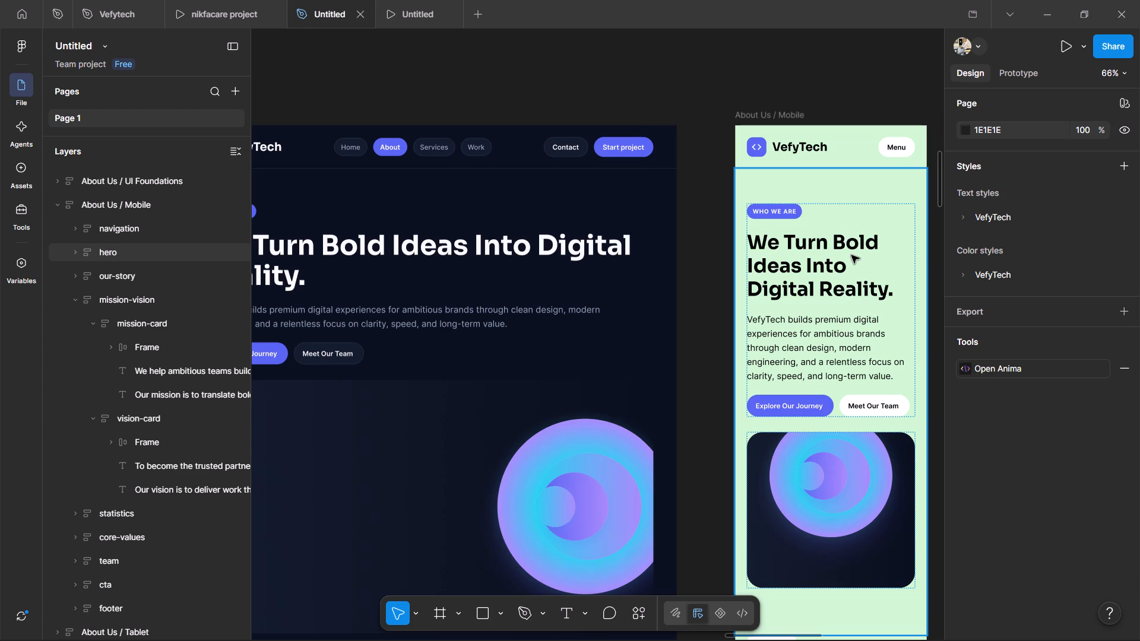
Review the recoloured text in the About Us / Mobile frame from the hero down to the mission and vision cards.
scroll(852, 319, "down", 3)
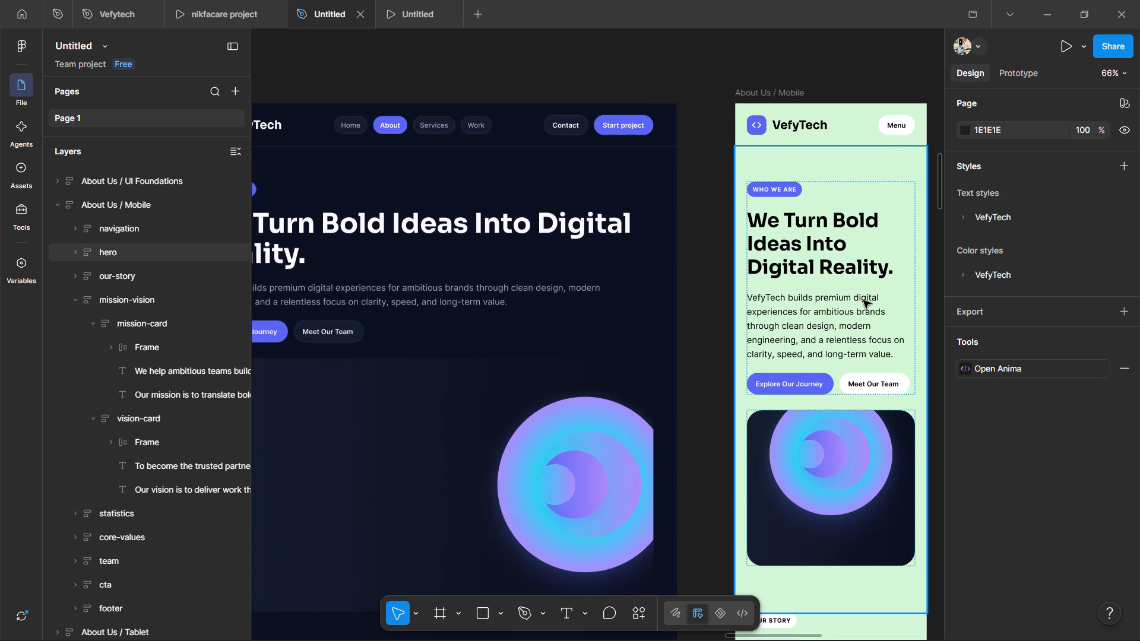
scroll(863, 300, "down", 17)
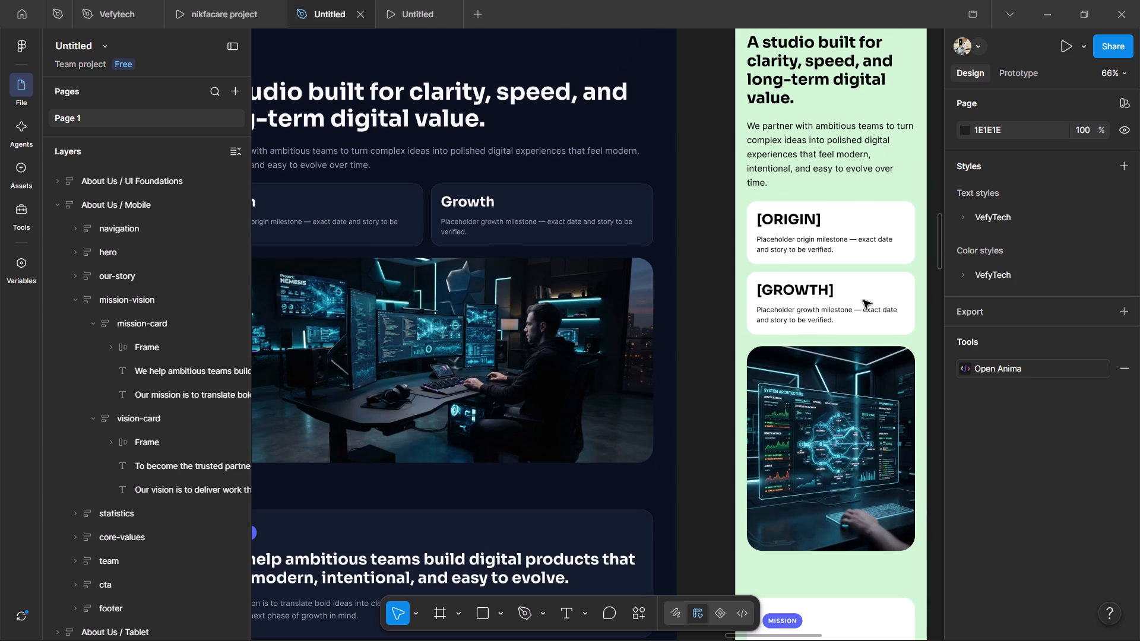
scroll(863, 300, "down", 12)
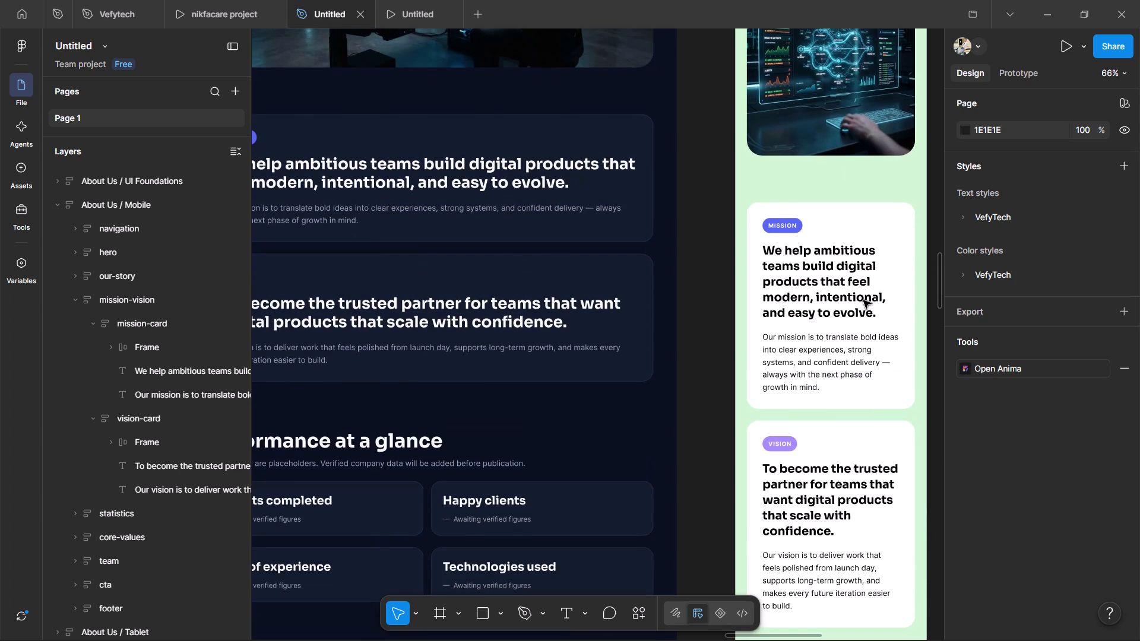
scroll(863, 300, "down", 9)
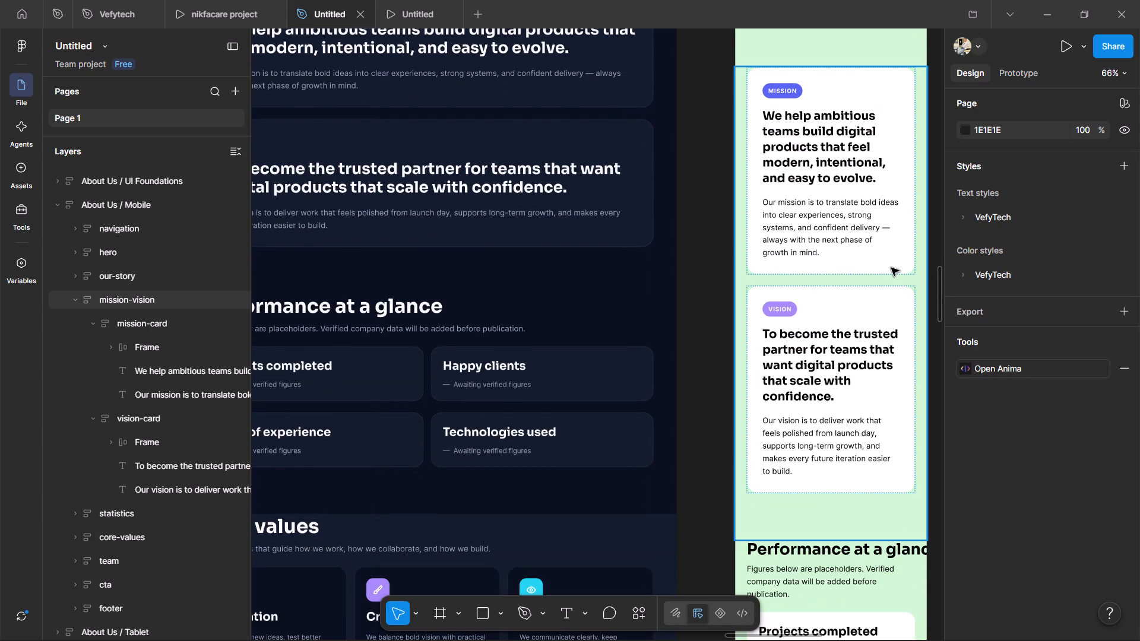
Set the stroke of the mission card in the About Us / Mobile frame to black 000000 at 100% opacity.
left_click(891, 268)
left_click(901, 266)
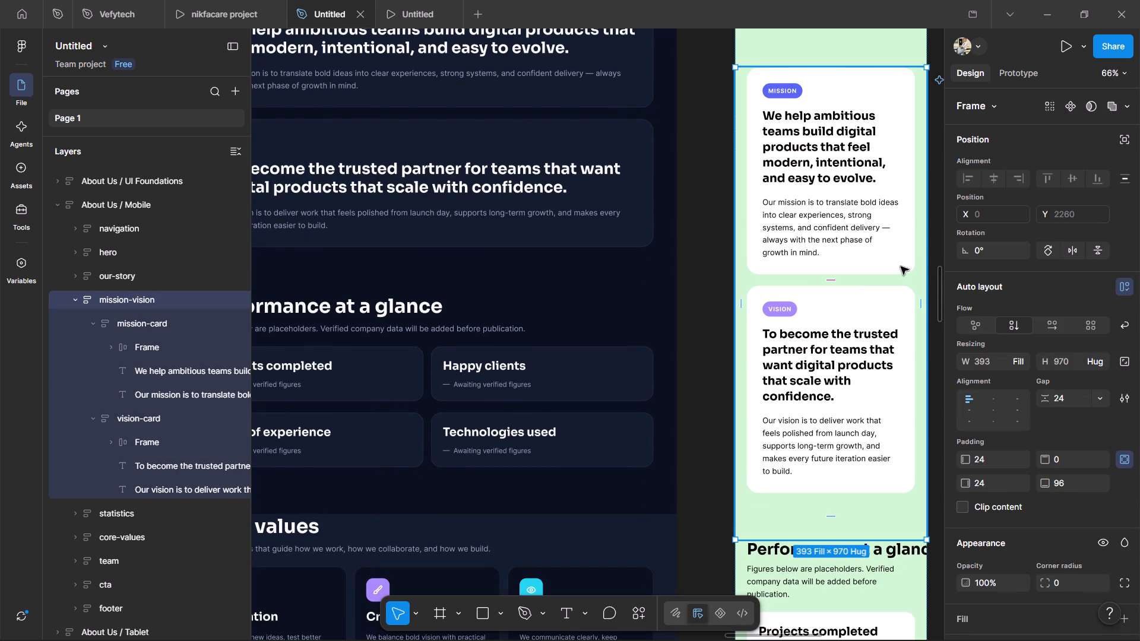
double_click(901, 266)
scroll(1010, 472, "down", 3)
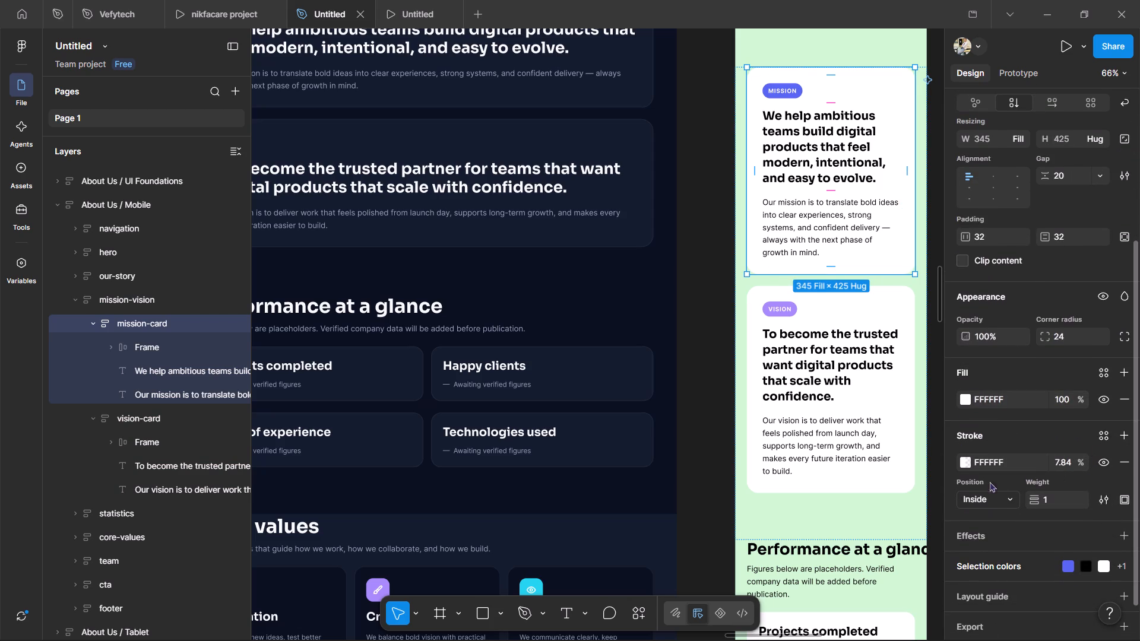
left_click(971, 460)
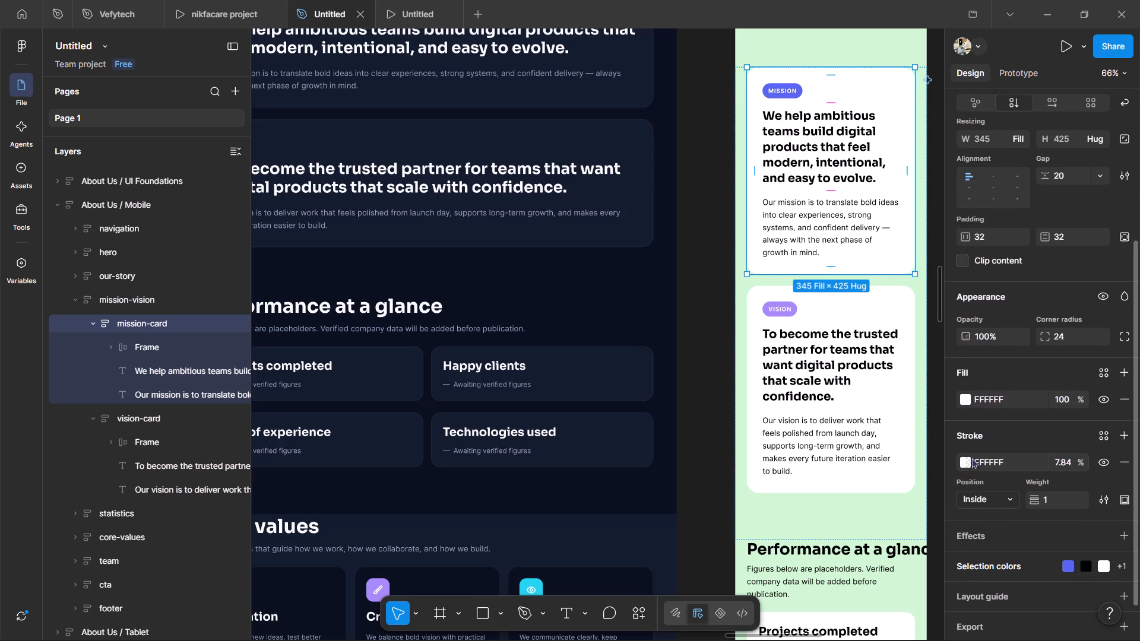
left_click(964, 461)
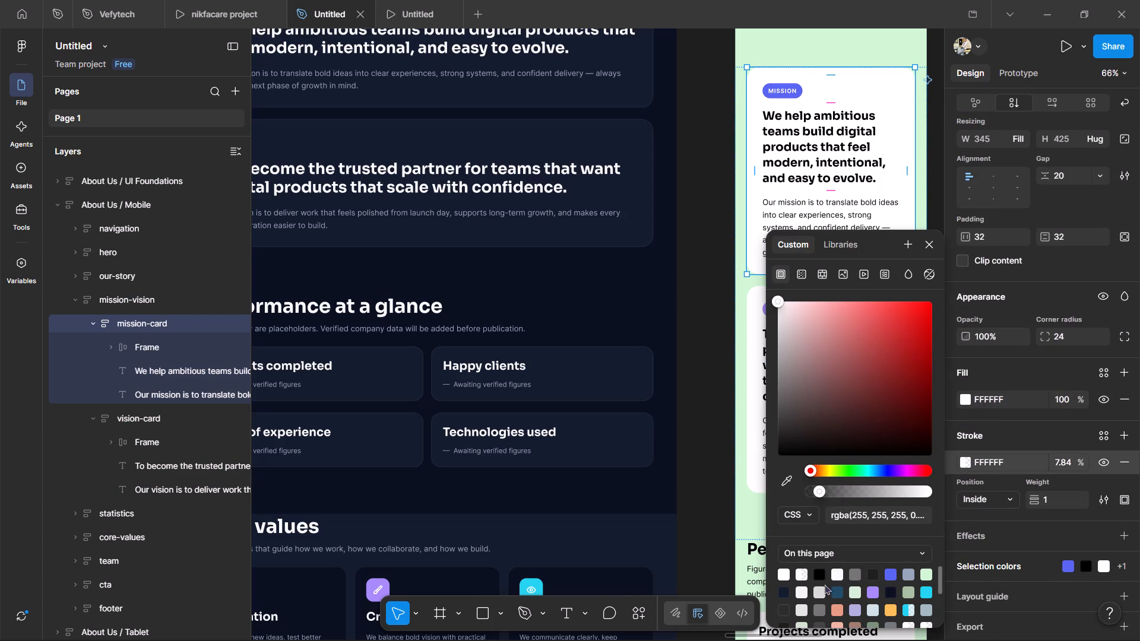
left_click(820, 570)
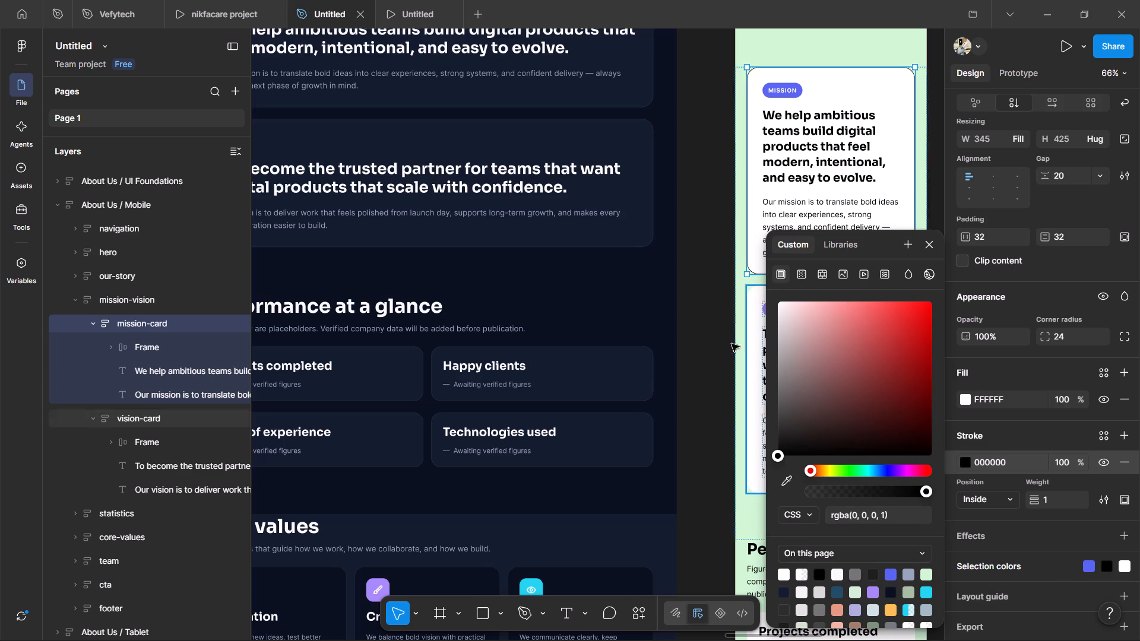
left_click(705, 351)
Set the fill of the vision card in the About Us / Mobile frame to black 000000.
left_click(768, 337)
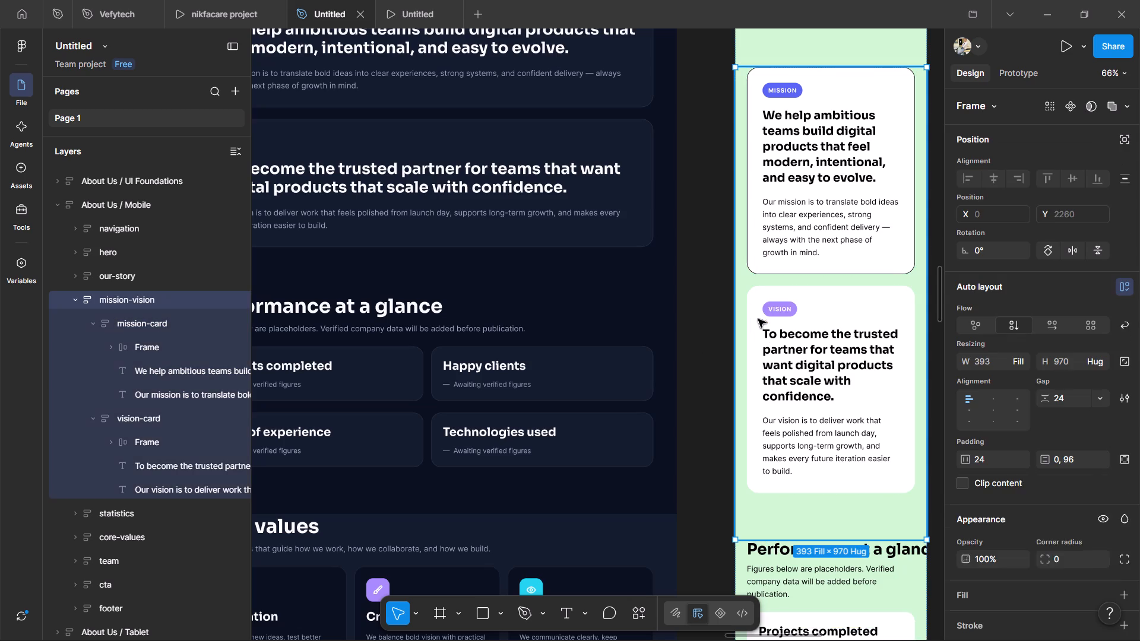
double_click(761, 345)
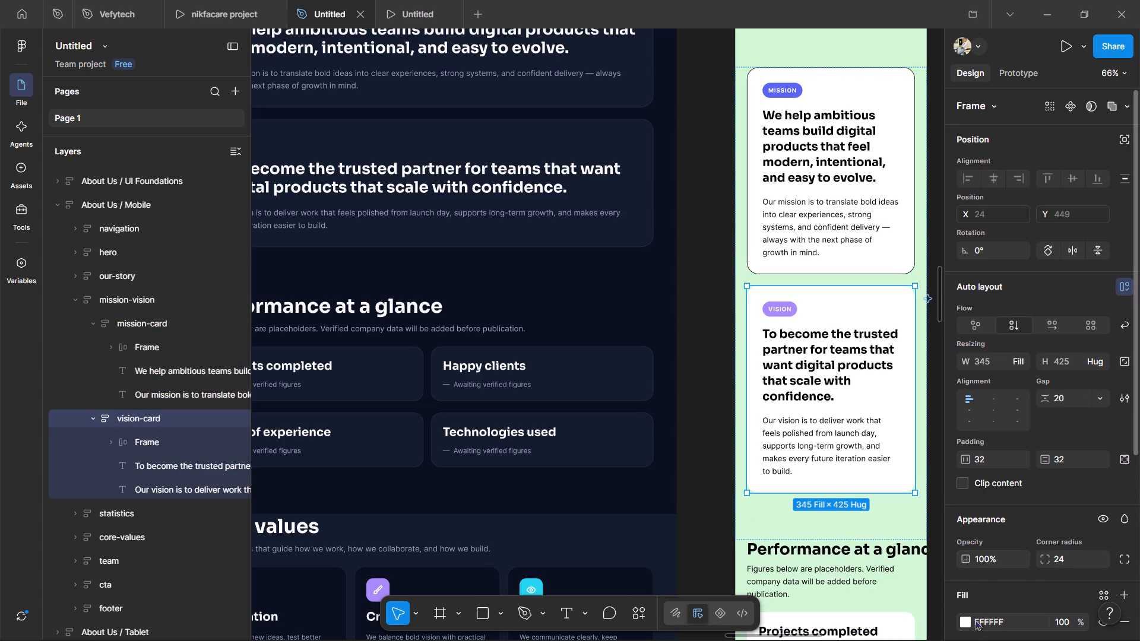
left_click(964, 621)
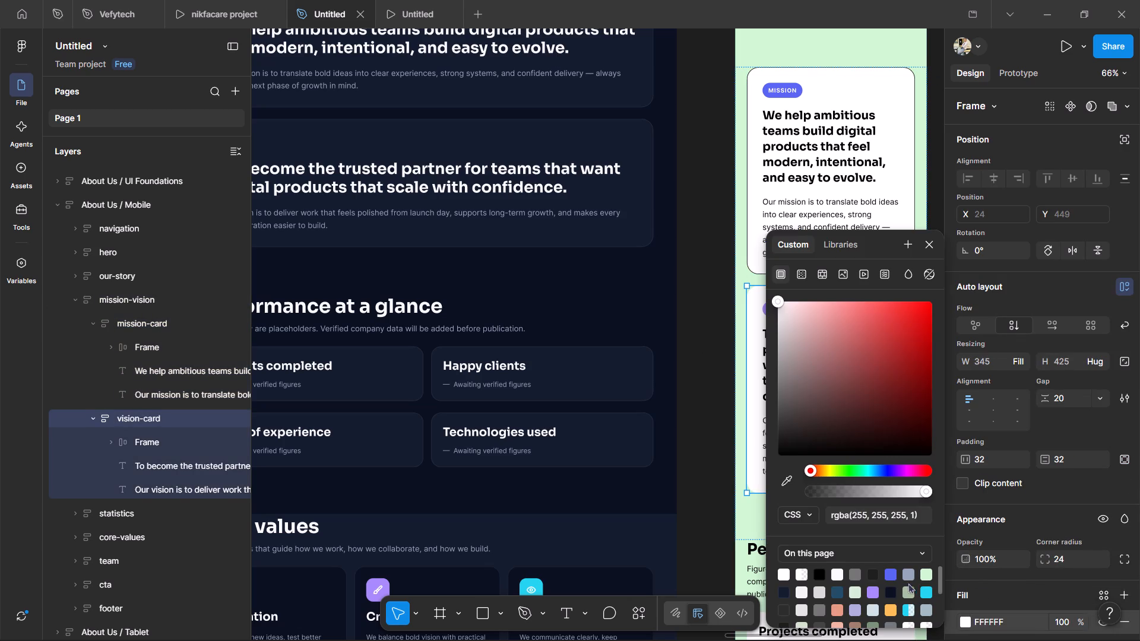
left_click(820, 575)
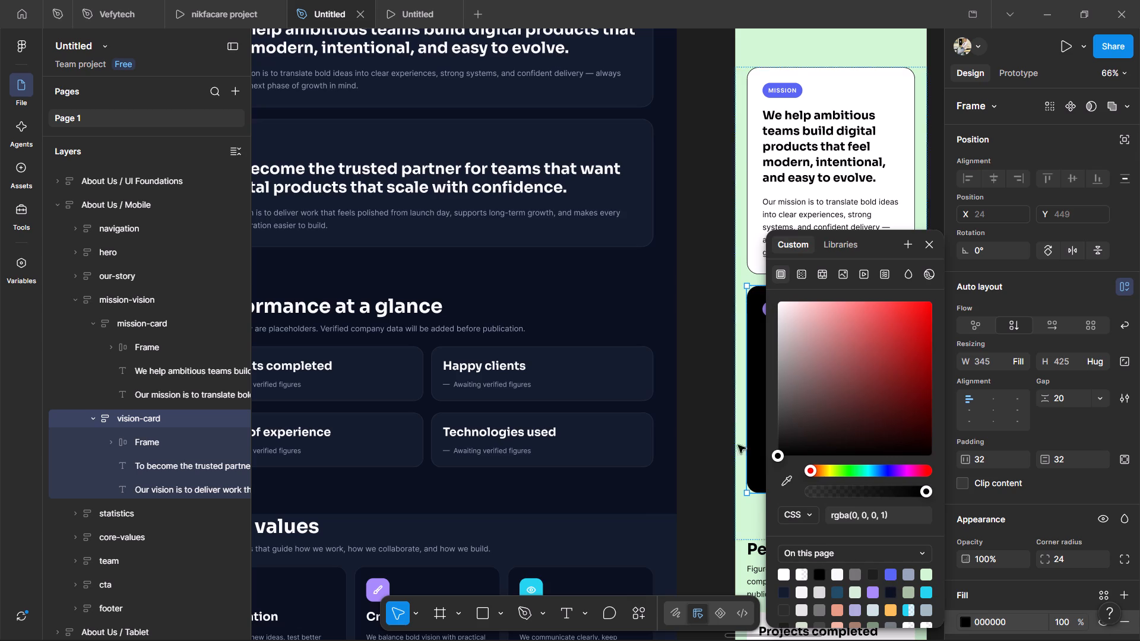
left_click(727, 500)
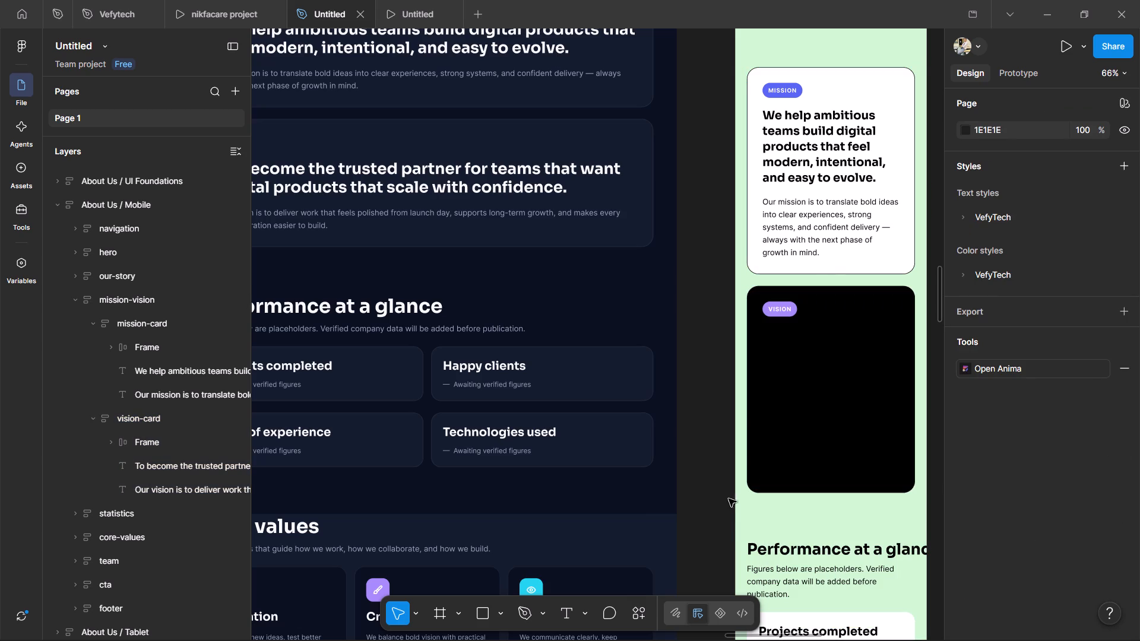
Set the text colour of the vision card's heading, "To become the trusted partner", to white.
double_click(834, 400)
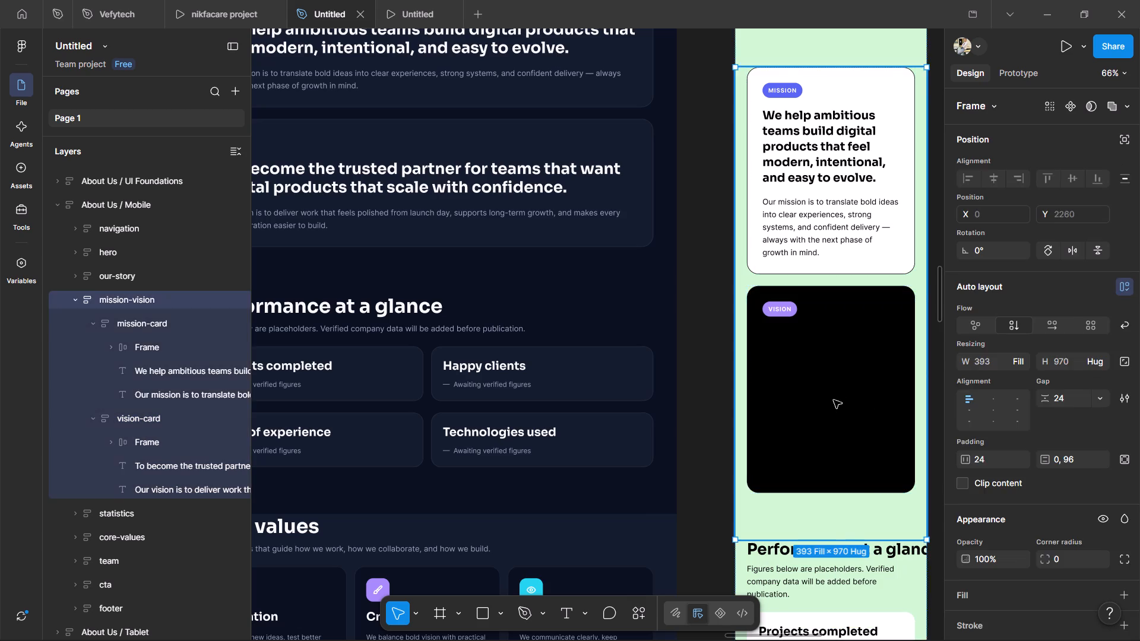
double_click(834, 400)
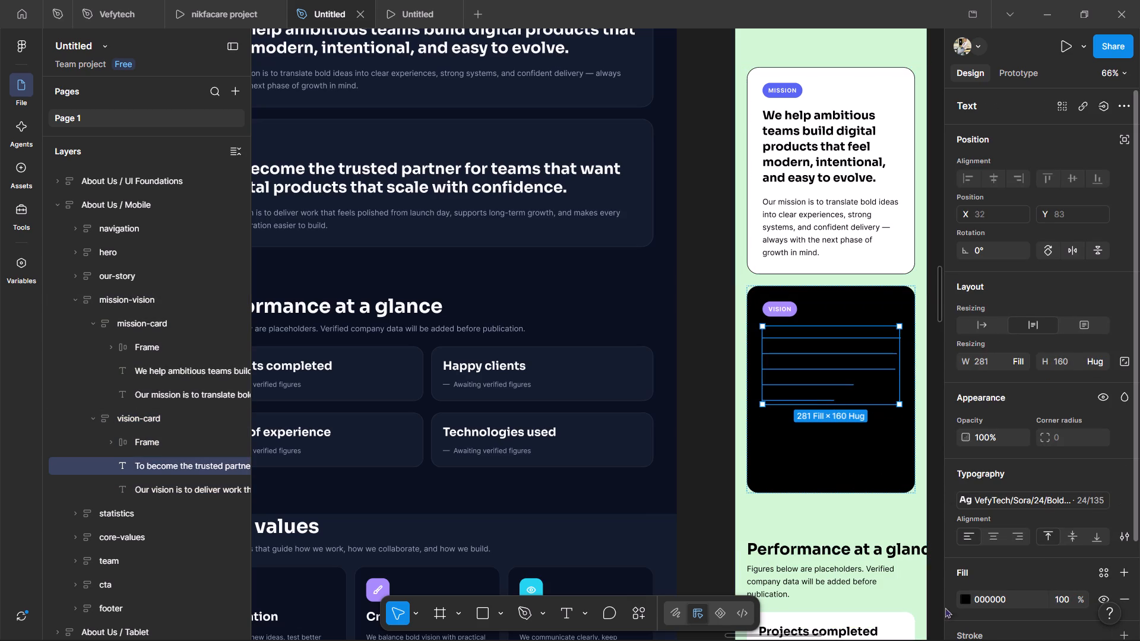
left_click(963, 600)
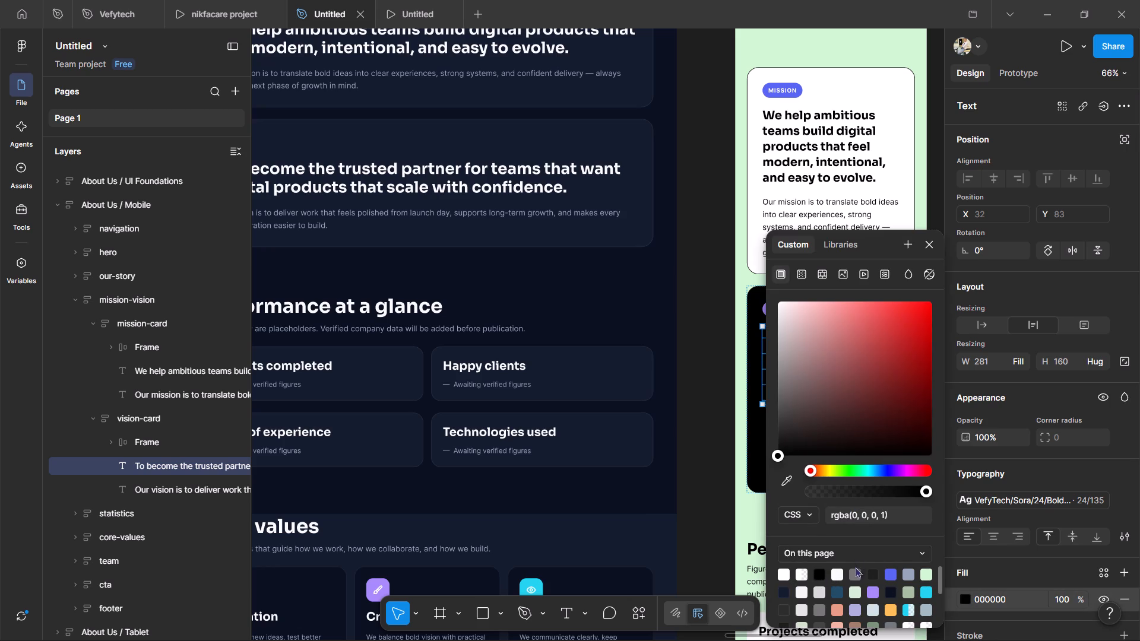
left_click(839, 573)
left_click(711, 459)
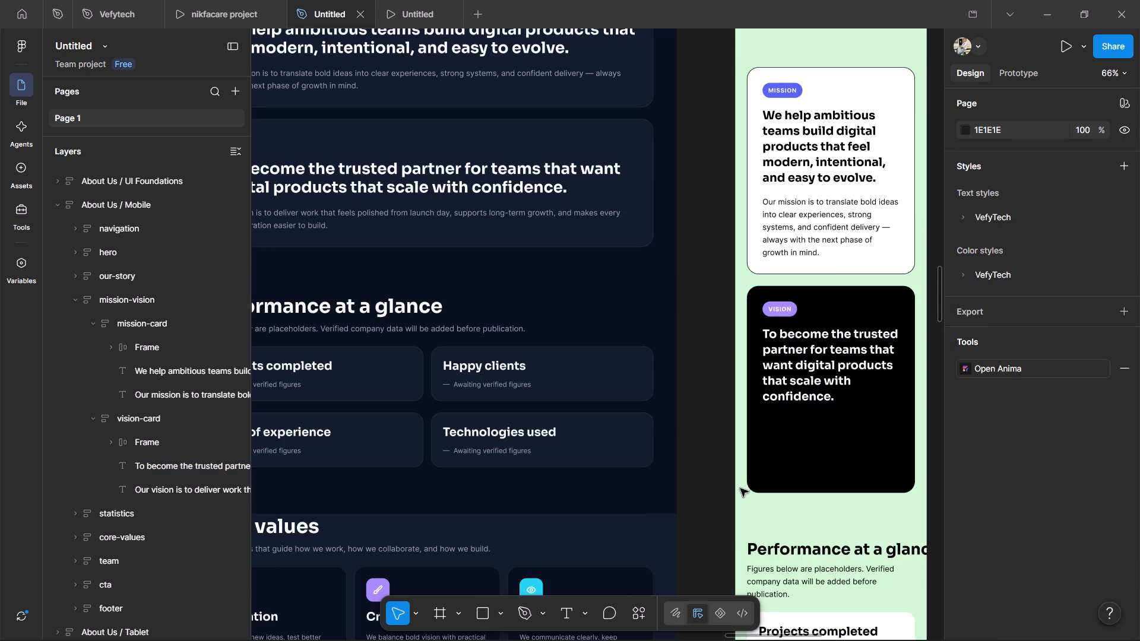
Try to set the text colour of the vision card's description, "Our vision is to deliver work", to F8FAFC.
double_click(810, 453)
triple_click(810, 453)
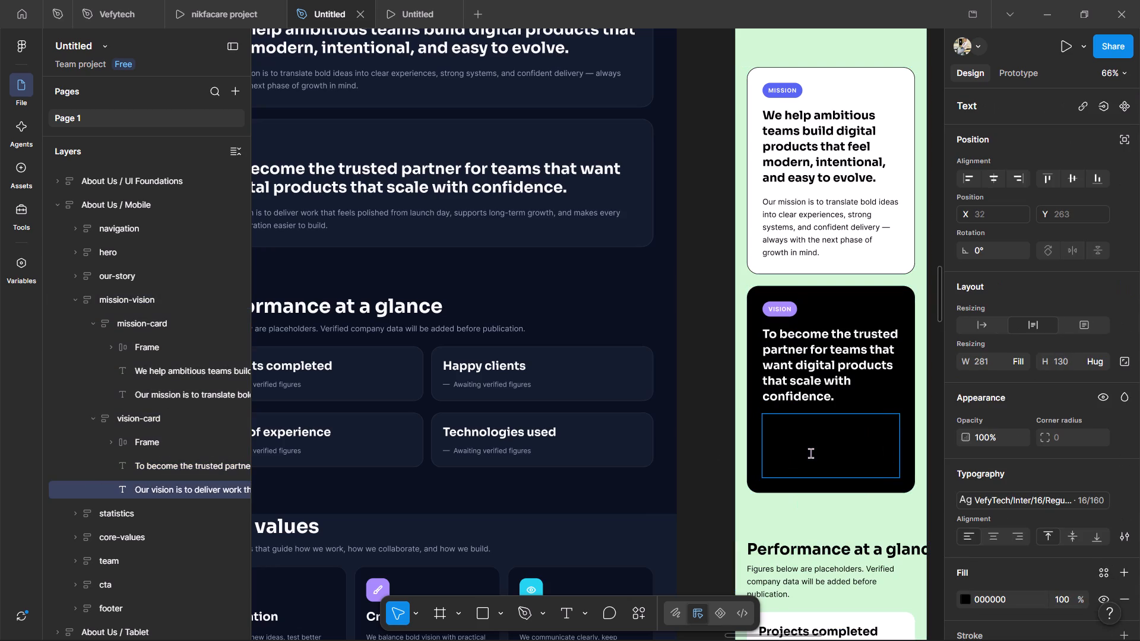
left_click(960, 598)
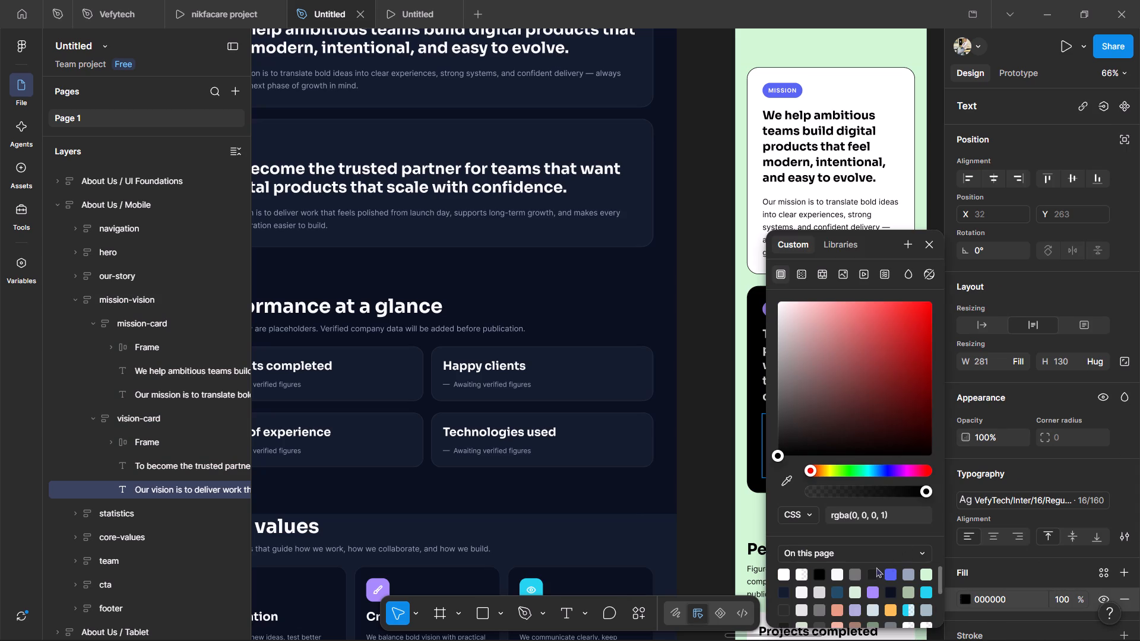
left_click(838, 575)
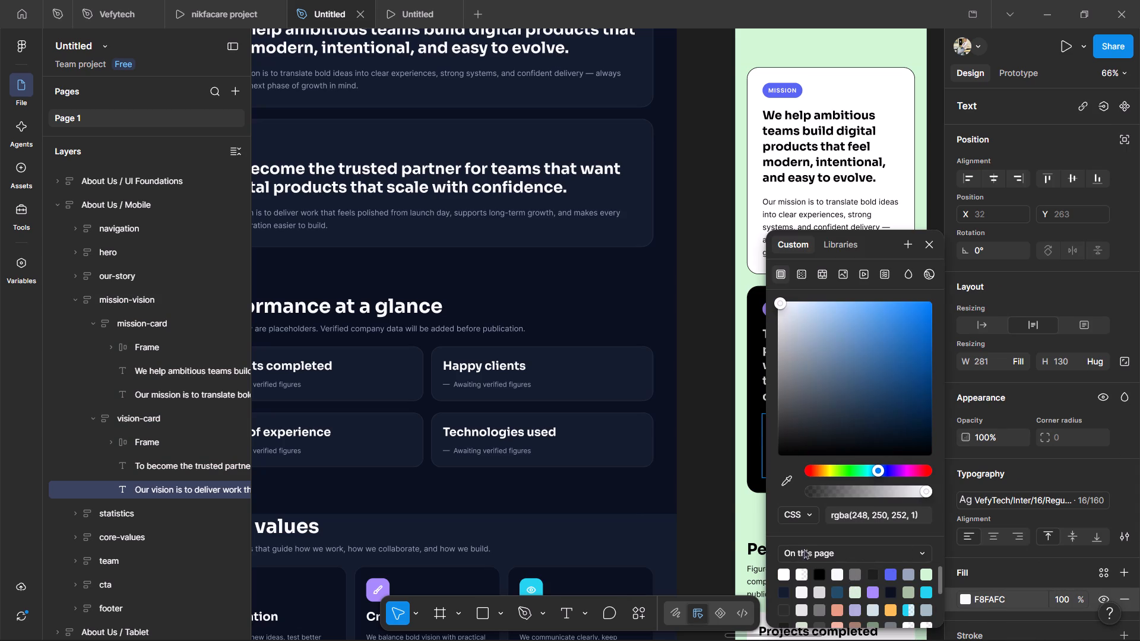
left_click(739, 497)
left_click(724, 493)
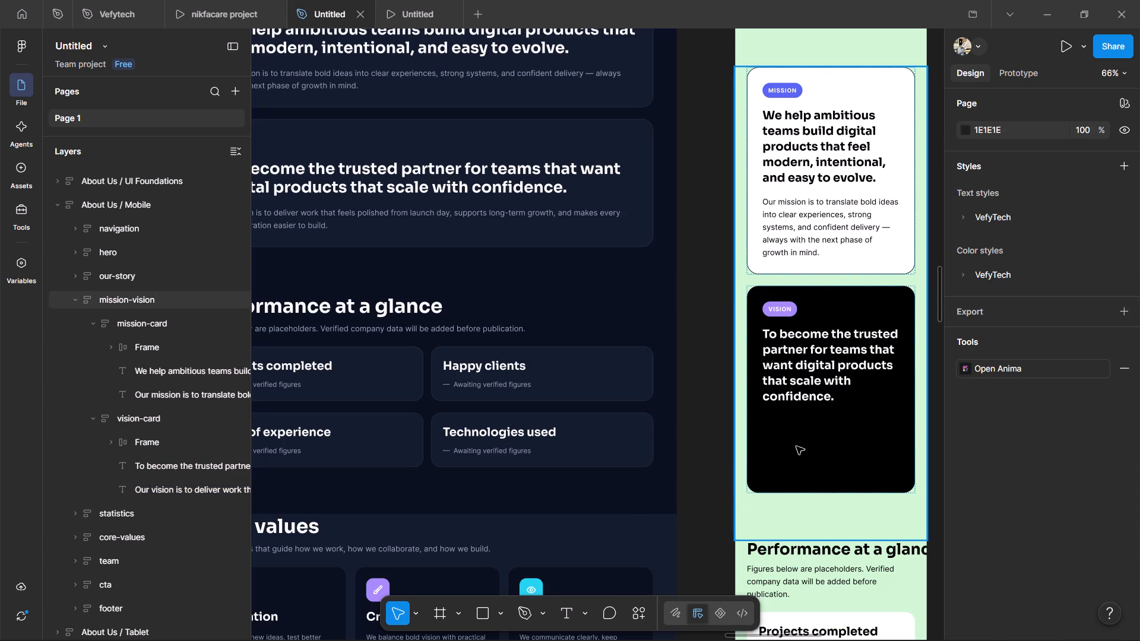
Set the text colour of the vision card's description, "Our vision is to deliver work", to F8FAFC at 100% opacity.
left_click(821, 433)
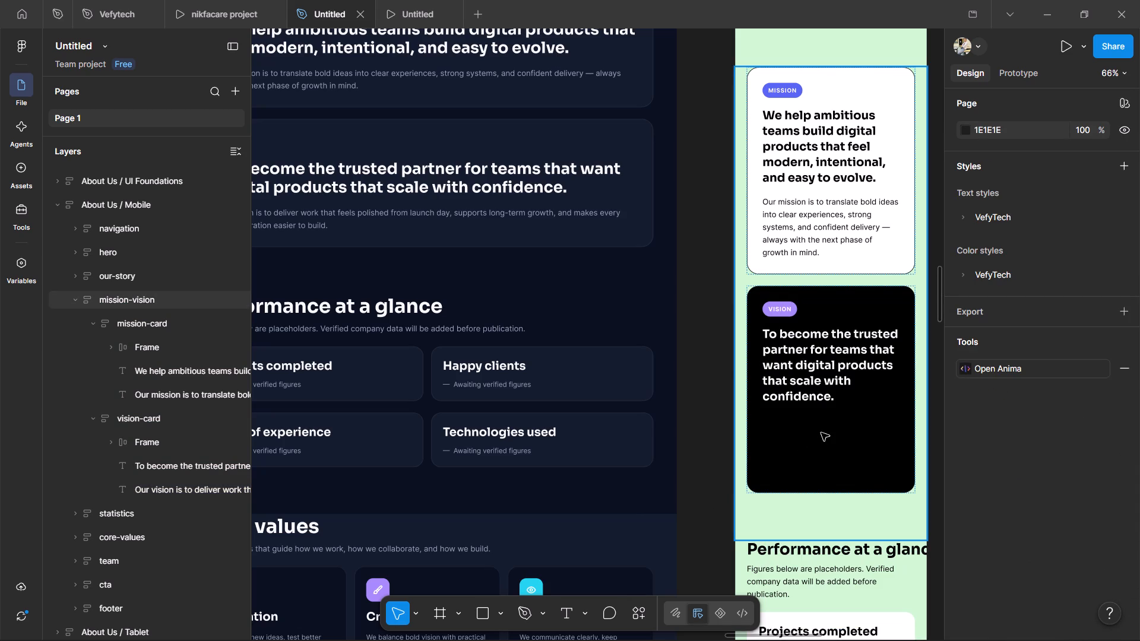
left_click(825, 434)
double_click(826, 434)
double_click(826, 434)
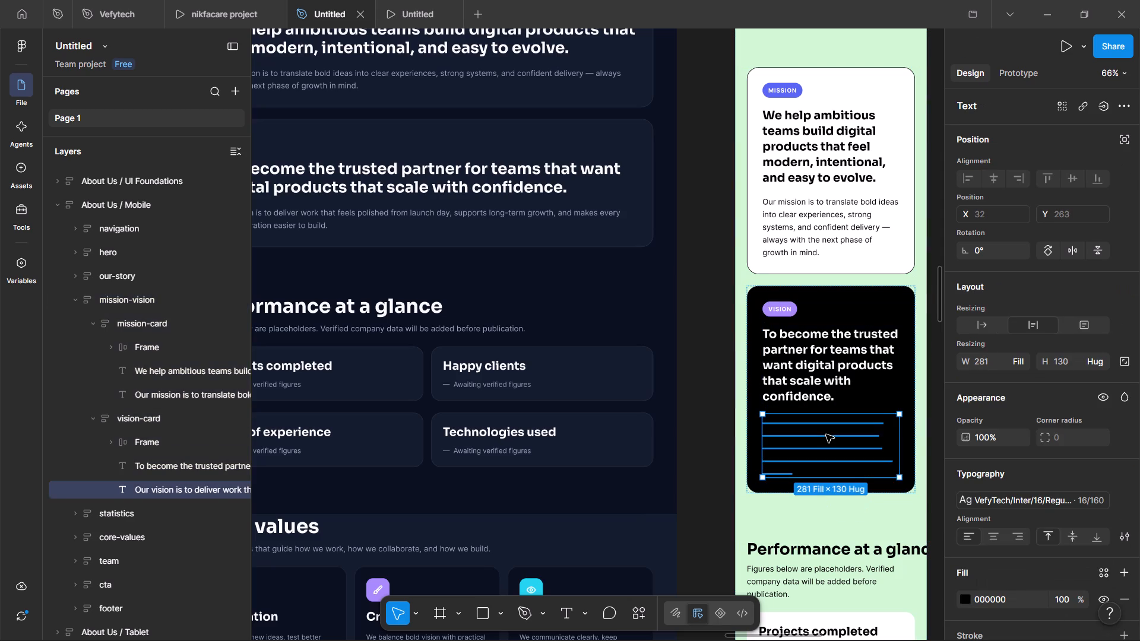
left_click(967, 598)
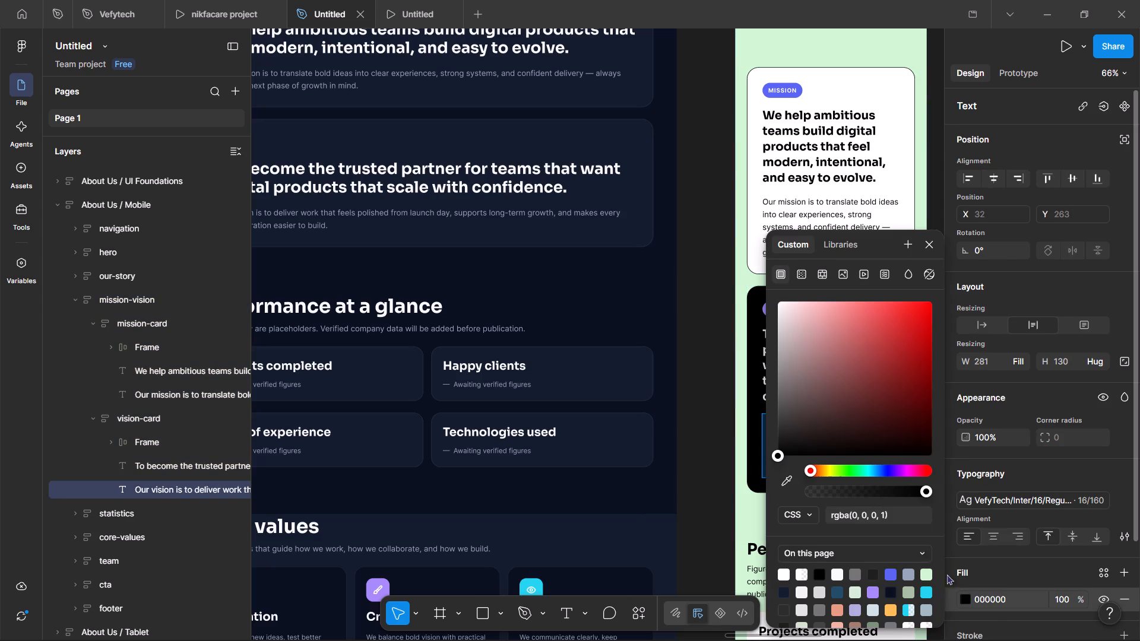
left_click(806, 576)
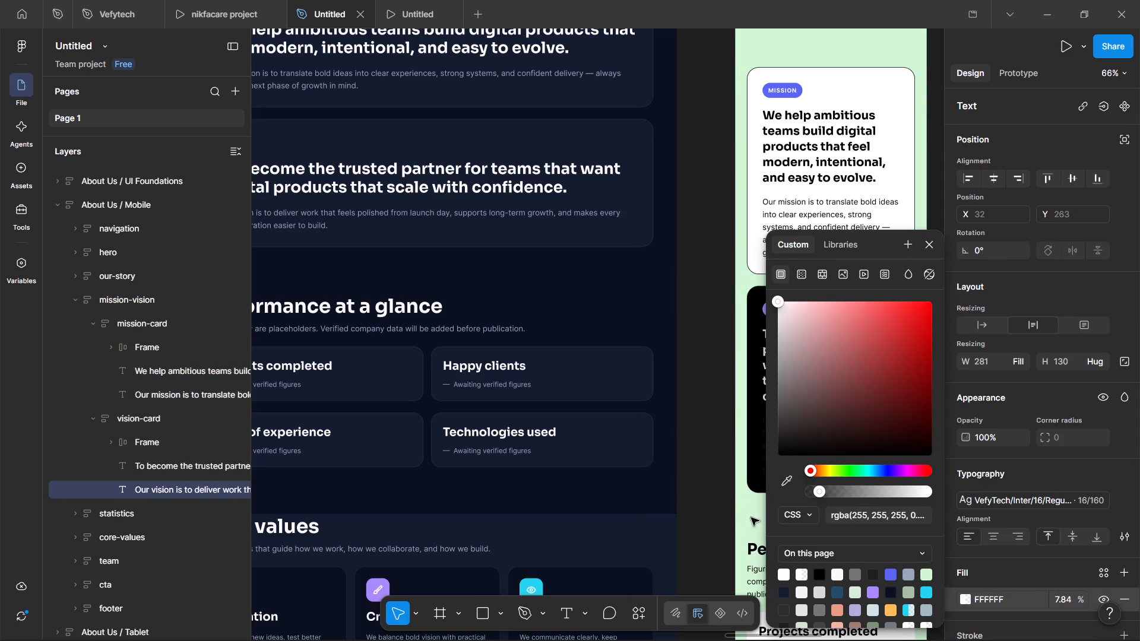
left_click(839, 578)
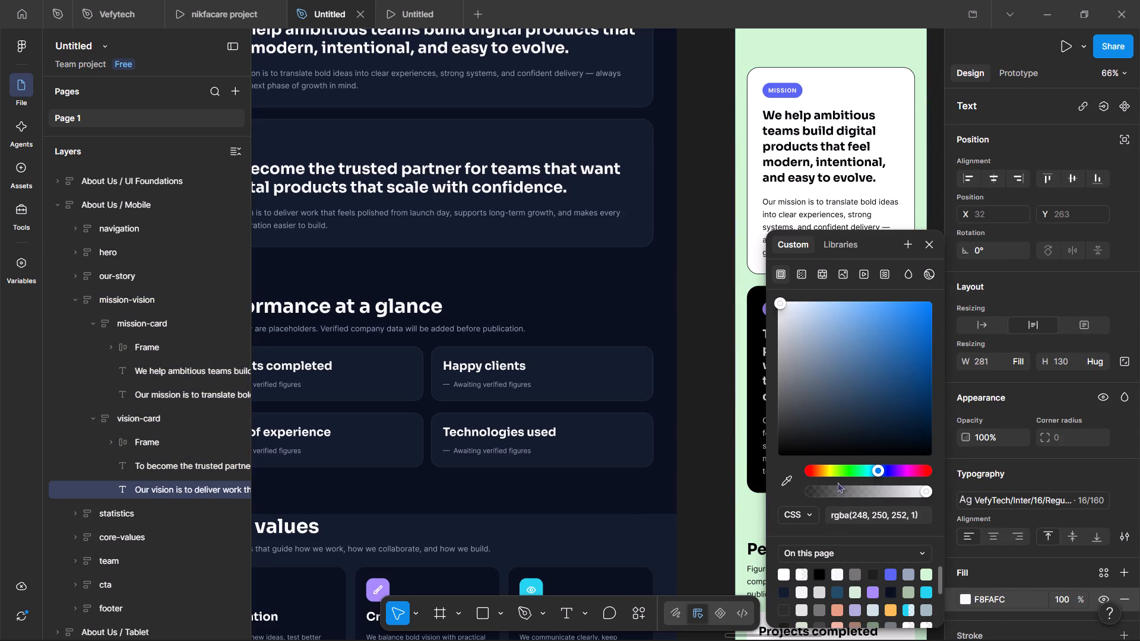
left_click(726, 472)
double_click(726, 495)
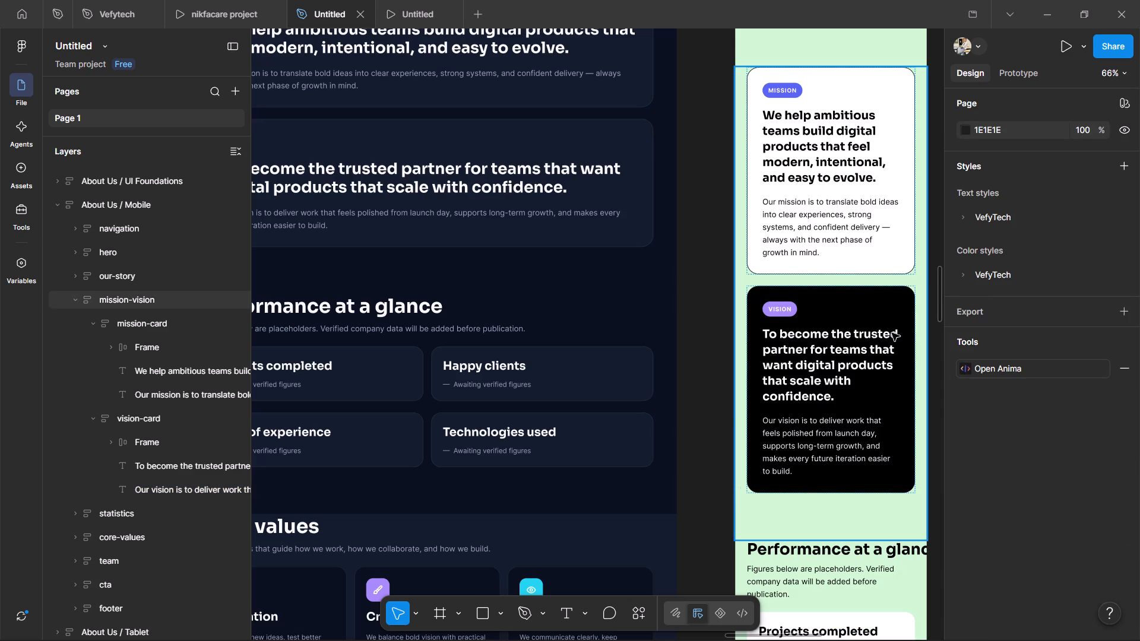
Set the stroke of the vision card in the About Us / Mobile frame to white FFFFFF at 100% opacity.
double_click(893, 300)
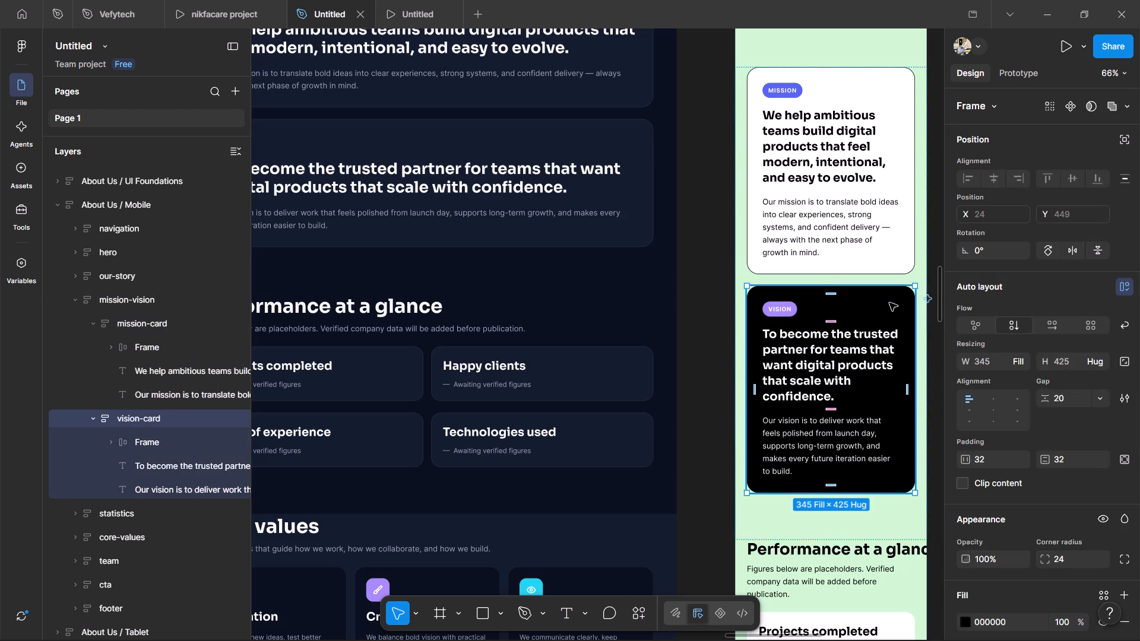
scroll(1019, 492, "down", 3)
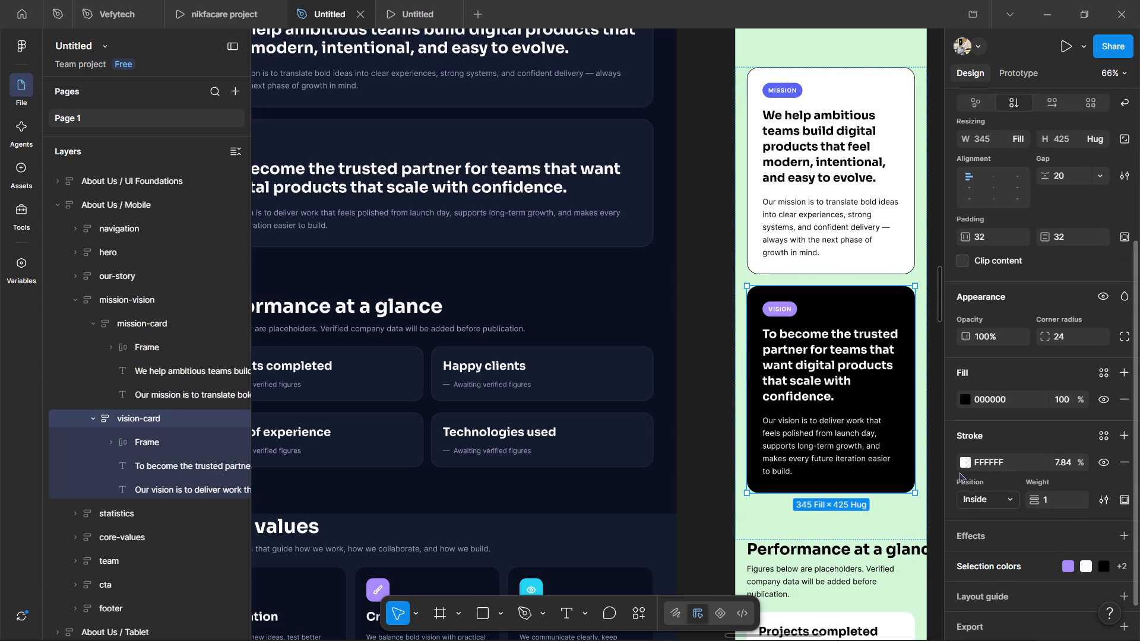
left_click(967, 464)
left_click_drag(820, 491, 857, 491)
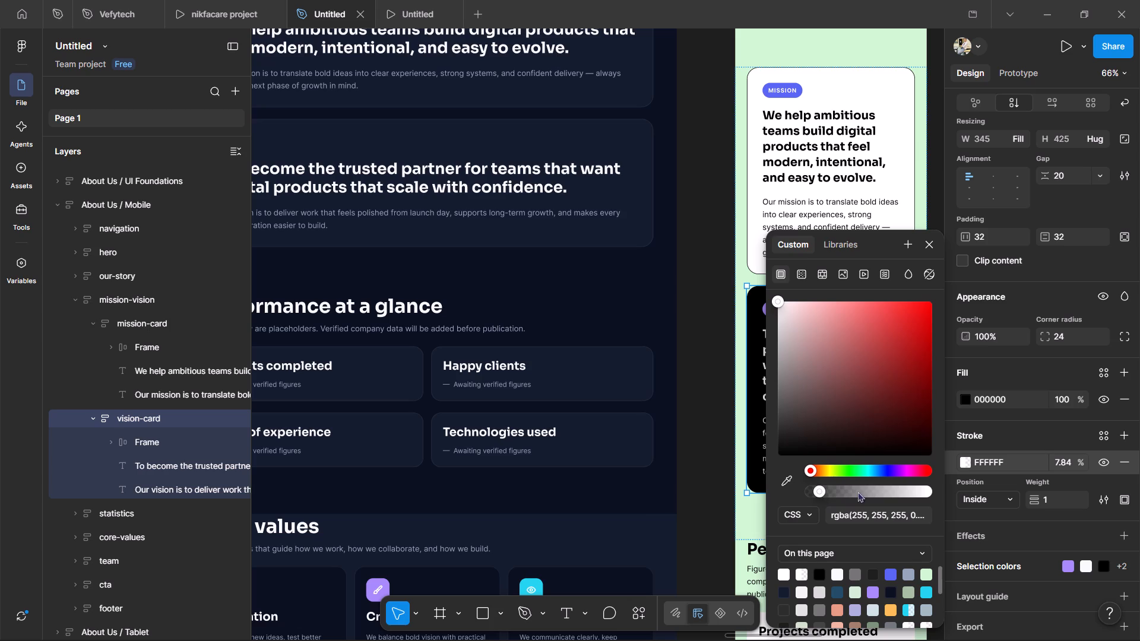
left_click_drag(857, 491, 945, 483)
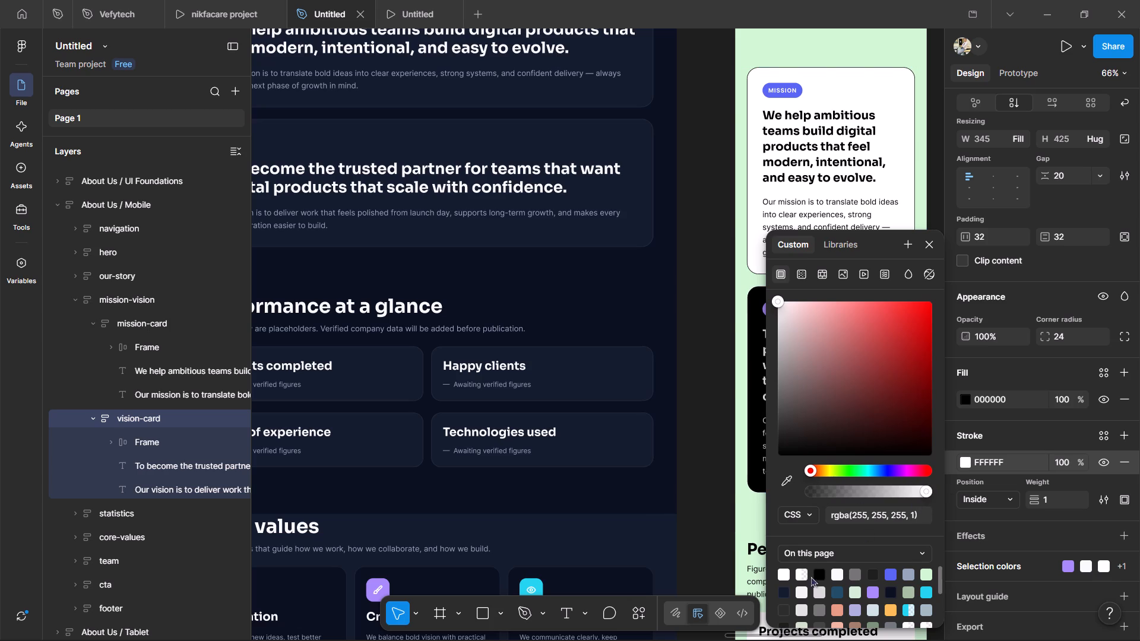
left_click(804, 577)
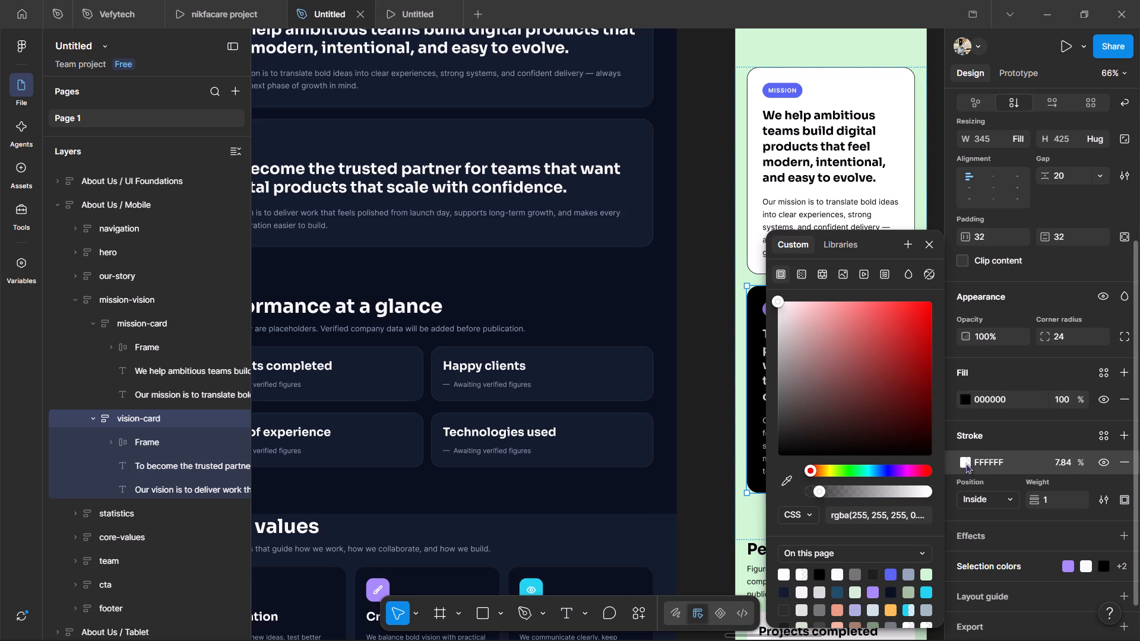
left_click_drag(1035, 499, 581, 329)
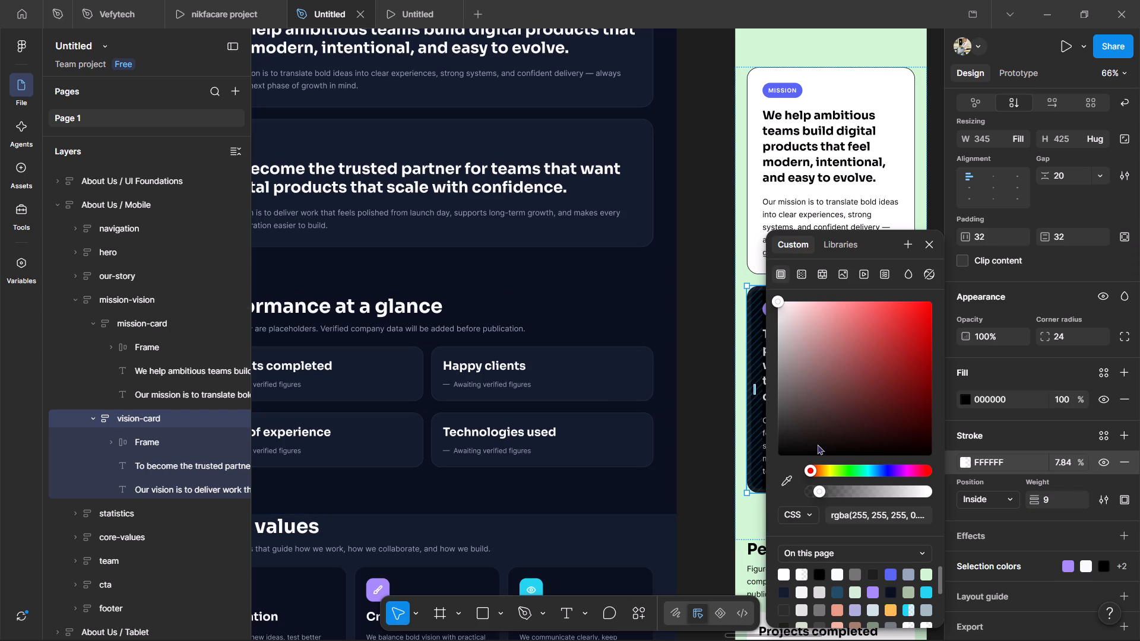
left_click_drag(821, 491, 899, 499)
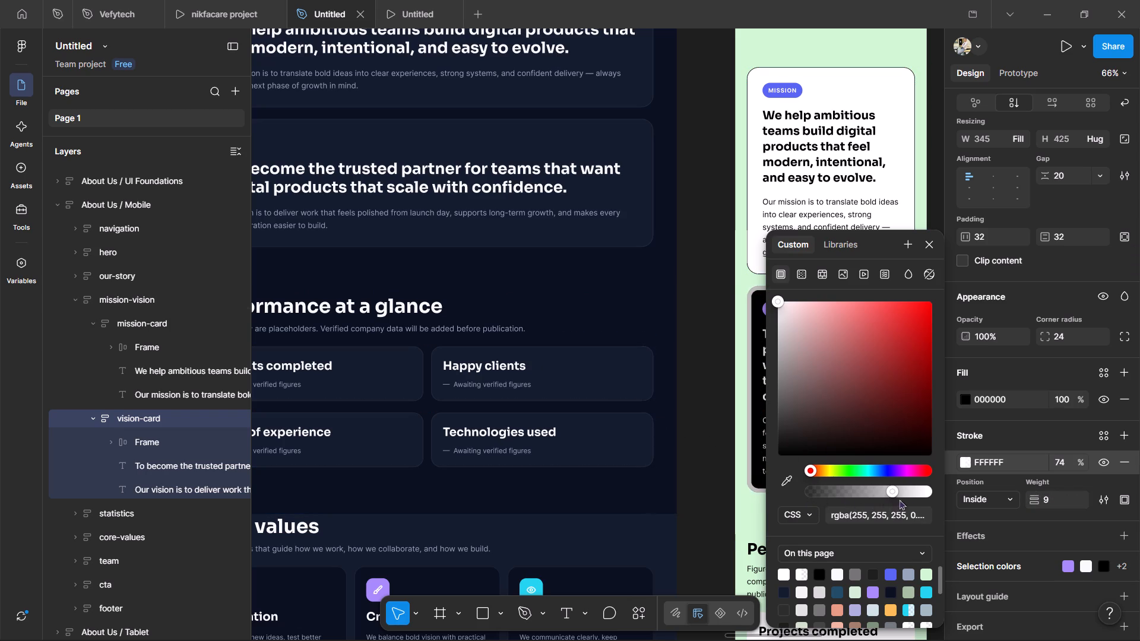
left_click_drag(899, 499, 985, 510)
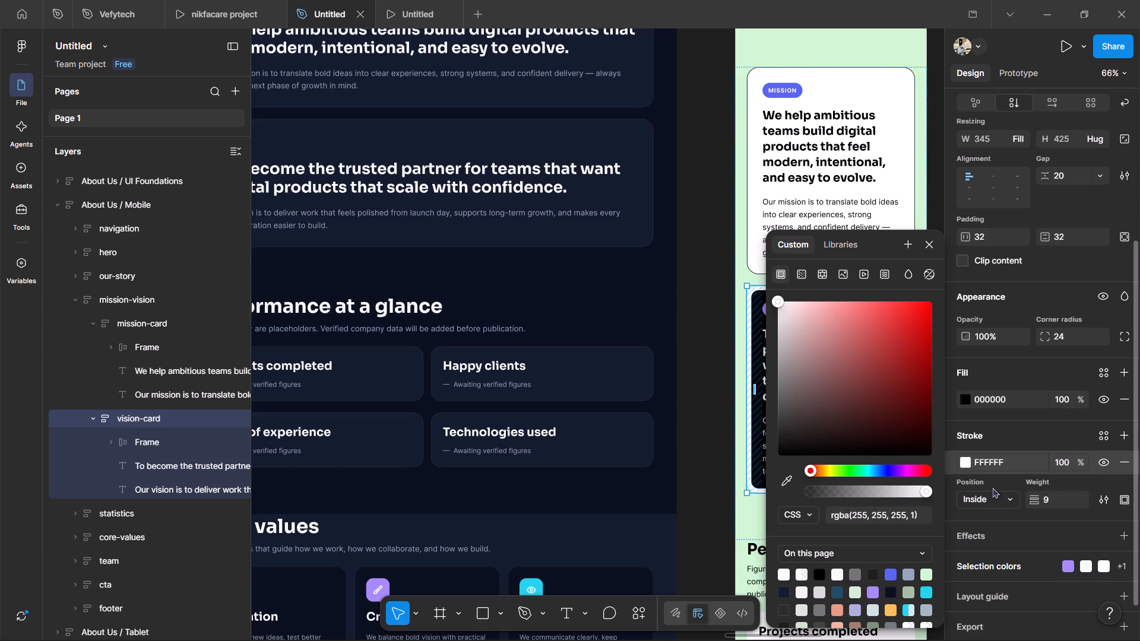
Set the vision card's stroke weight to 3.
left_click_drag(1037, 507, 559, 332)
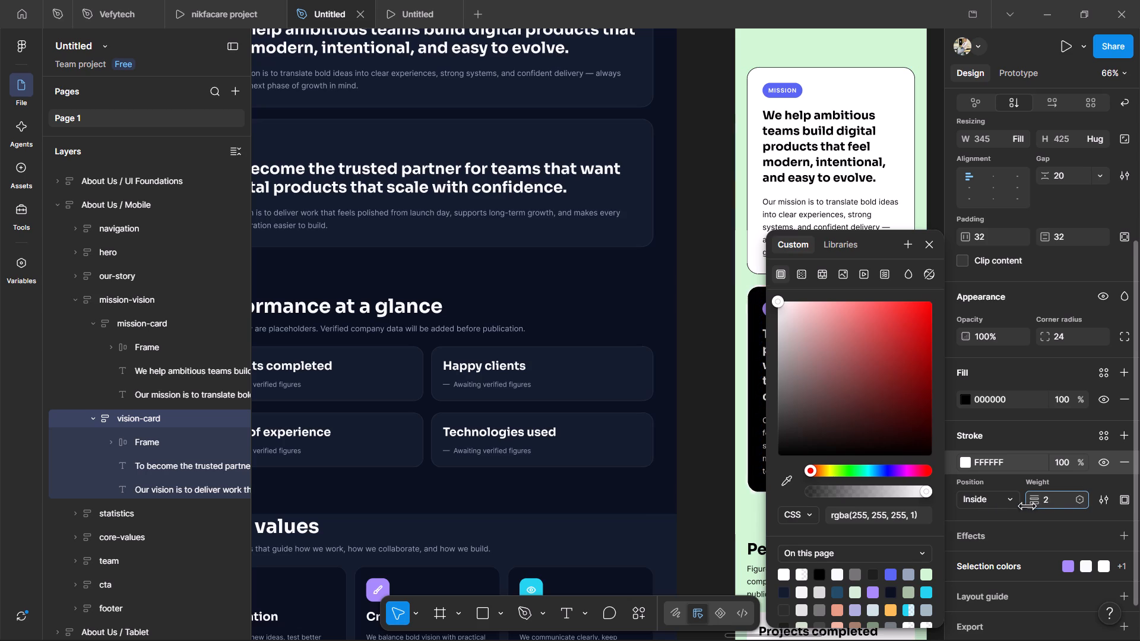
left_click_drag(559, 332, 559, 325)
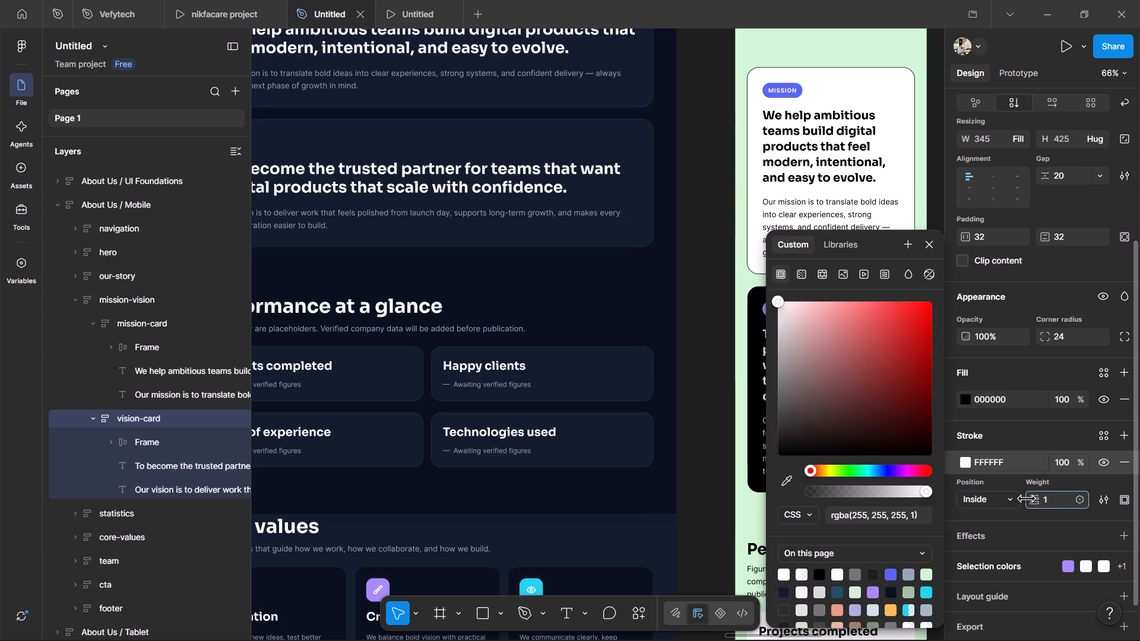
left_click_drag(559, 325, 560, 322)
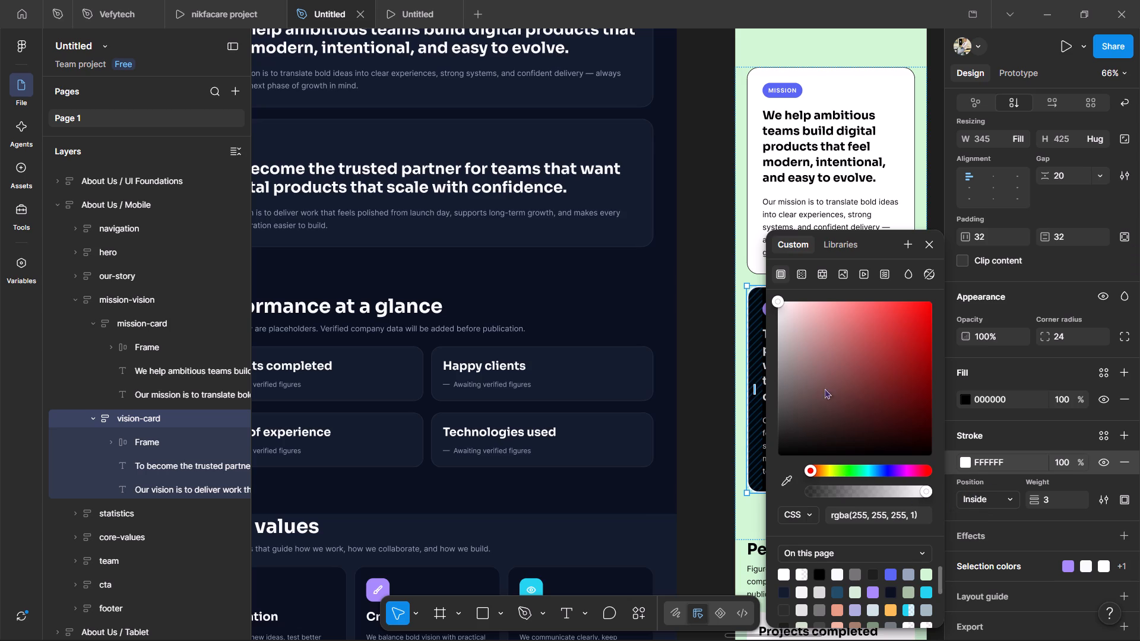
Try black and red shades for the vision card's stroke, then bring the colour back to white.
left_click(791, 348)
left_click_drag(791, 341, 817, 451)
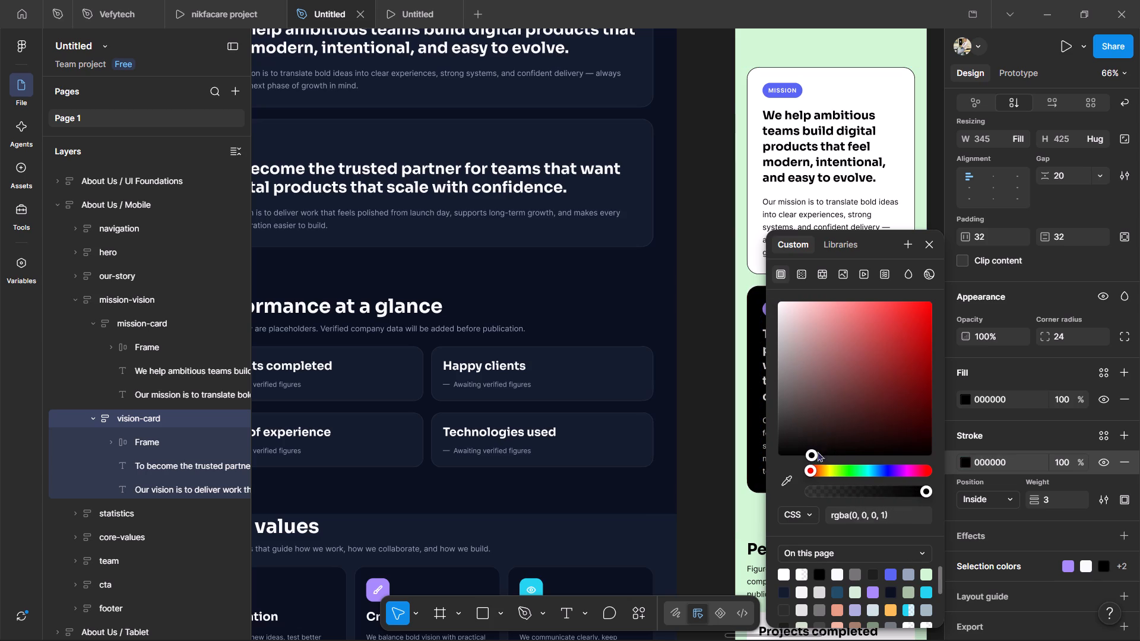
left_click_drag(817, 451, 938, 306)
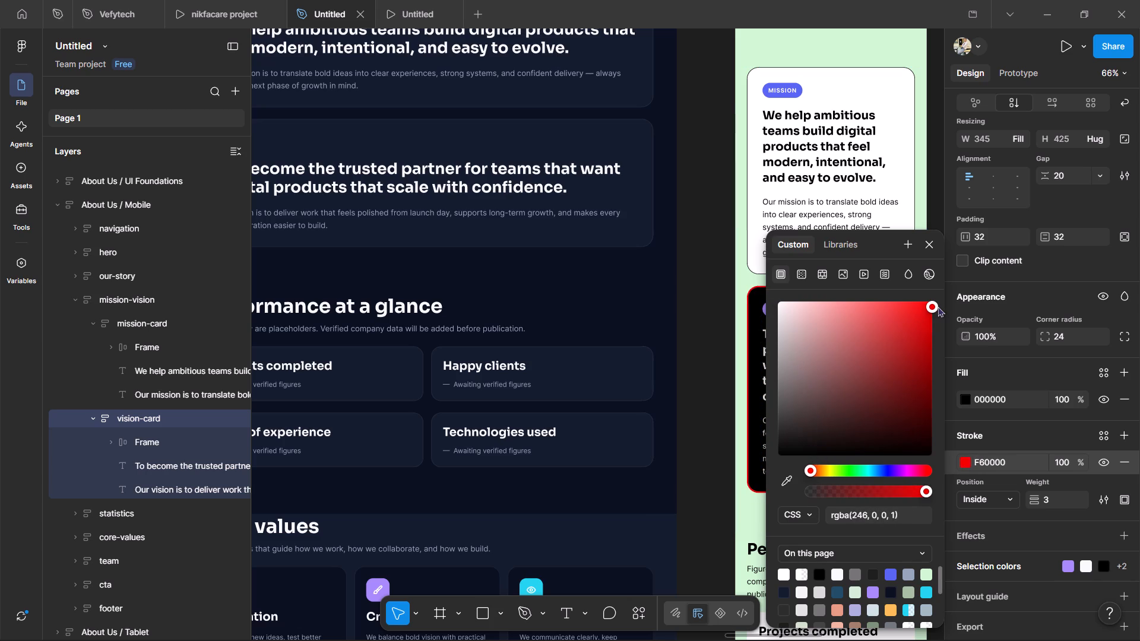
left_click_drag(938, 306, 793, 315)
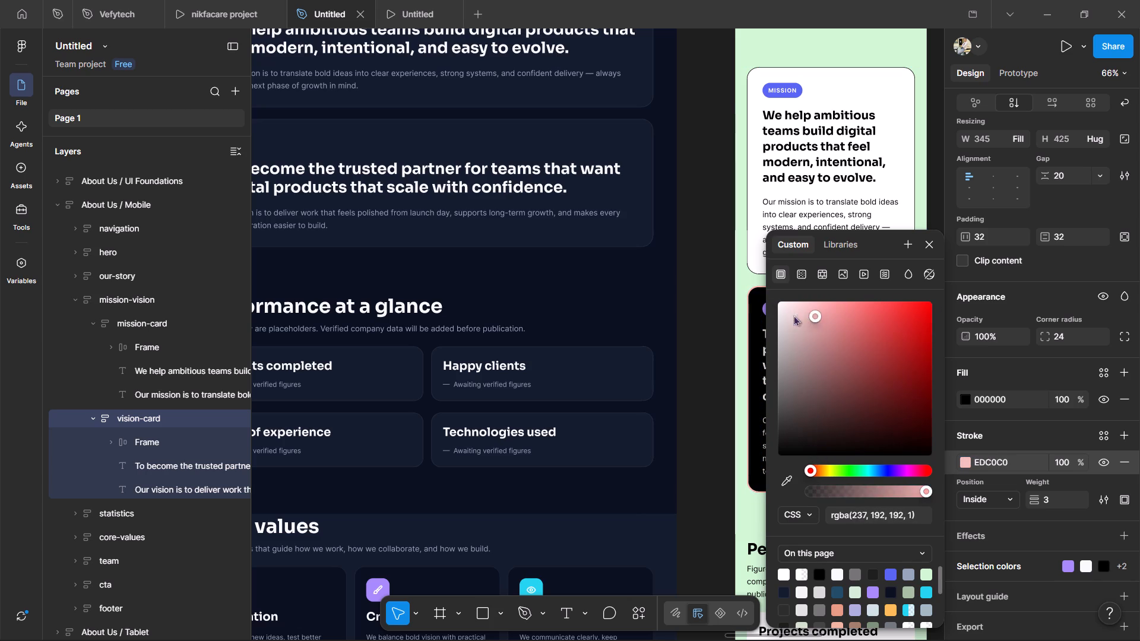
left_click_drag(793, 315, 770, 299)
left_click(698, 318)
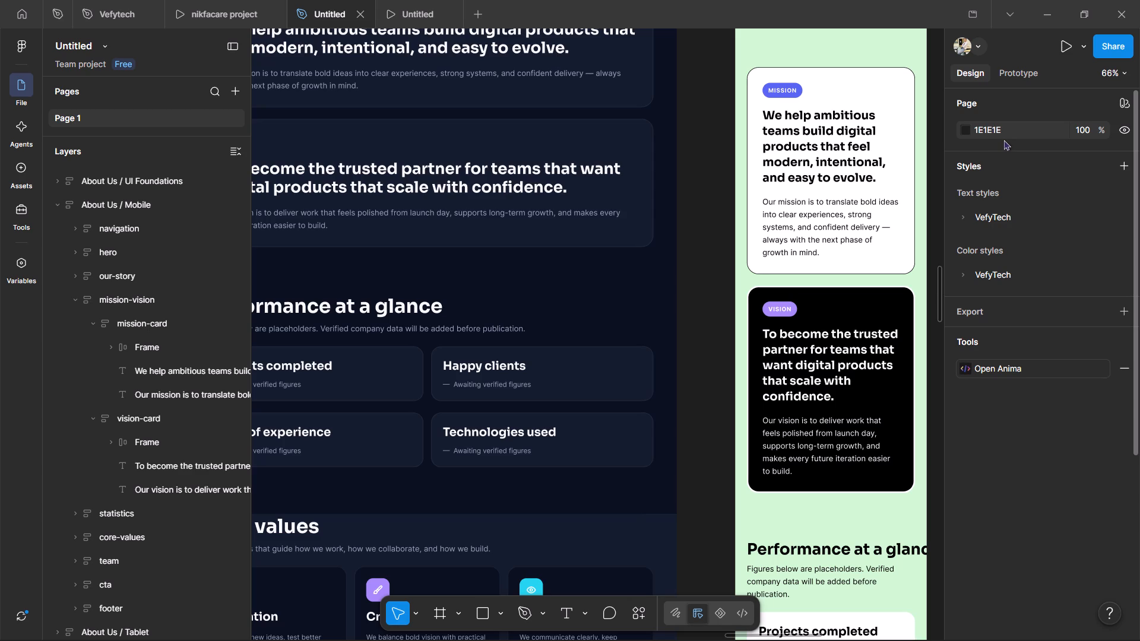
Narrow the "Performance at a glance" heading in the mobile statistics section to the content width so it wraps onto two lines.
left_click(680, 319)
scroll(773, 247, "up", 6)
scroll(773, 247, "down", 6)
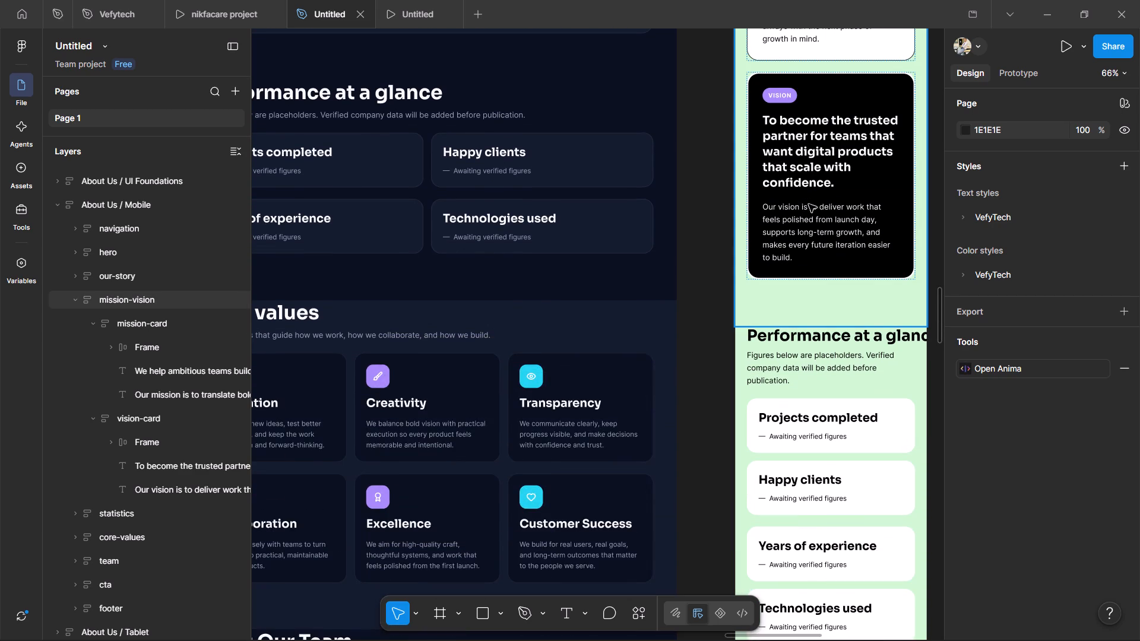
scroll(821, 226, "up", 6)
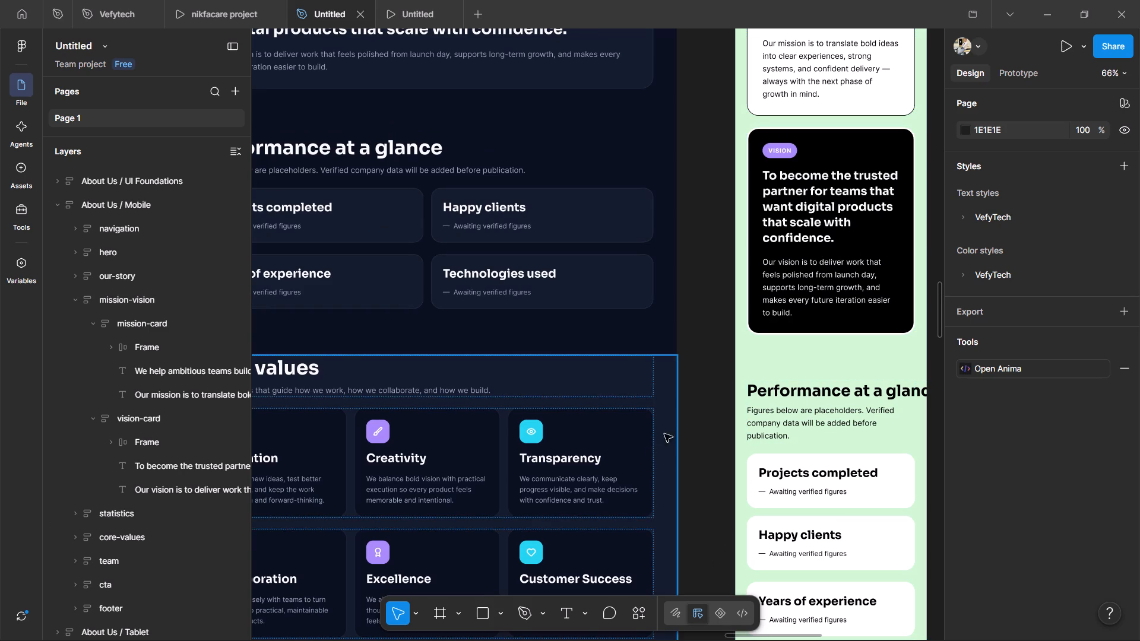
left_click(894, 391)
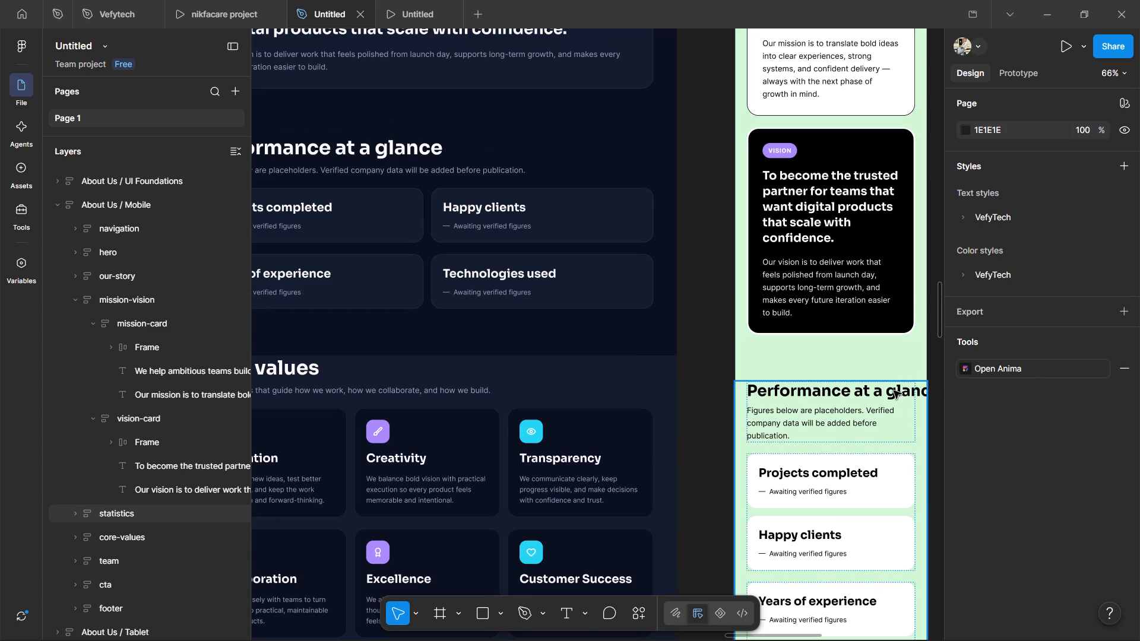
double_click(915, 392)
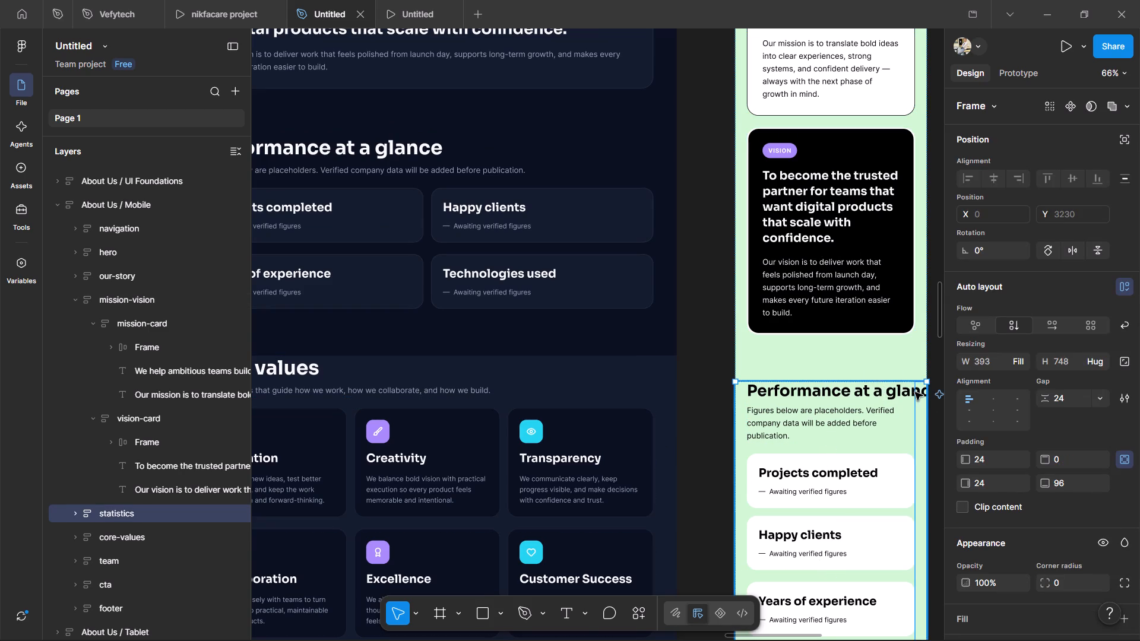
left_click_drag(914, 392, 911, 392)
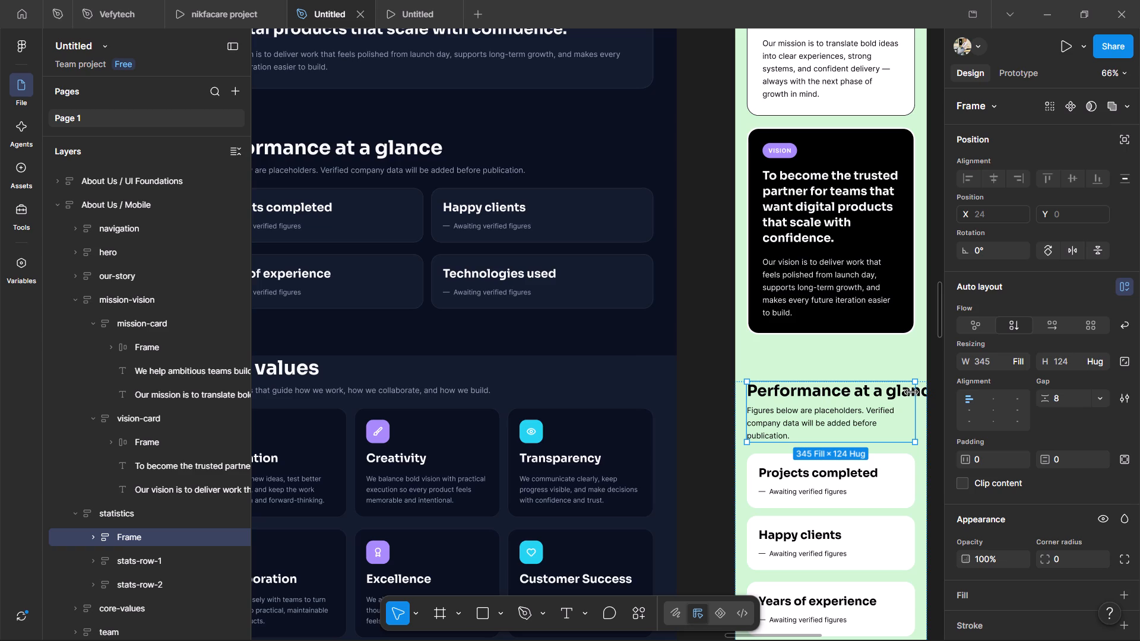
left_click_drag(911, 392, 893, 388)
left_click_drag(892, 392, 932, 392)
double_click(896, 389)
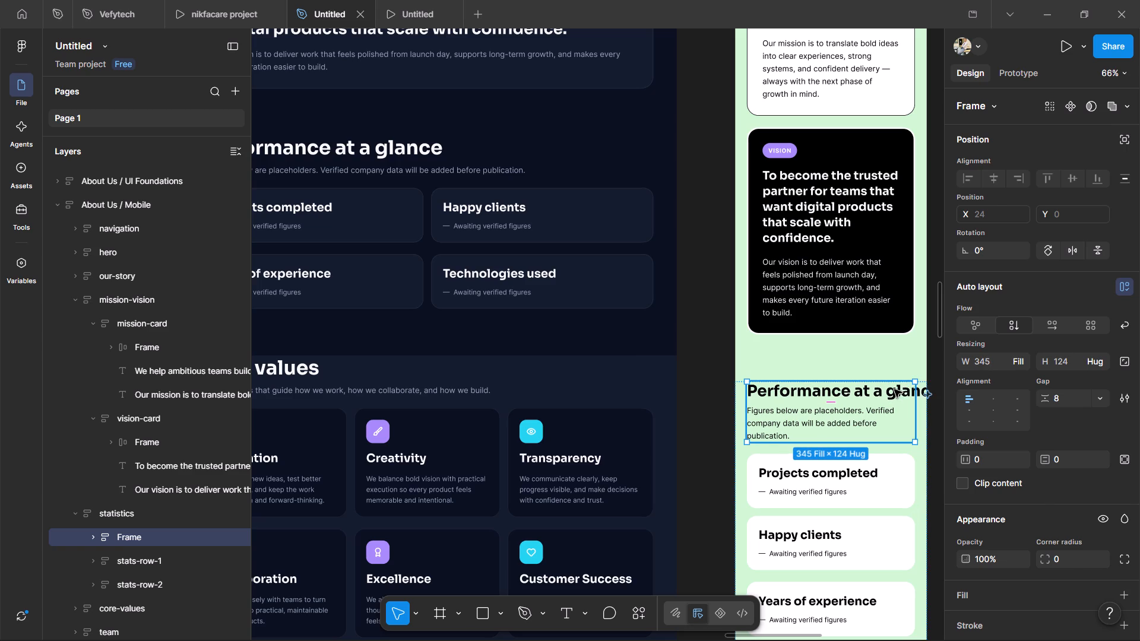
left_click_drag(942, 388, 930, 388)
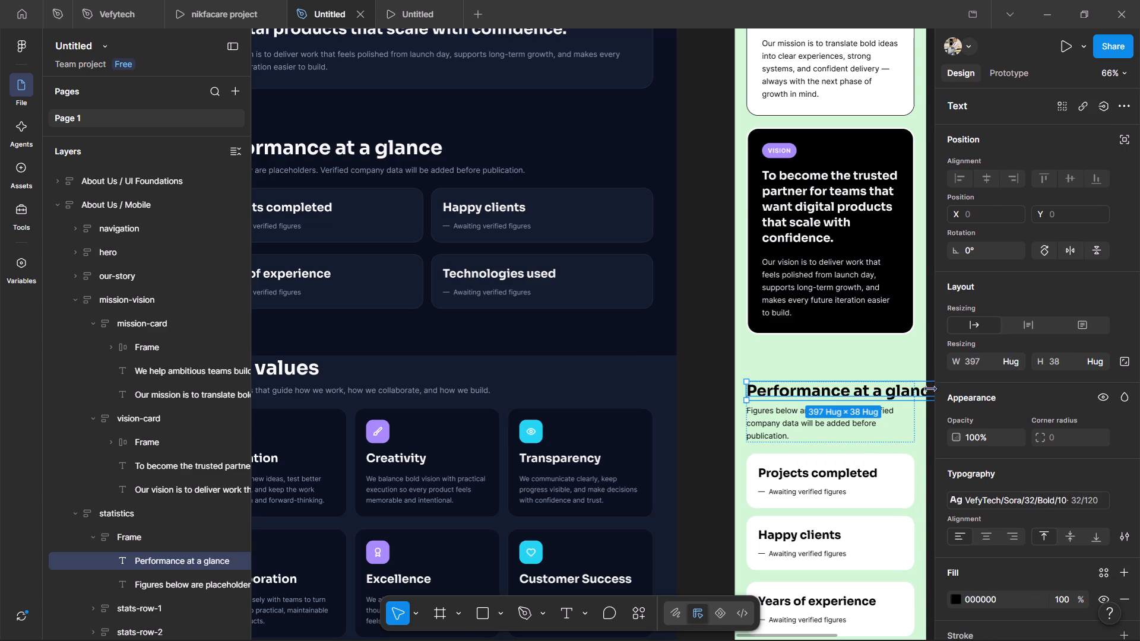
left_click_drag(930, 388, 976, 384)
left_click_drag(936, 389, 916, 384)
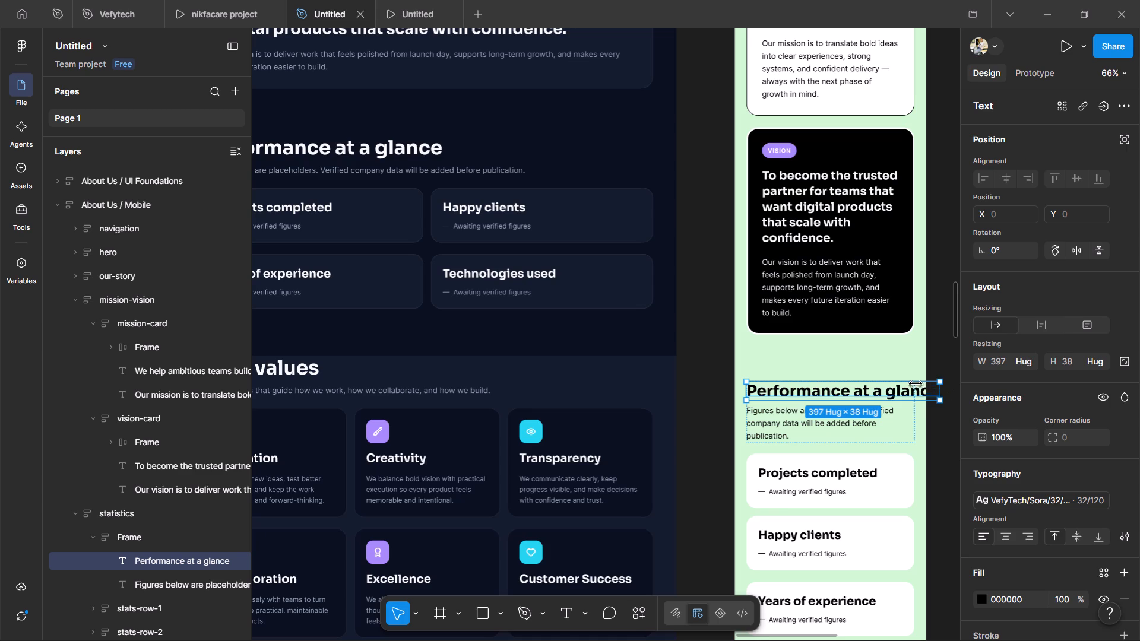
left_click_drag(916, 384, 915, 384)
left_click(944, 447)
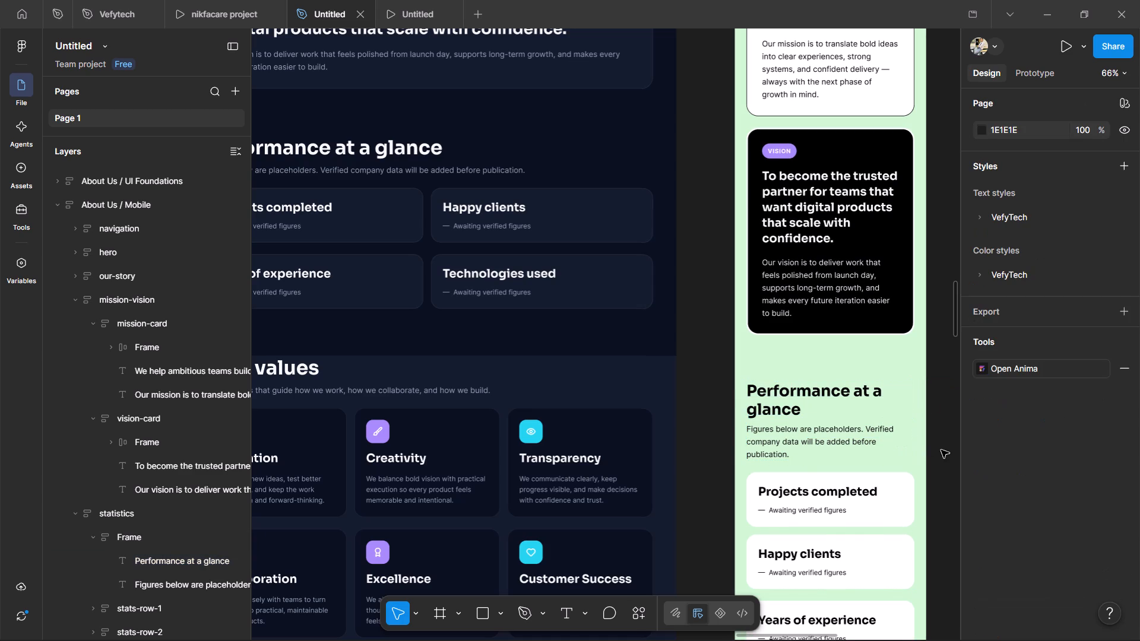
left_click(941, 450)
Change the brand name in the About Us / Mobile navigation to NikfyTech.
scroll(883, 380, "up", 7)
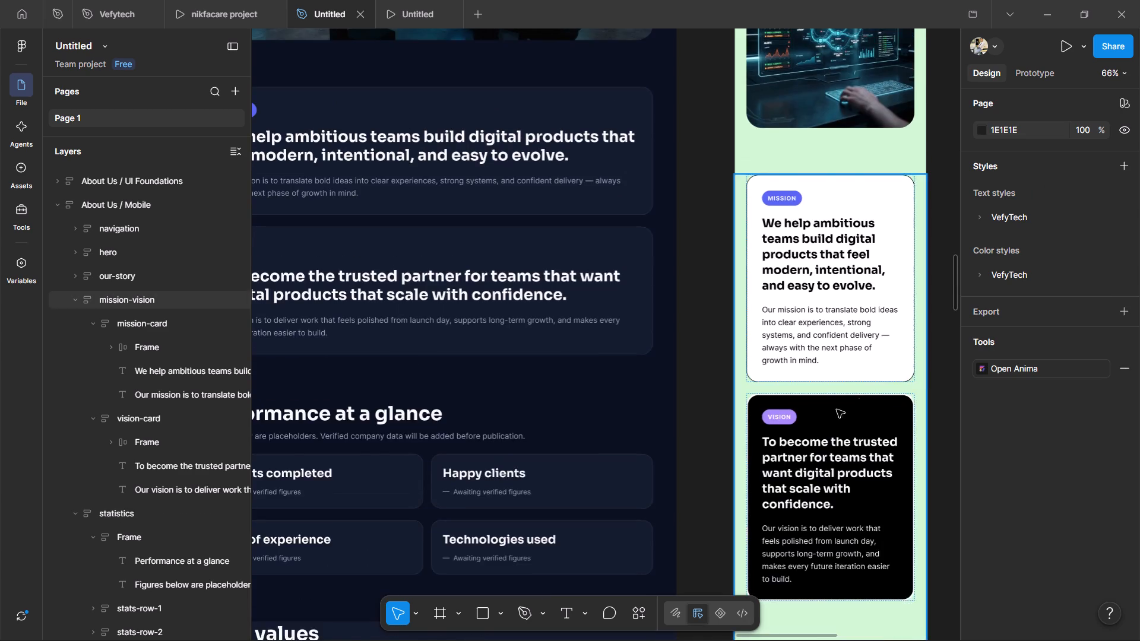
scroll(813, 426, "up", 12)
scroll(845, 168, "up", 9)
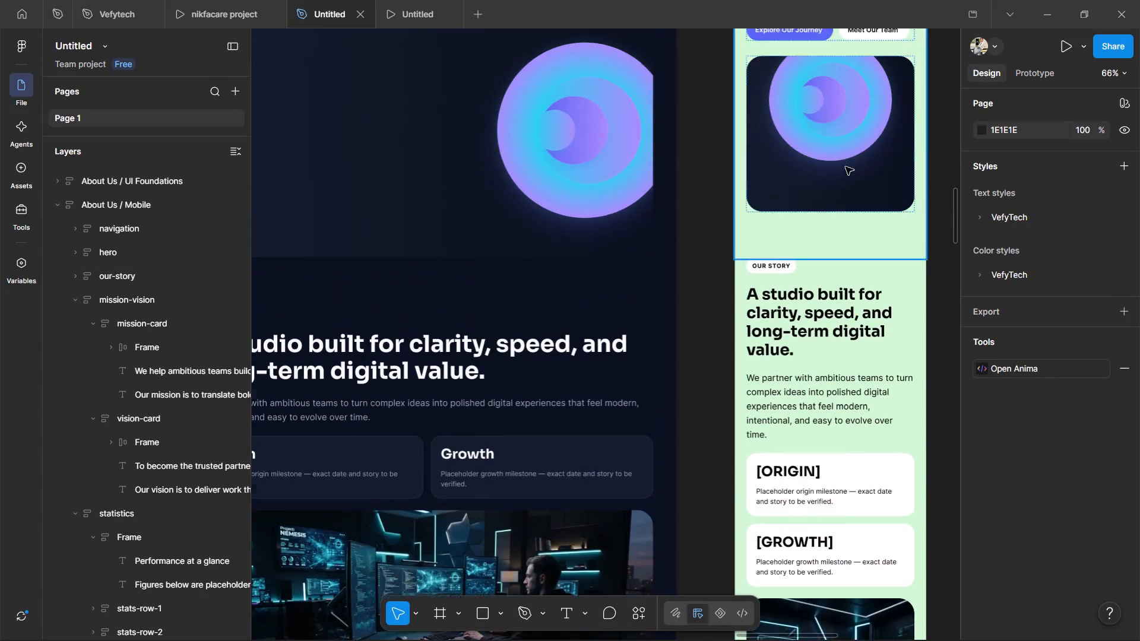
scroll(845, 167, "up", 10)
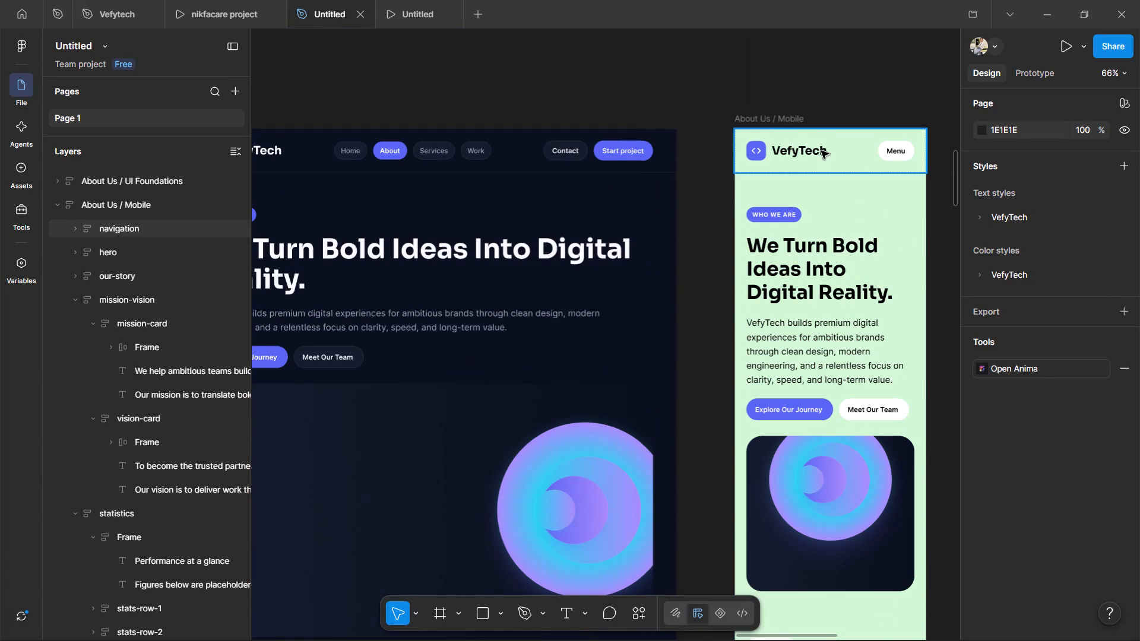
triple_click(778, 148)
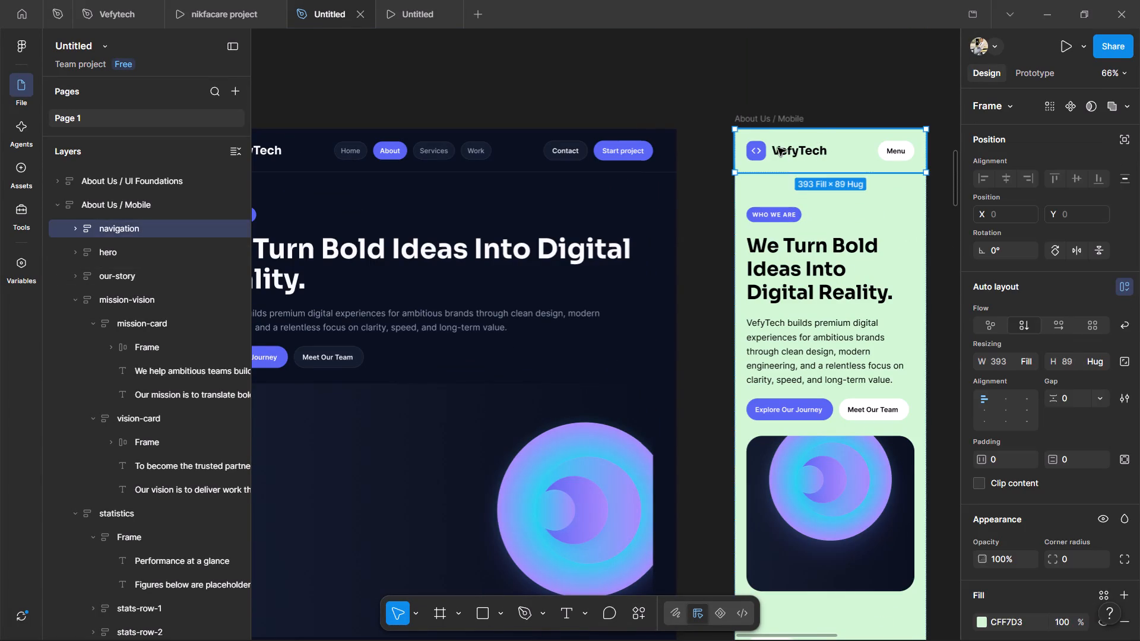
left_click(778, 148)
double_click(781, 151)
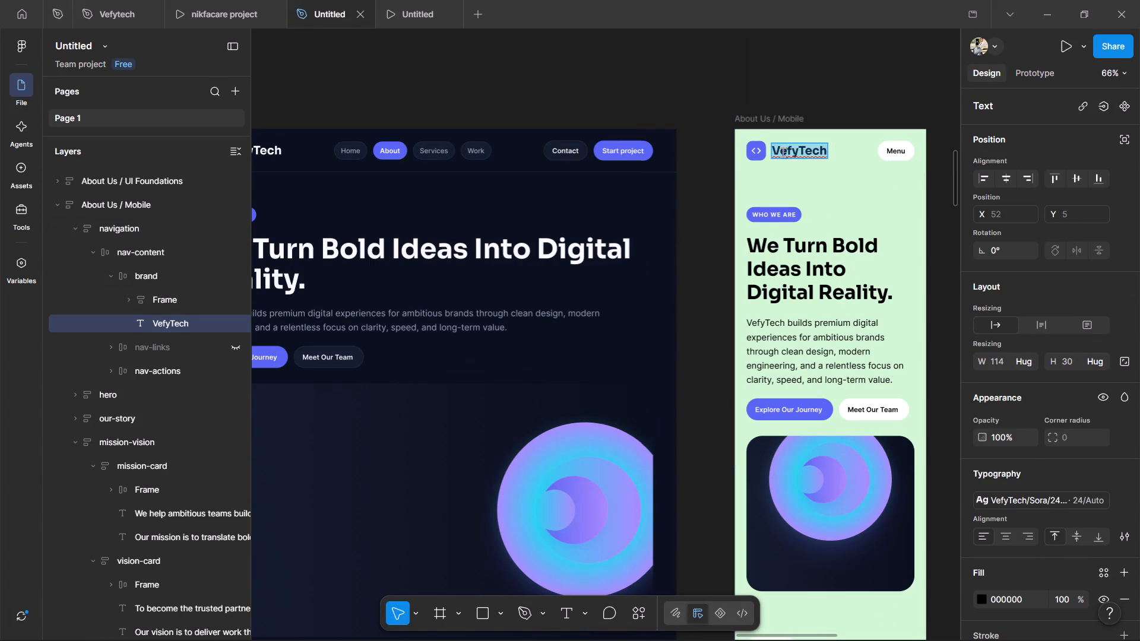
left_click(783, 152)
key("Right")
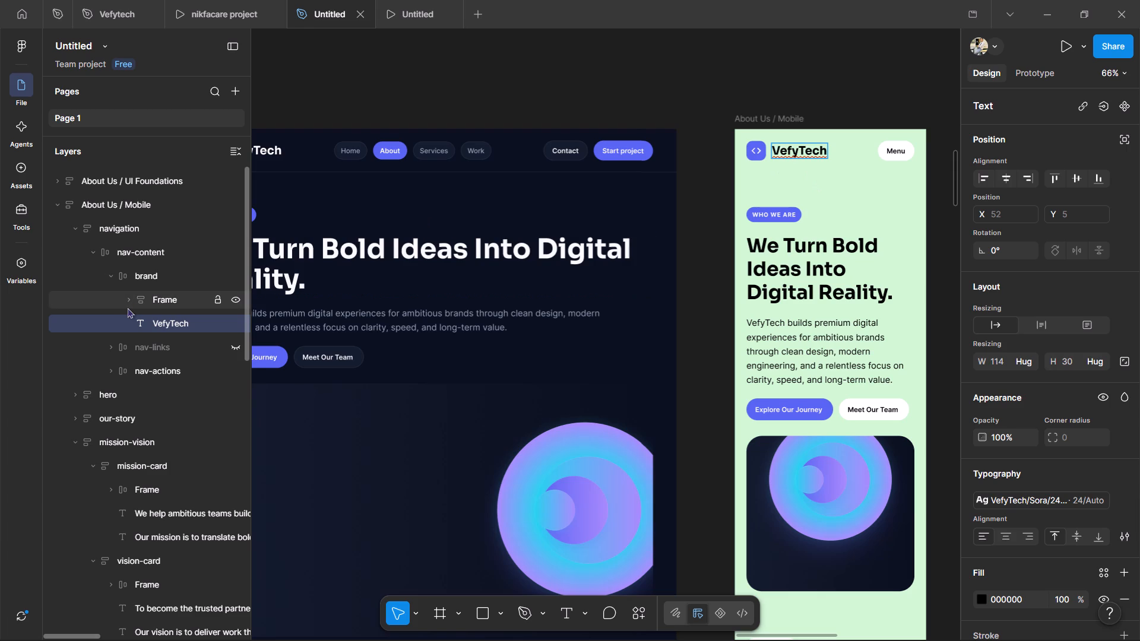
key("BackSpace")
key("BackSpace")
key("BackSpace")
type("Nik")
right_click(127, 307)
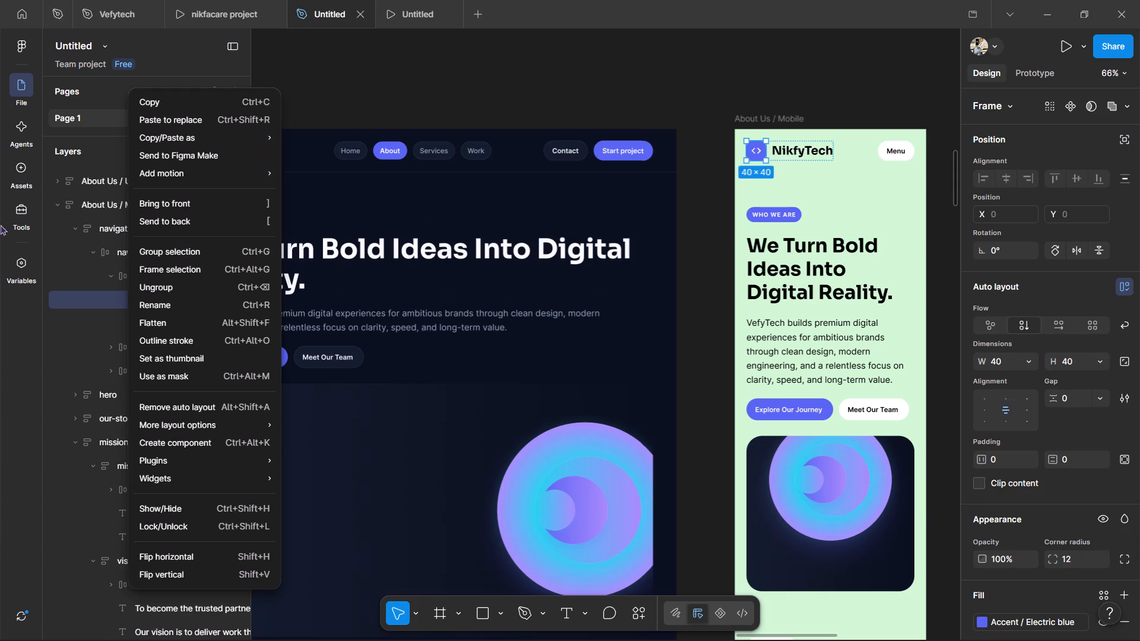
left_click(635, 122)
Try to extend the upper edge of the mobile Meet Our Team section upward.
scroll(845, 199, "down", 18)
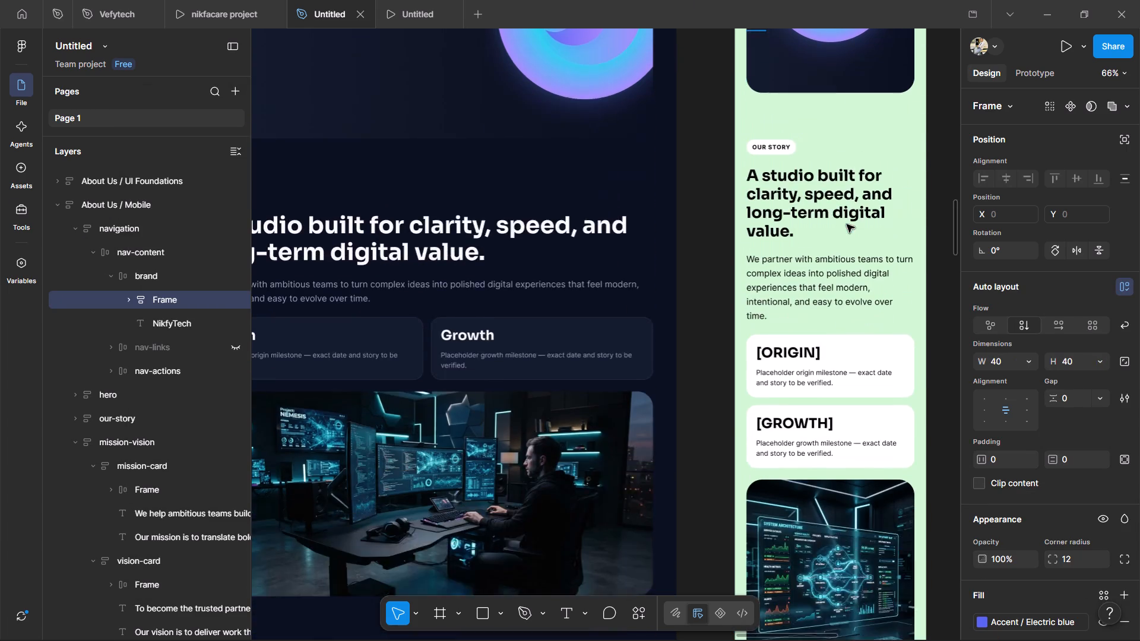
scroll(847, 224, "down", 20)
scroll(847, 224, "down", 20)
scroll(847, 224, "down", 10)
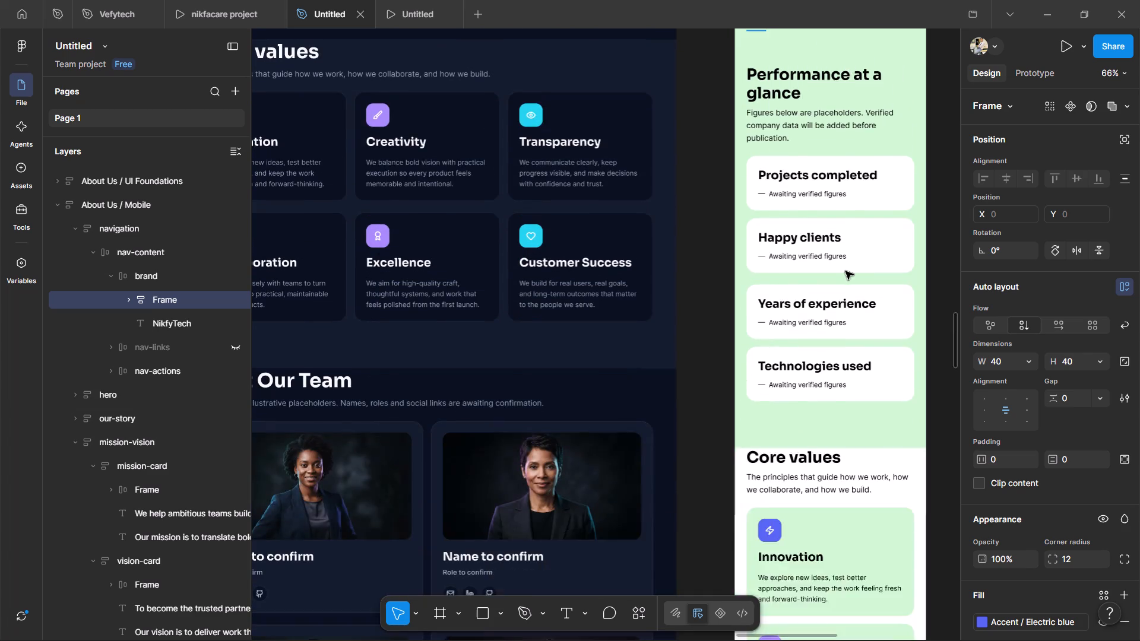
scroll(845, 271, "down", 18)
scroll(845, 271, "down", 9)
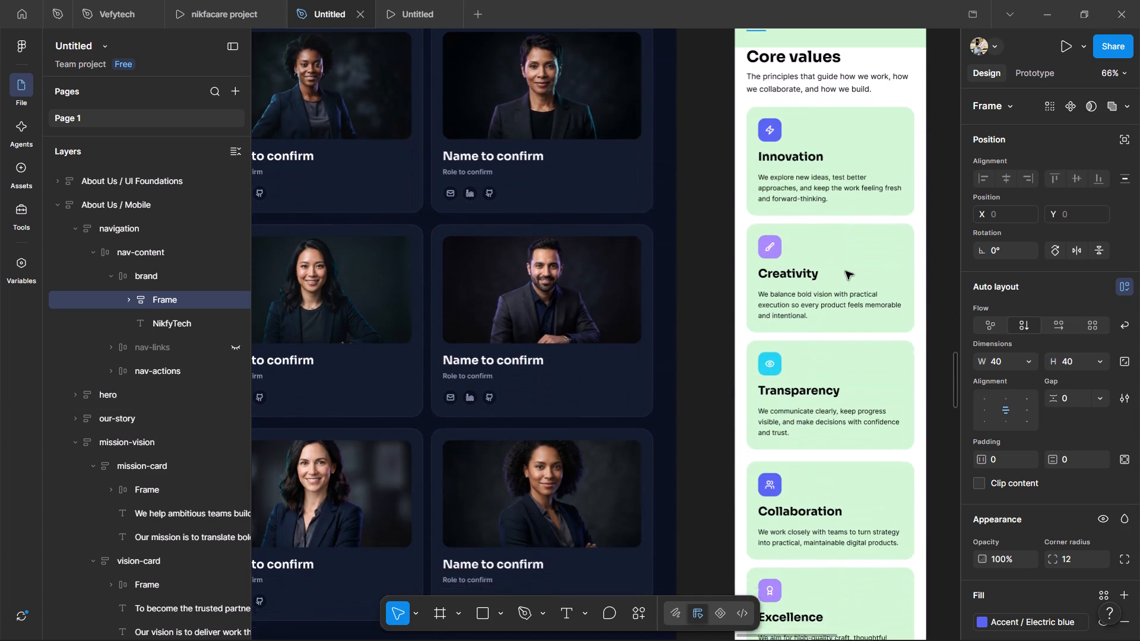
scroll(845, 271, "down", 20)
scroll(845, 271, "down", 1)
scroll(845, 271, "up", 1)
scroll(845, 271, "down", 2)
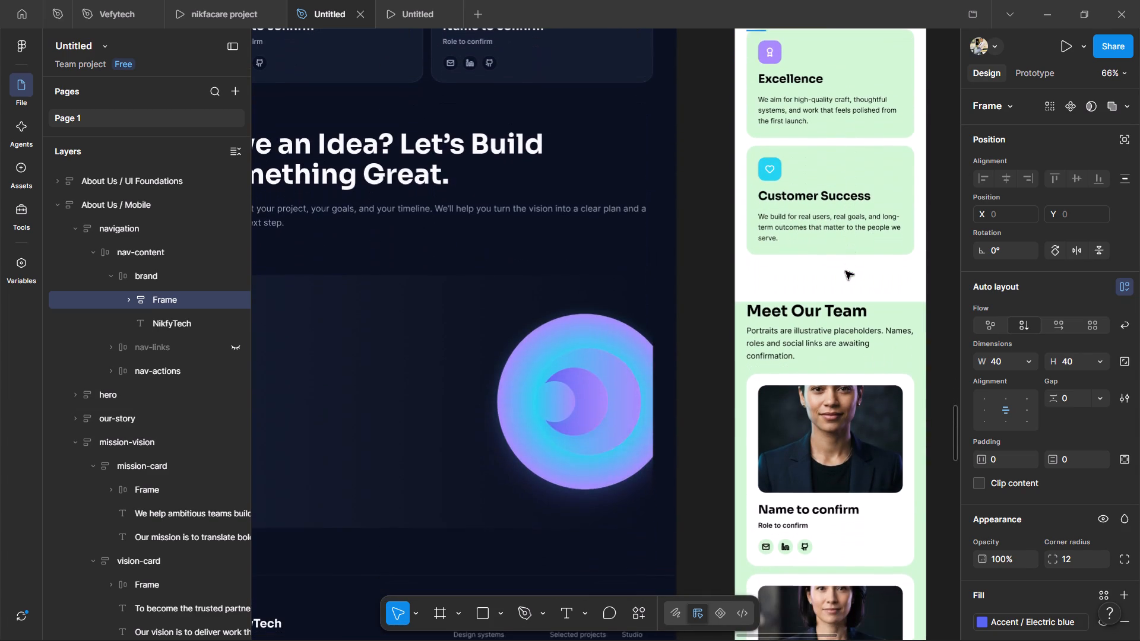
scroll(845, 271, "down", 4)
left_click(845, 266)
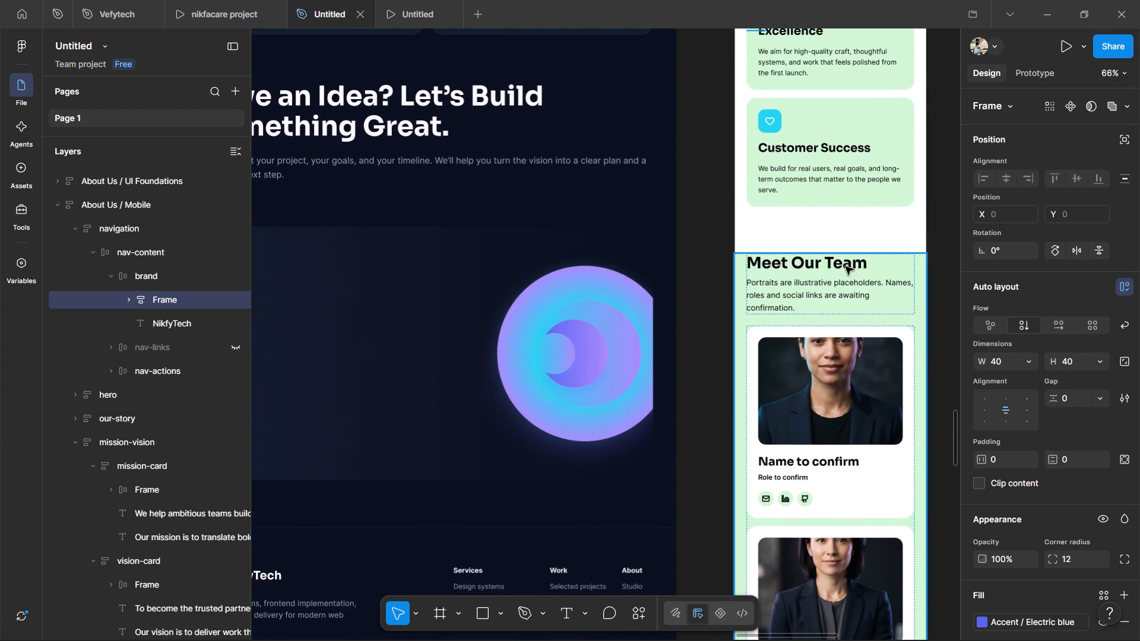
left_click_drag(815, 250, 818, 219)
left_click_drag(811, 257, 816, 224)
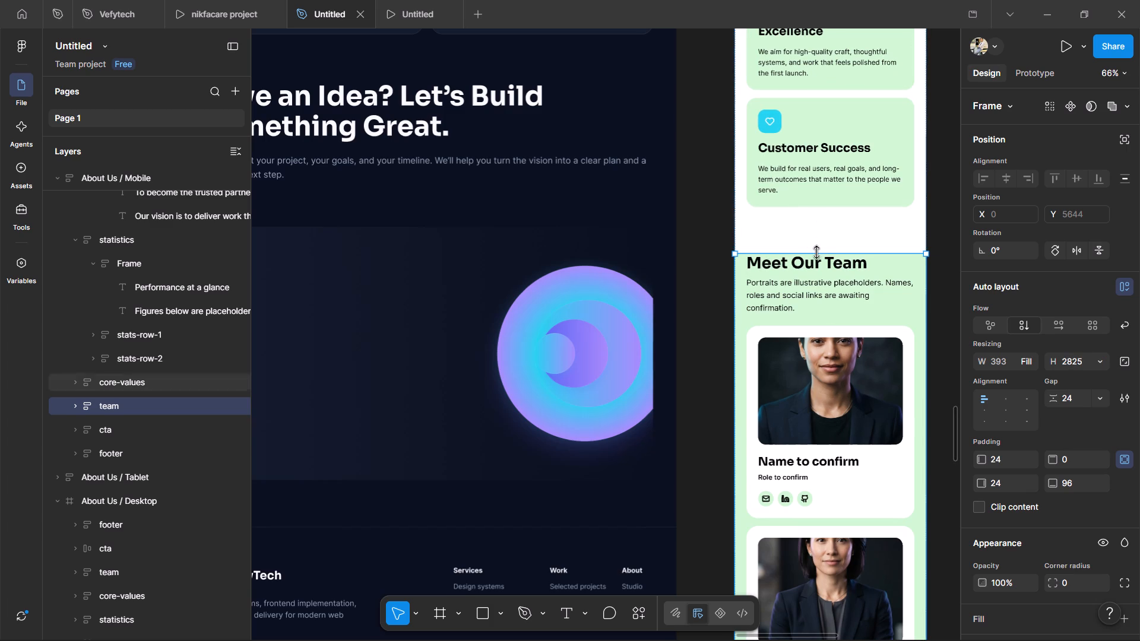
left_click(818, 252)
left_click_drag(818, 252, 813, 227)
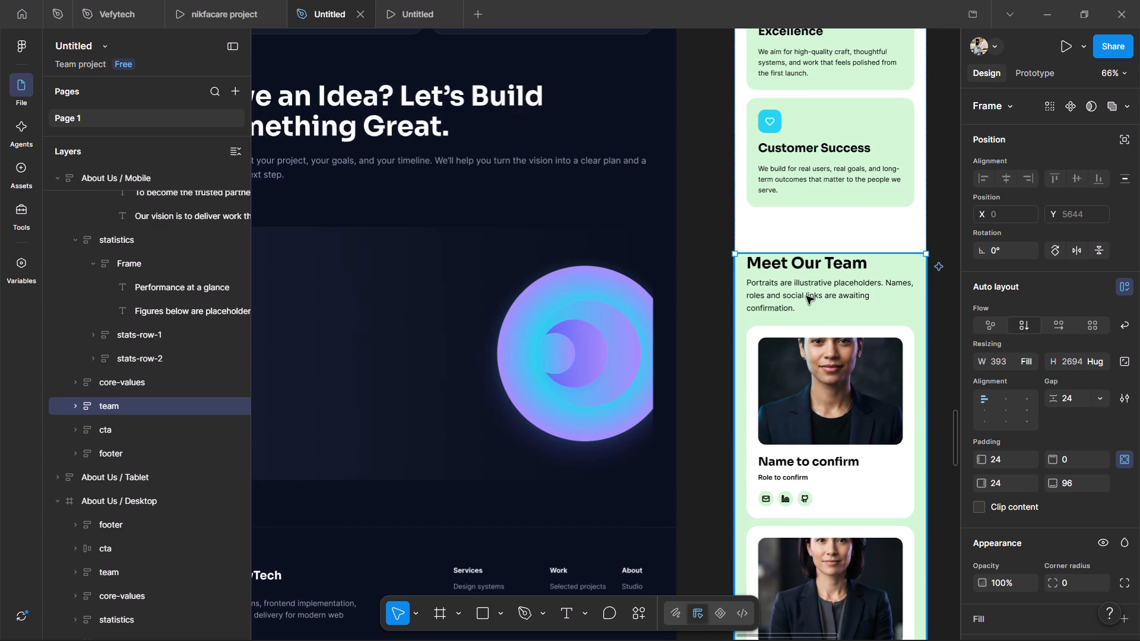
Increase the gap between the Meet Our Team heading and its description to 59.
double_click(852, 275)
left_click(837, 258)
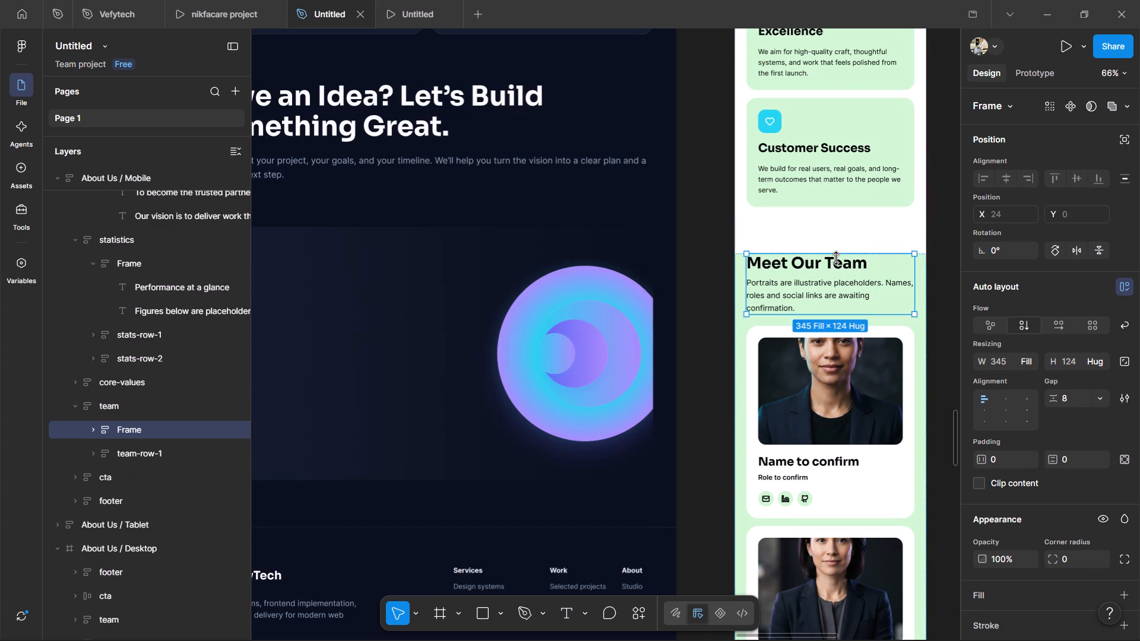
left_click_drag(837, 277, 857, 290)
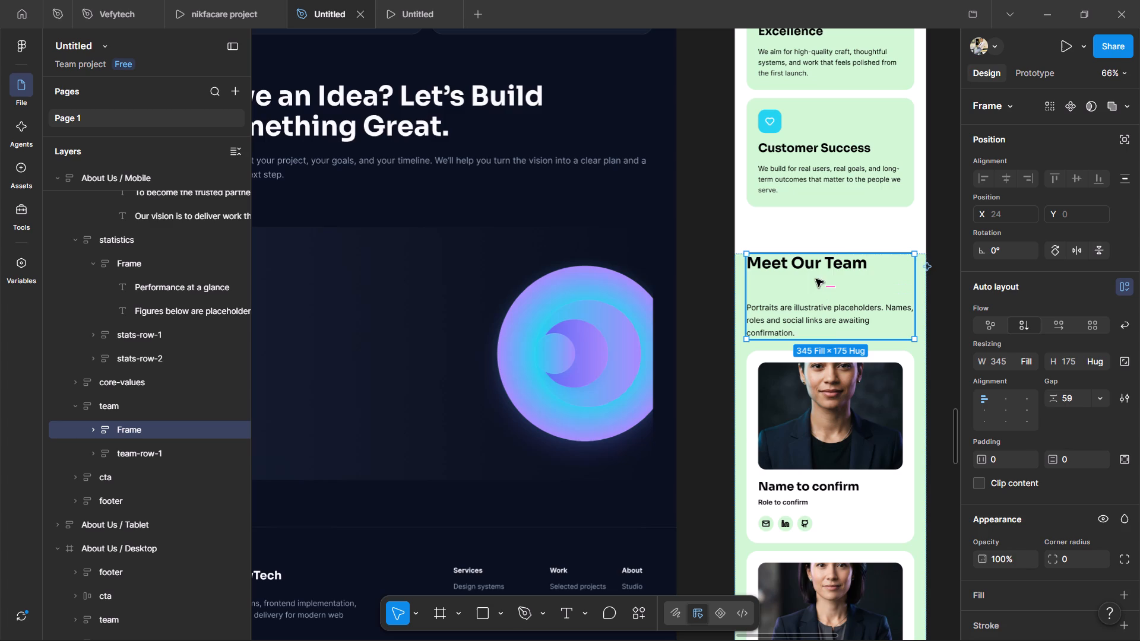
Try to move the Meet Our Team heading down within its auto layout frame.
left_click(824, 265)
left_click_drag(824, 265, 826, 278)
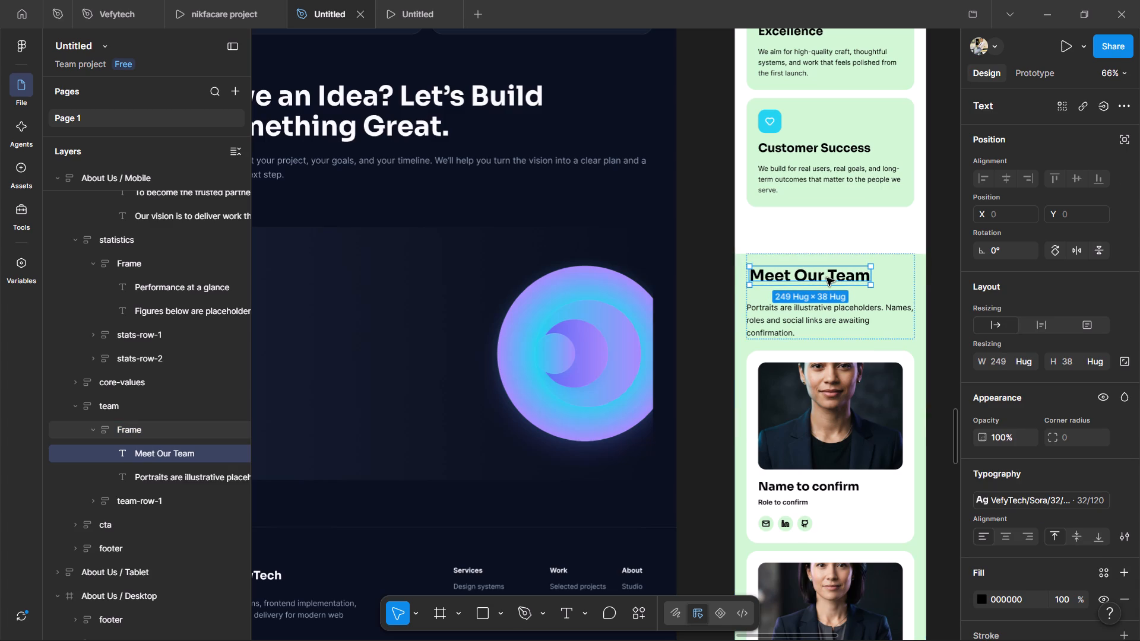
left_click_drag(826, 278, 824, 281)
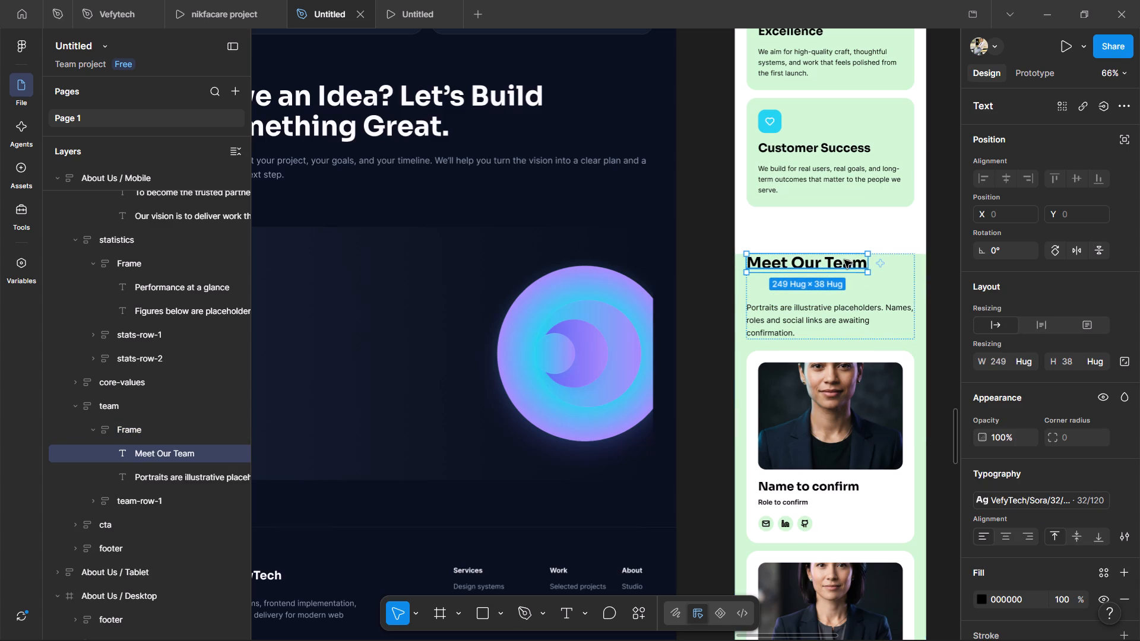
Remove auto layout from the Meet Our Team header frame and move the heading down to Y 38.
left_click(891, 265)
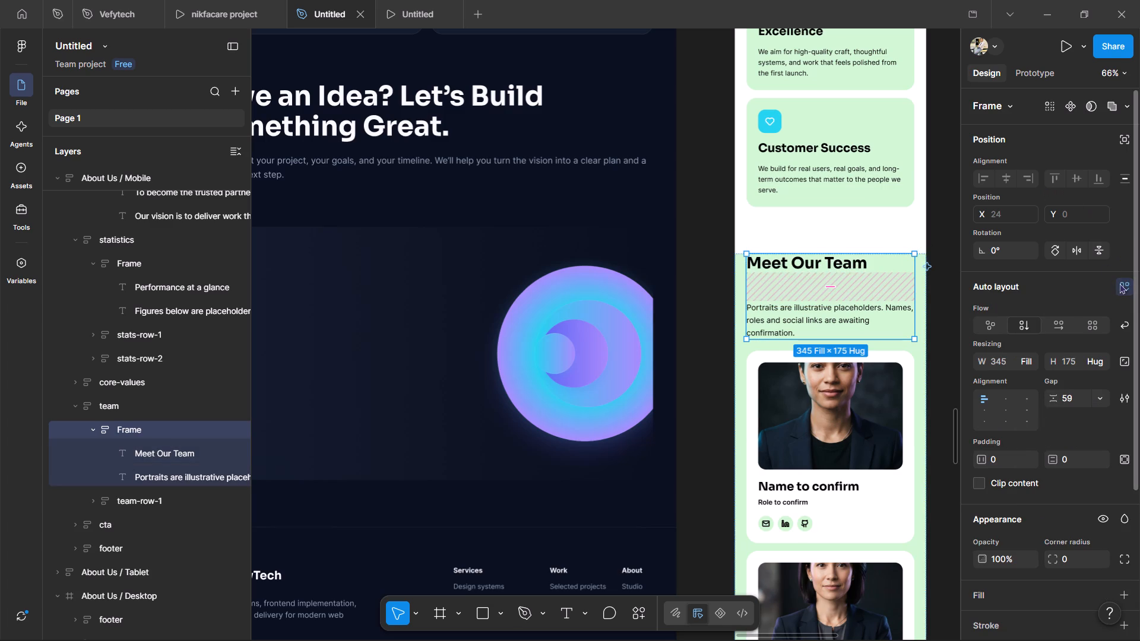
left_click(1119, 283)
double_click(828, 264)
left_click_drag(829, 264, 838, 278)
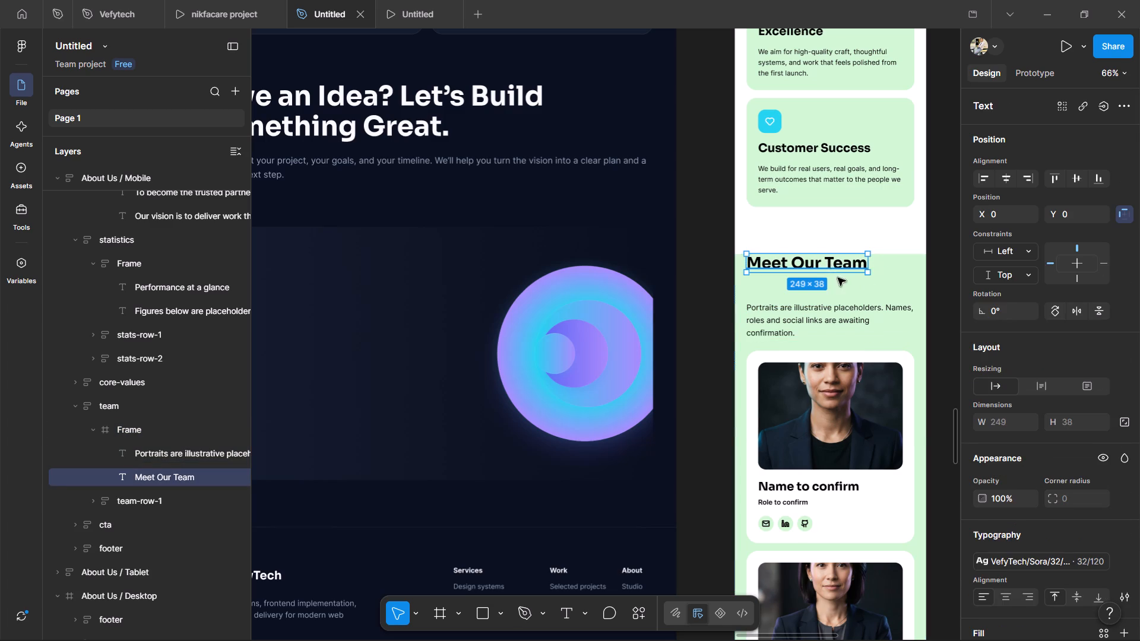
left_click_drag(838, 278, 832, 283)
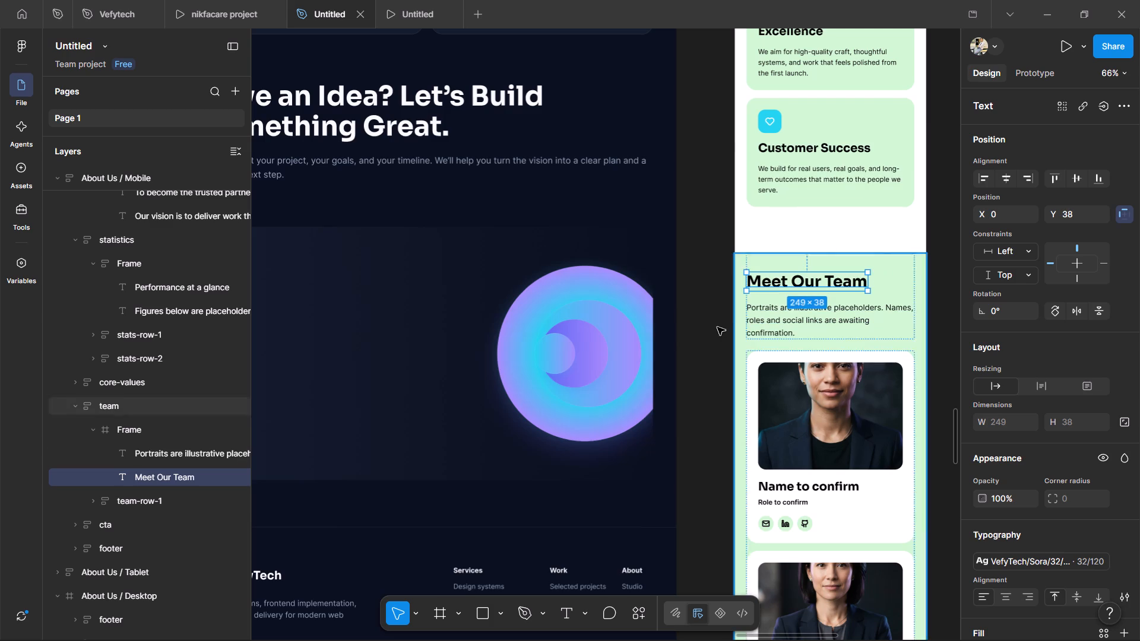
left_click(717, 327)
Delete the last team member card from the mobile team section.
scroll(711, 322, "down", 19)
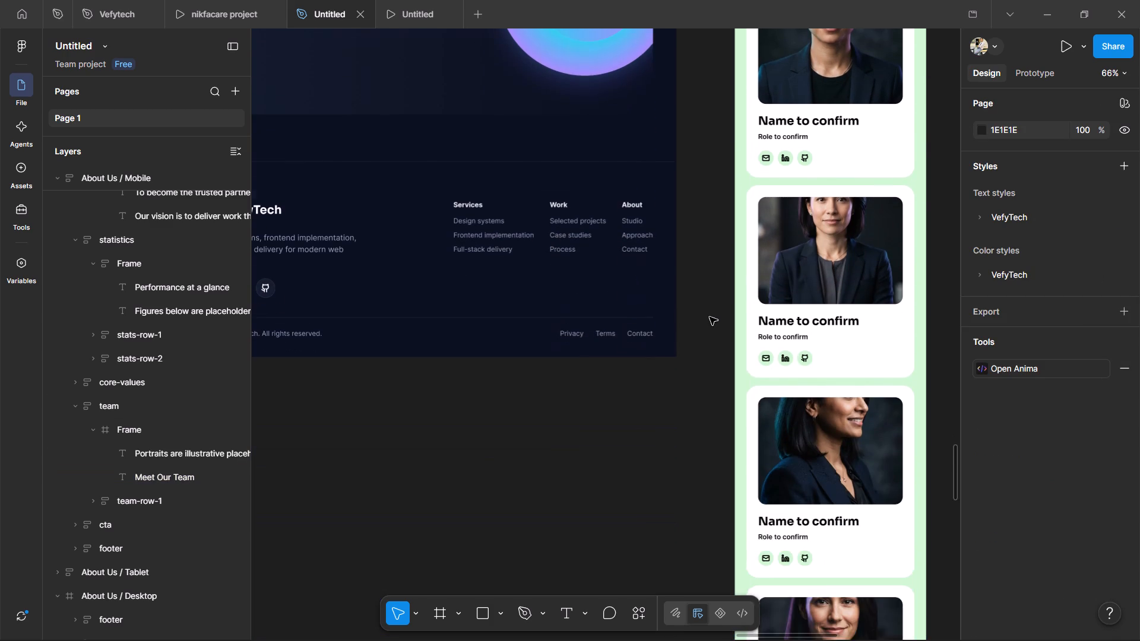
scroll(710, 317, "down", 20)
scroll(710, 317, "down", 10)
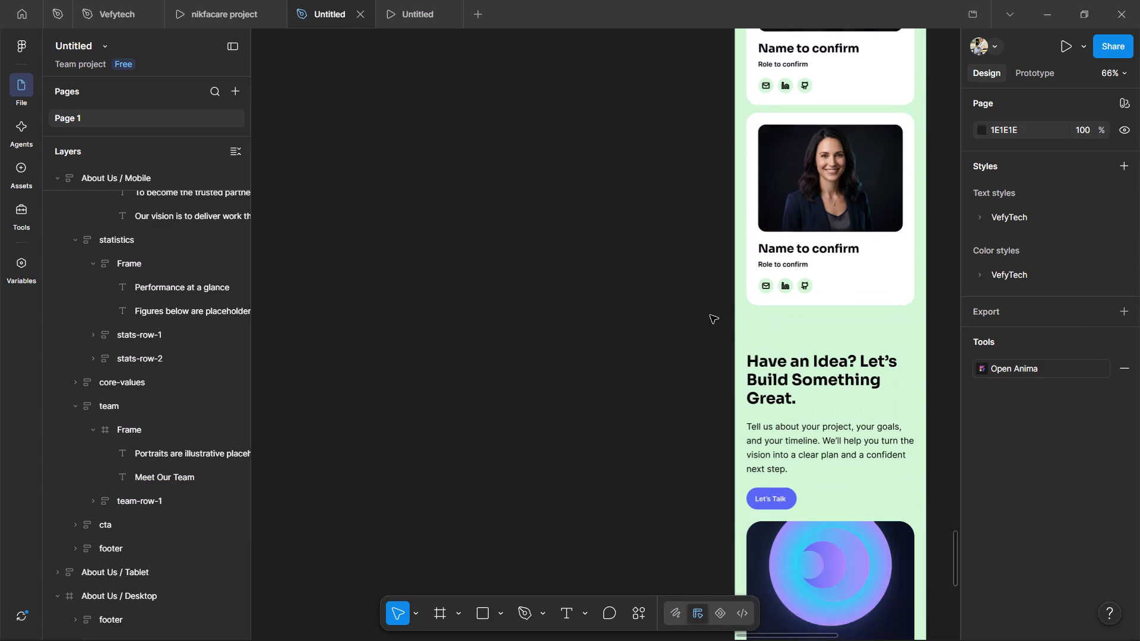
scroll(710, 315, "down", 2)
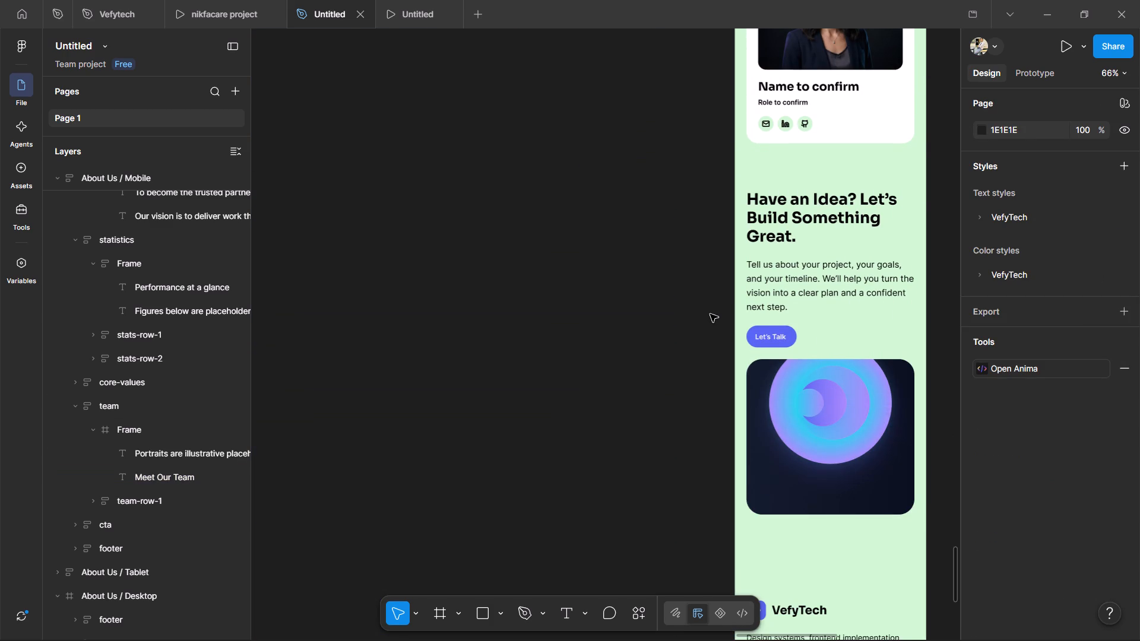
scroll(711, 313, "up", 6)
left_click(832, 320)
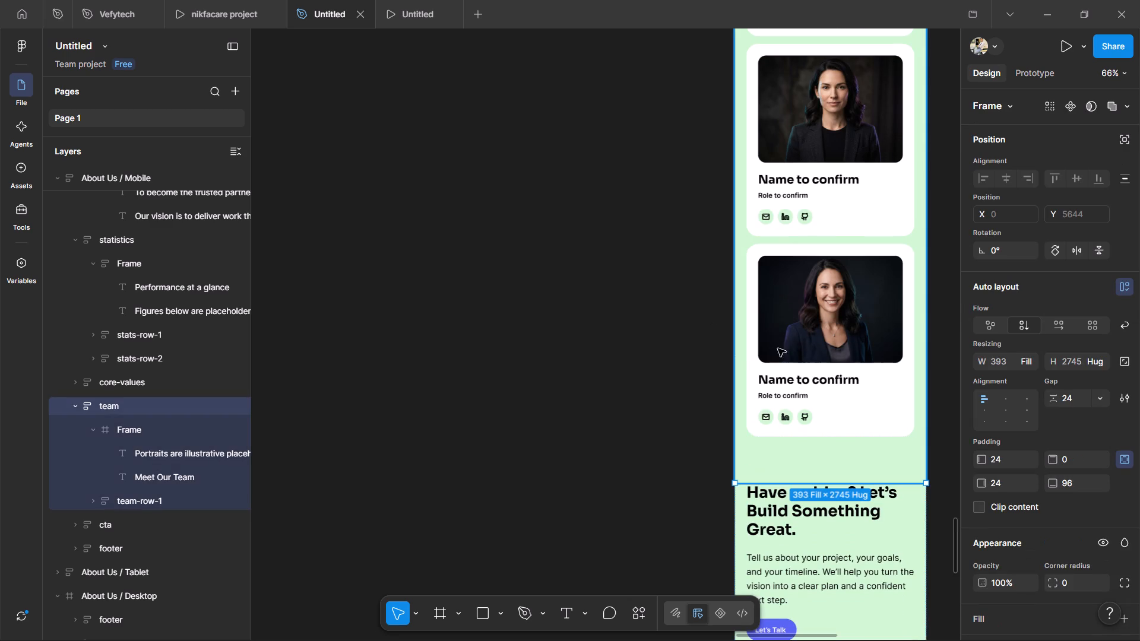
double_click(824, 333)
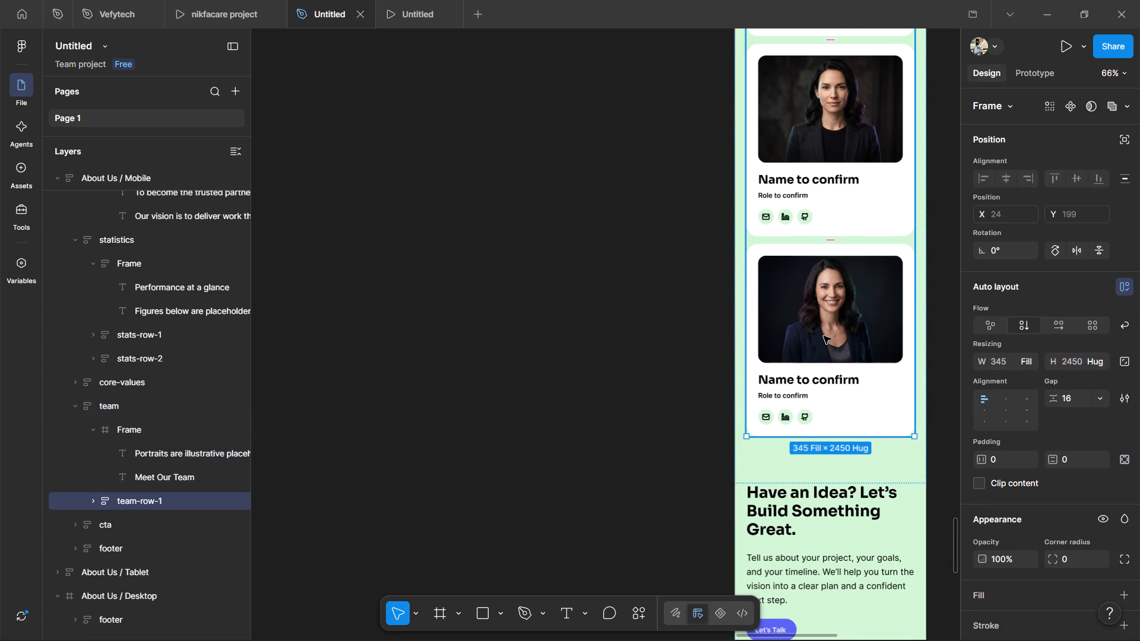
left_click(824, 336)
double_click(822, 336)
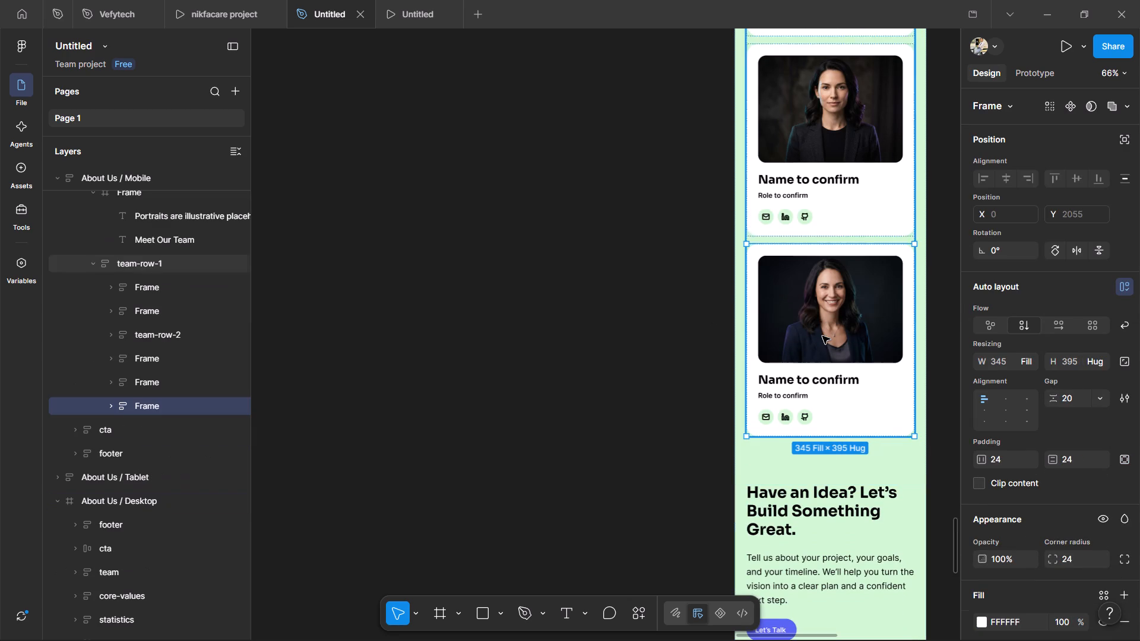
key("BackSpace")
key("BackSpace")
Delete the portrait from the card that is now last in the mobile team section.
scroll(819, 326, "up", 7)
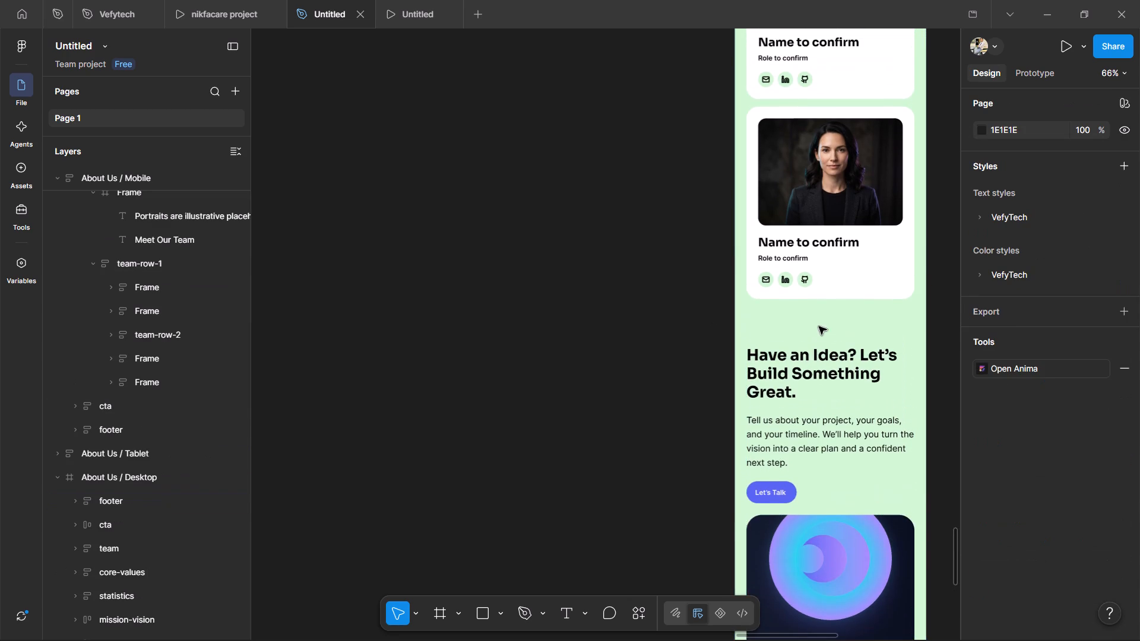
scroll(817, 326, "up", 7)
double_click(806, 477)
double_click(806, 477)
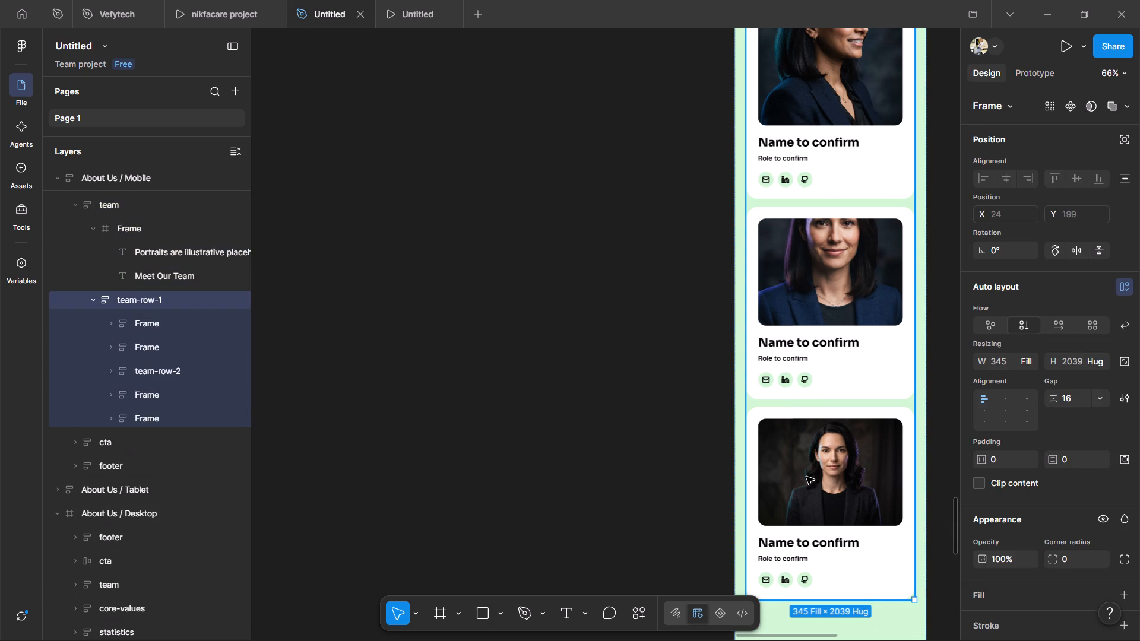
key("BackSpace")
Delete the name and role text and the portrait from the second-to-last mobile team card.
double_click(796, 342)
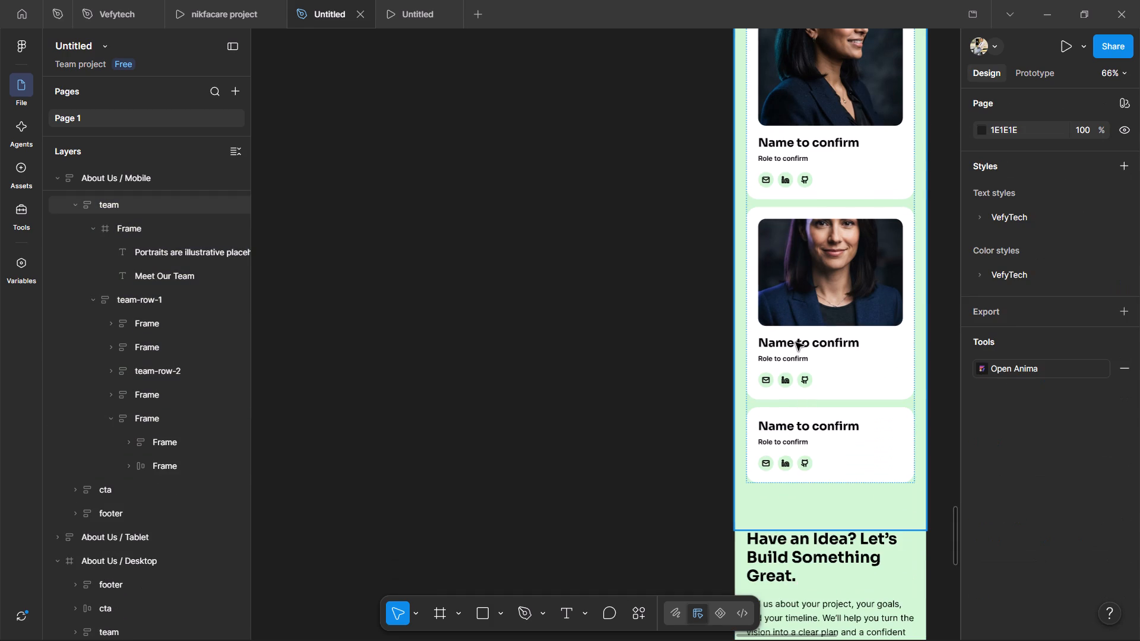
double_click(796, 342)
key("BackSpace")
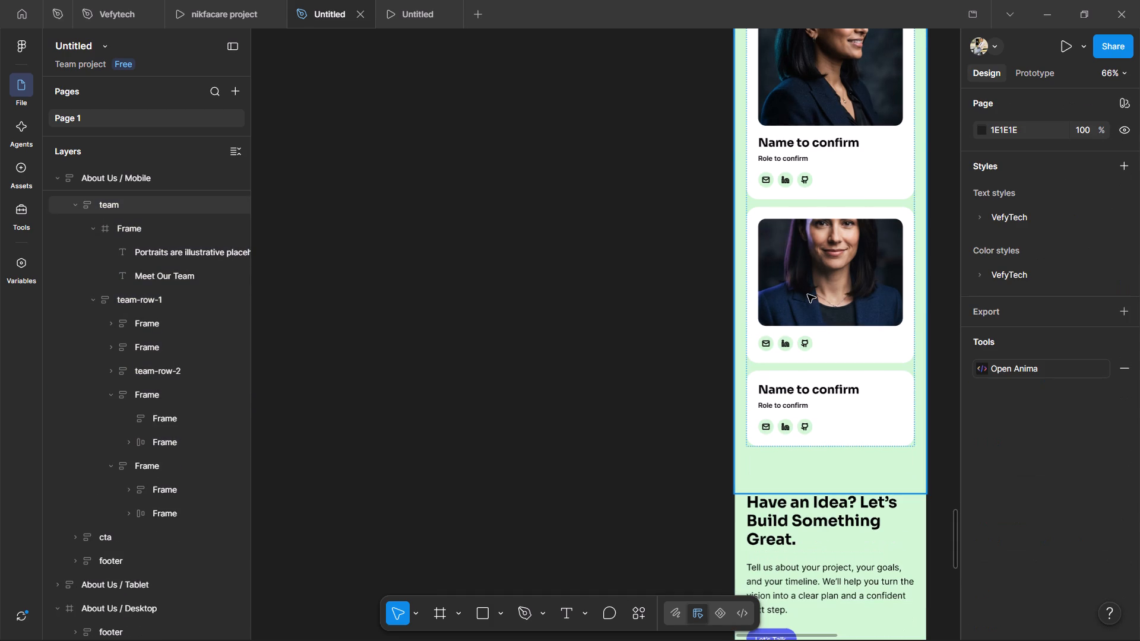
double_click(808, 293)
double_click(808, 293)
key("BackSpace")
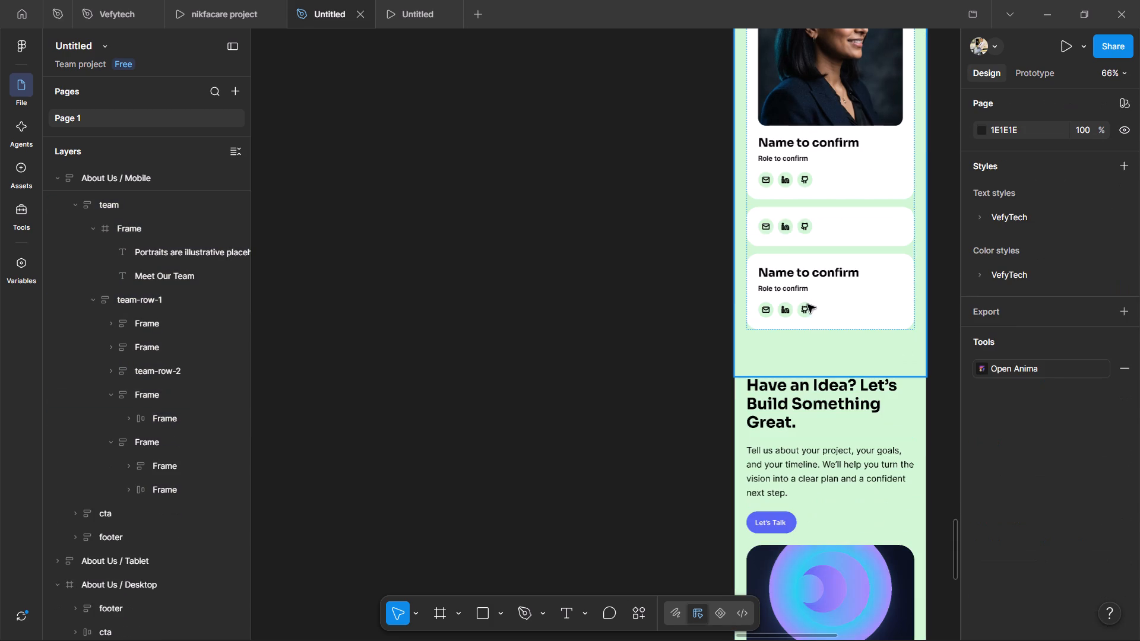
Delete the last mobile team card, removing its name and role text first.
double_click(824, 284)
double_click(825, 284)
key("BackSpace")
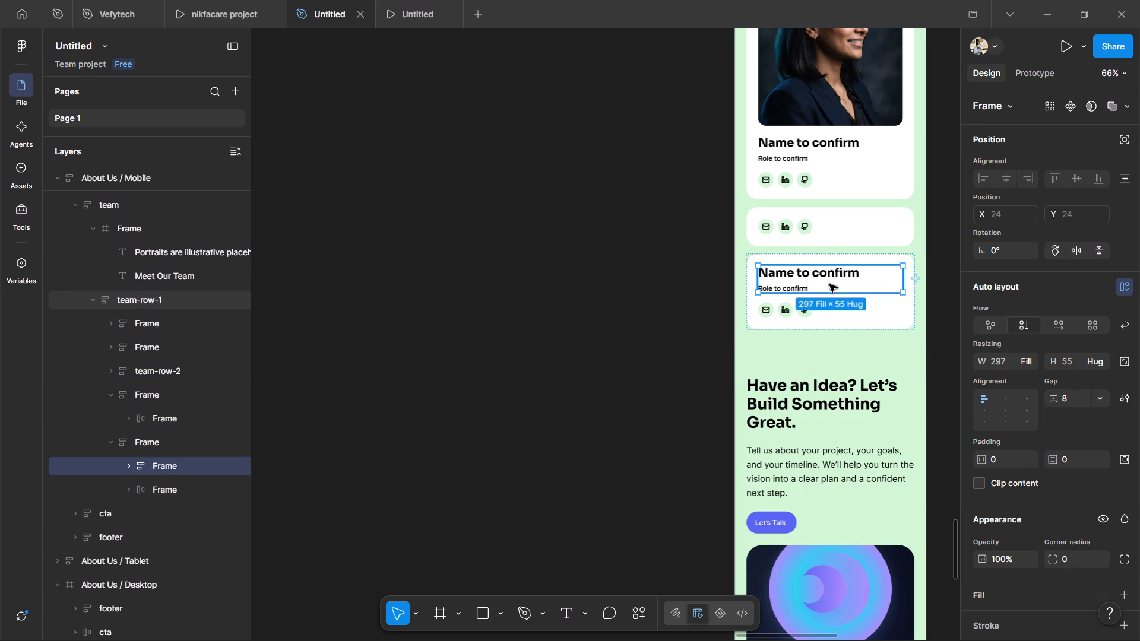
double_click(833, 278)
left_click(832, 278)
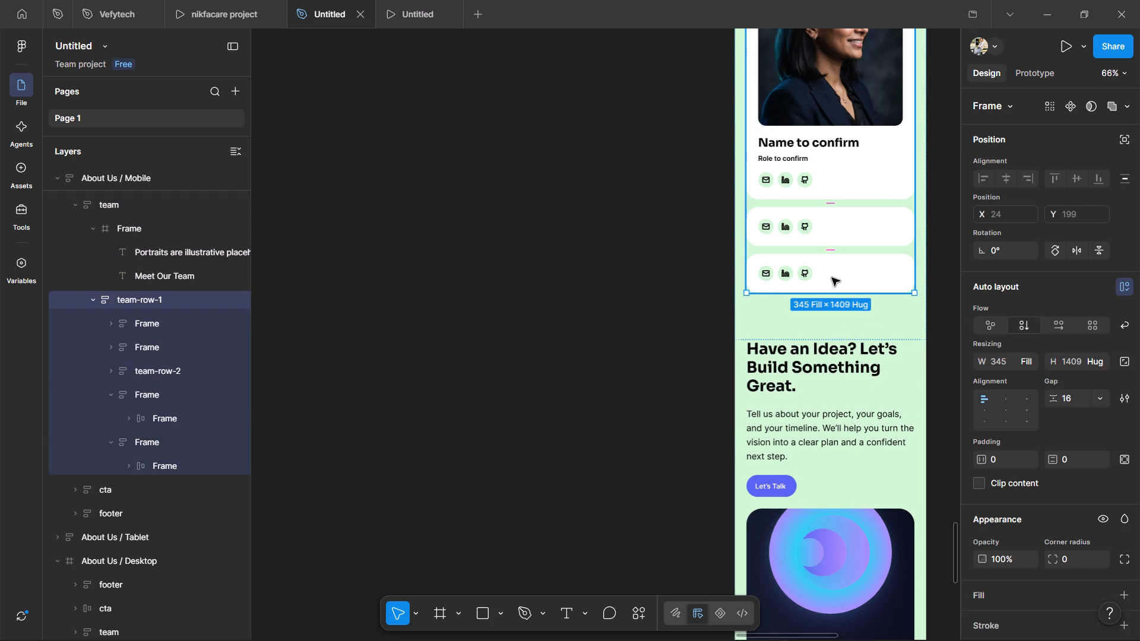
key("BackSpace")
Delete the leftover mobile team card that holds only social icons.
left_click(841, 236)
double_click(841, 236)
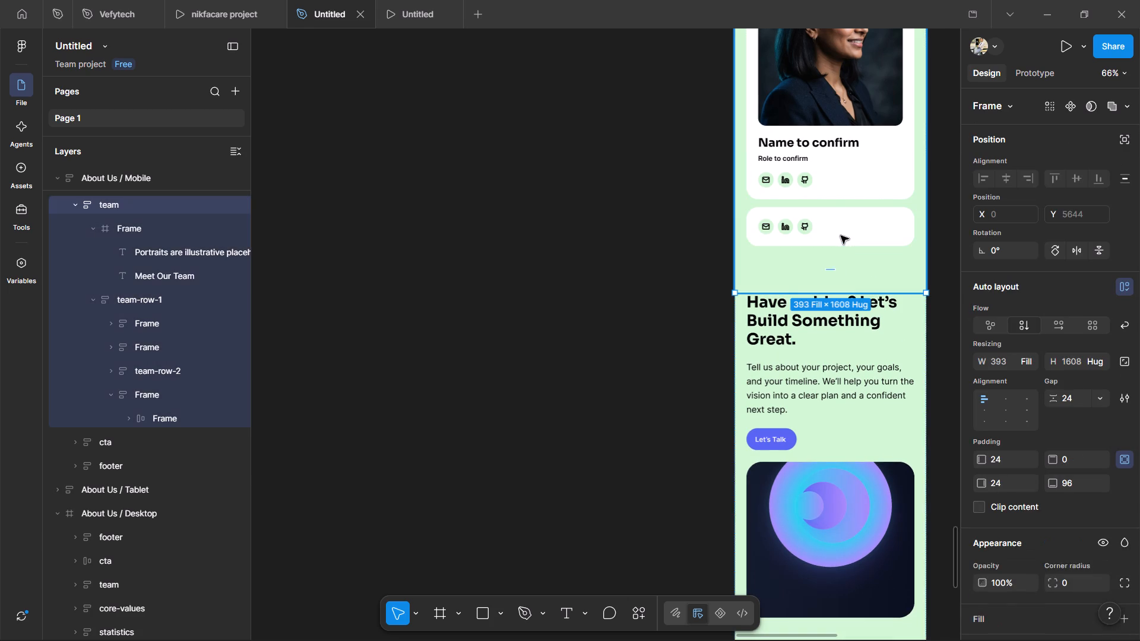
left_click(841, 236)
left_click(841, 236)
double_click(841, 236)
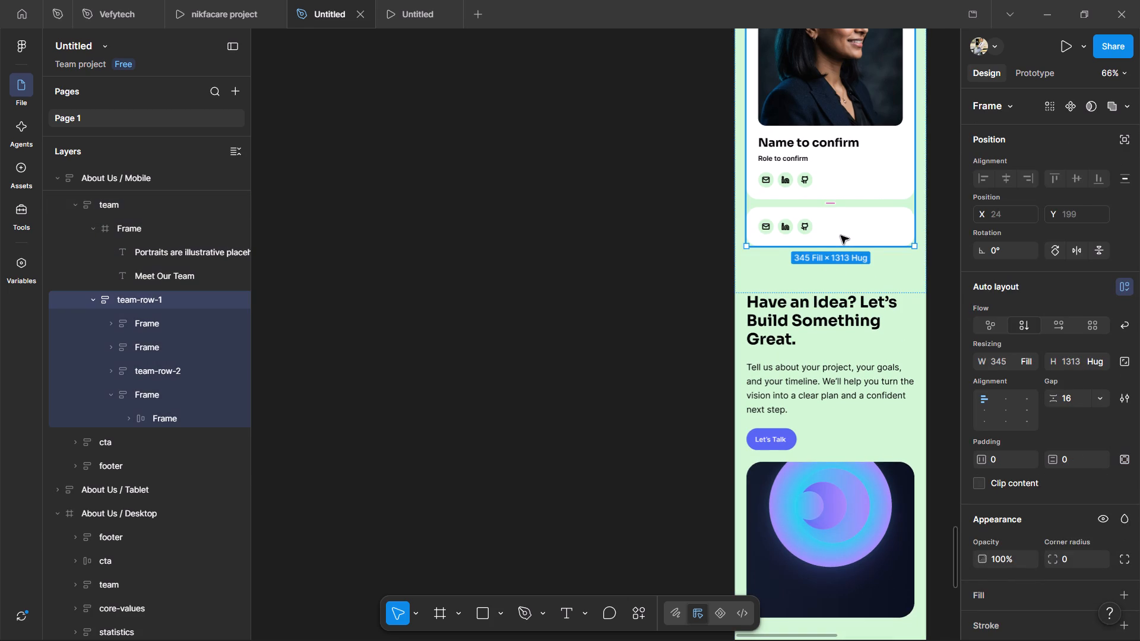
key("BackSpace")
Delete the last two complete team member cards from the mobile team section, leaving only the first card.
scroll(843, 207, "up", 8)
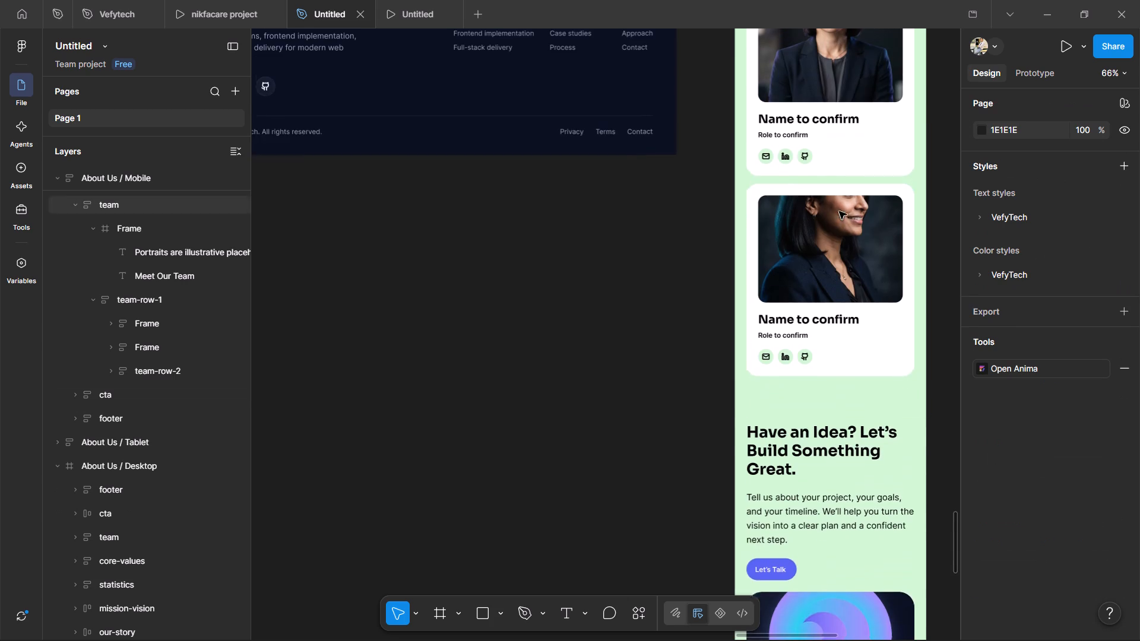
double_click(818, 304)
left_click(818, 304)
key("BackSpace")
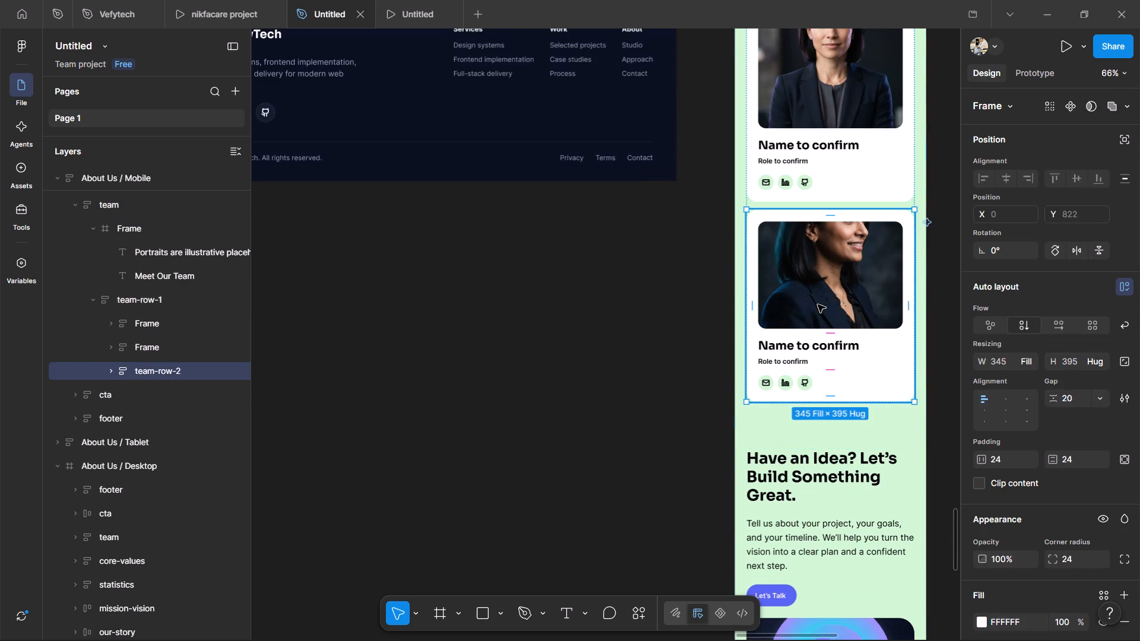
scroll(818, 304, "up", 15)
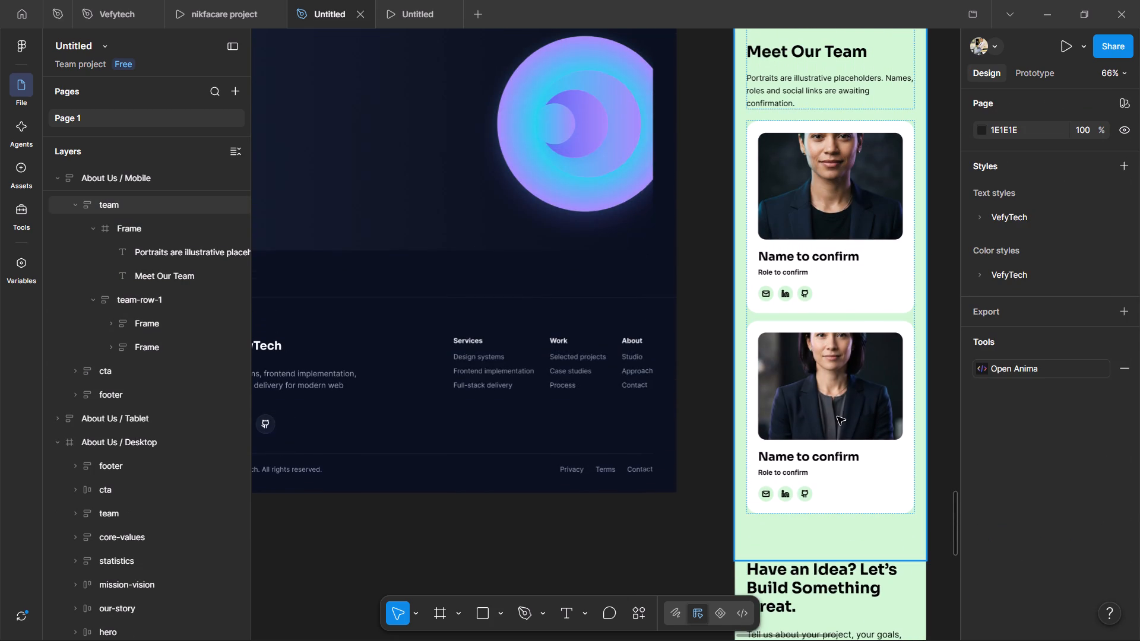
double_click(837, 417)
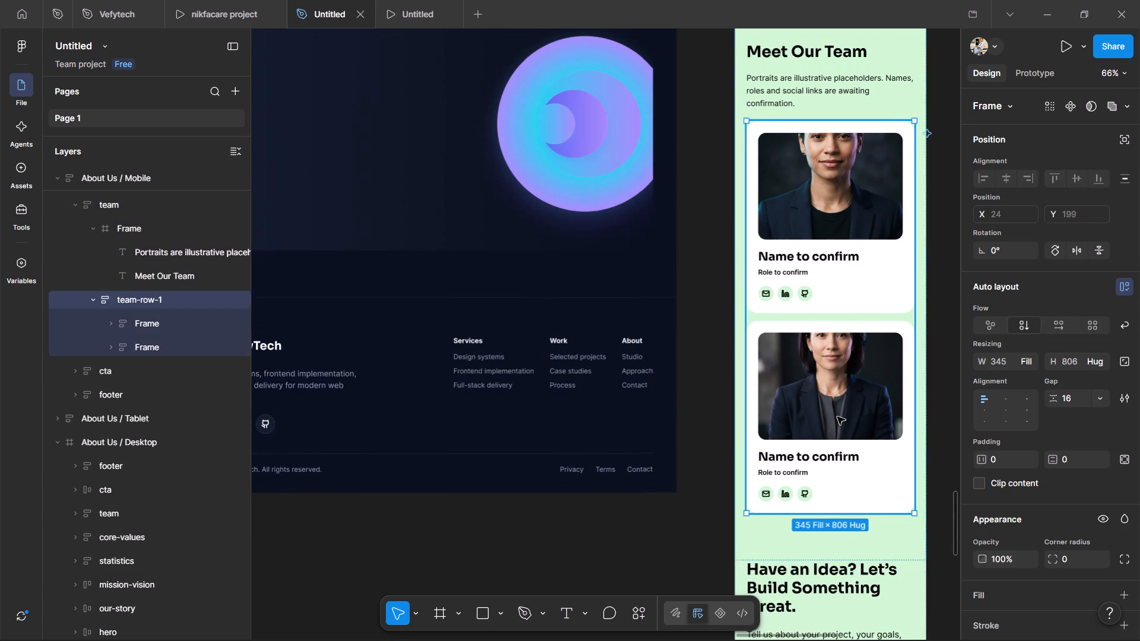
left_click(837, 417)
key("BackSpace")
Replace the "Name to confirm" placeholder on the remaining mobile team card with the team member's name.
double_click(805, 255)
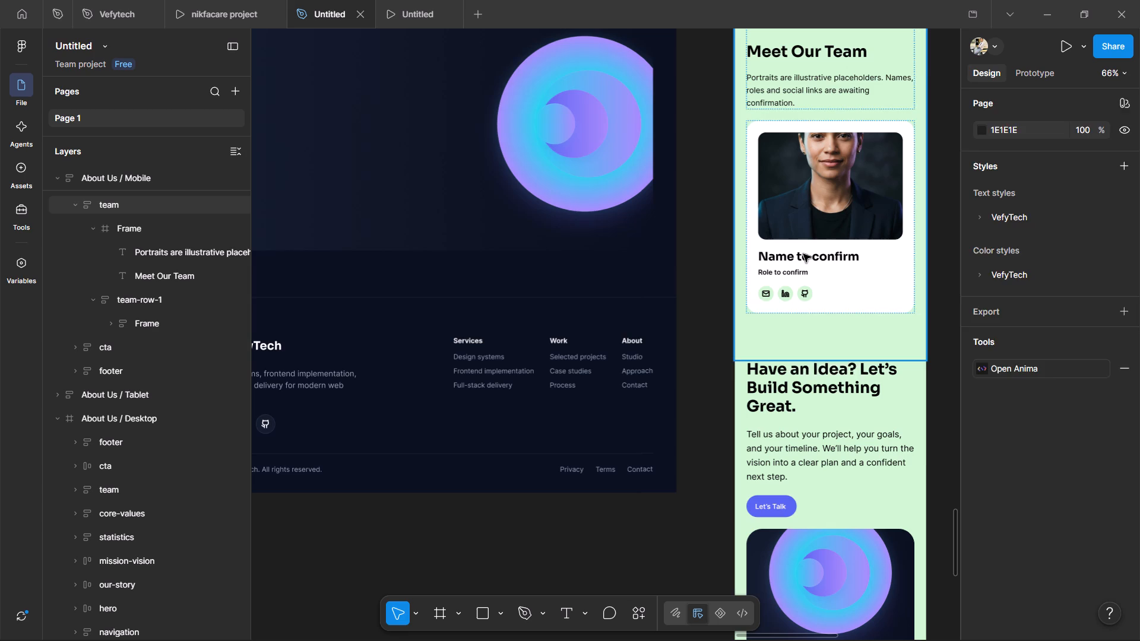
triple_click(803, 254)
left_click_drag(803, 254, 831, 231)
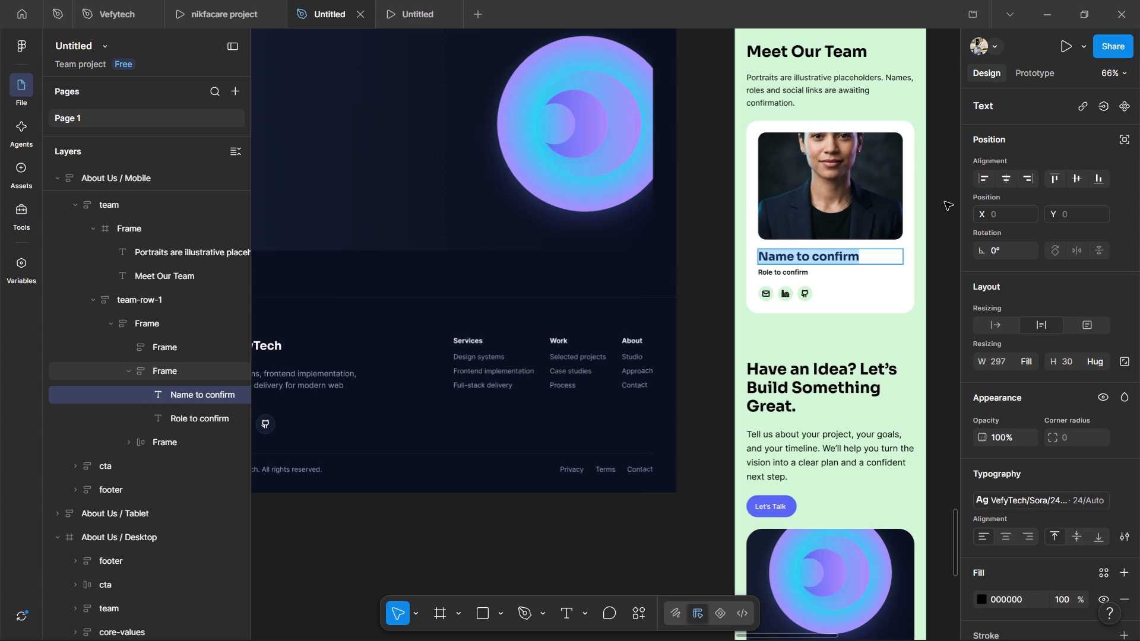
key("n")
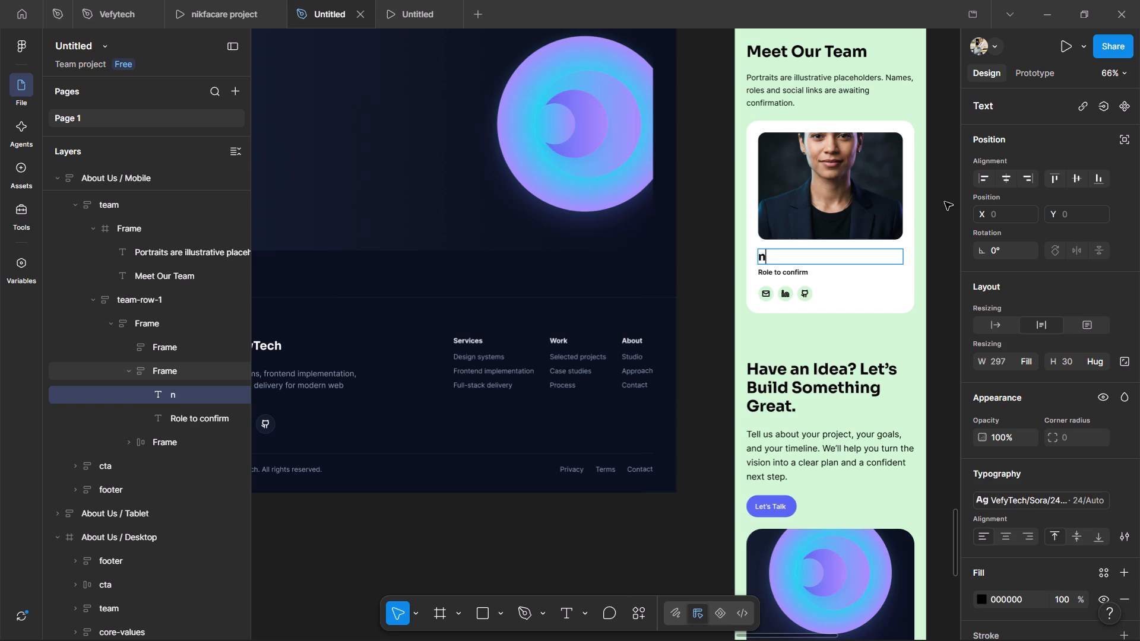
key("BackSpace")
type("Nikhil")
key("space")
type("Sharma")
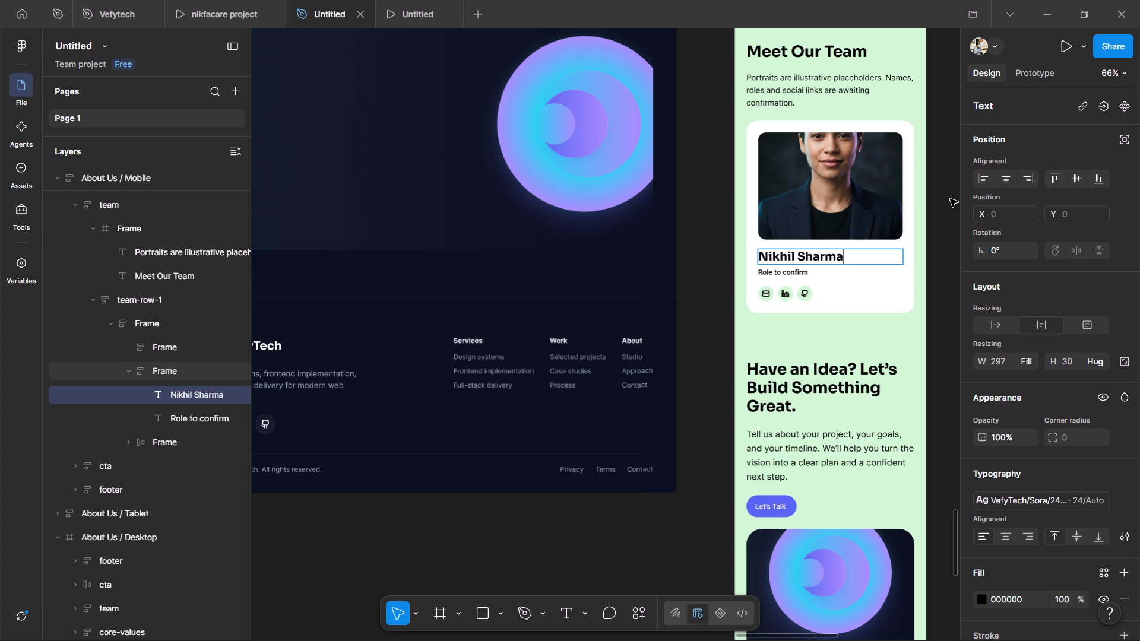
Replace the "Role to confirm" text on the remaining mobile team card with "The F".
double_click(793, 275)
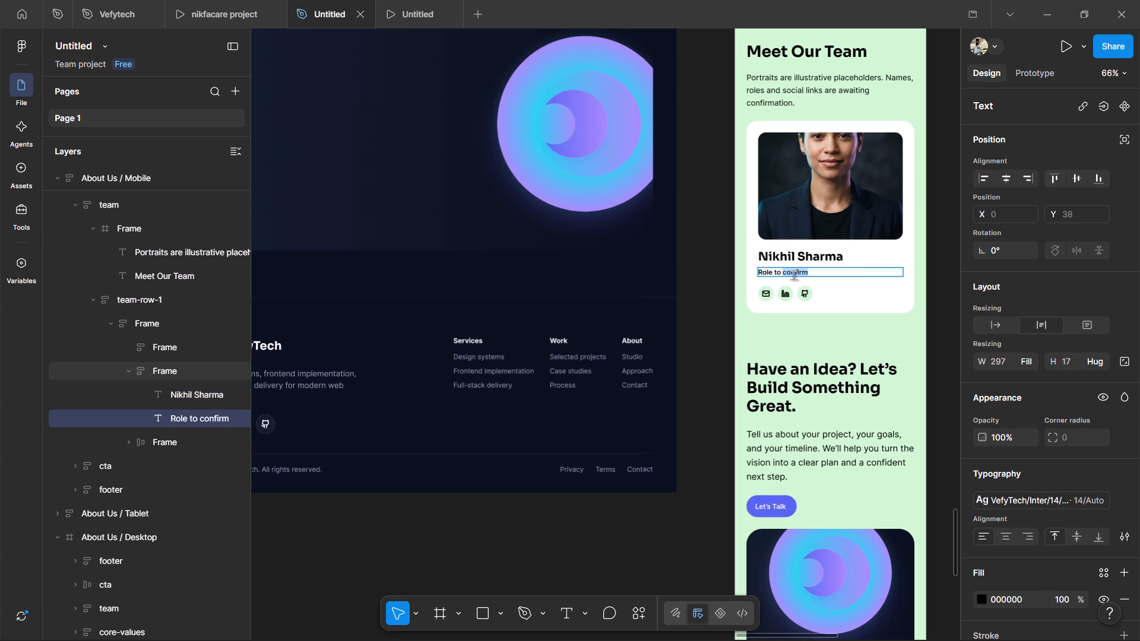
double_click(793, 275)
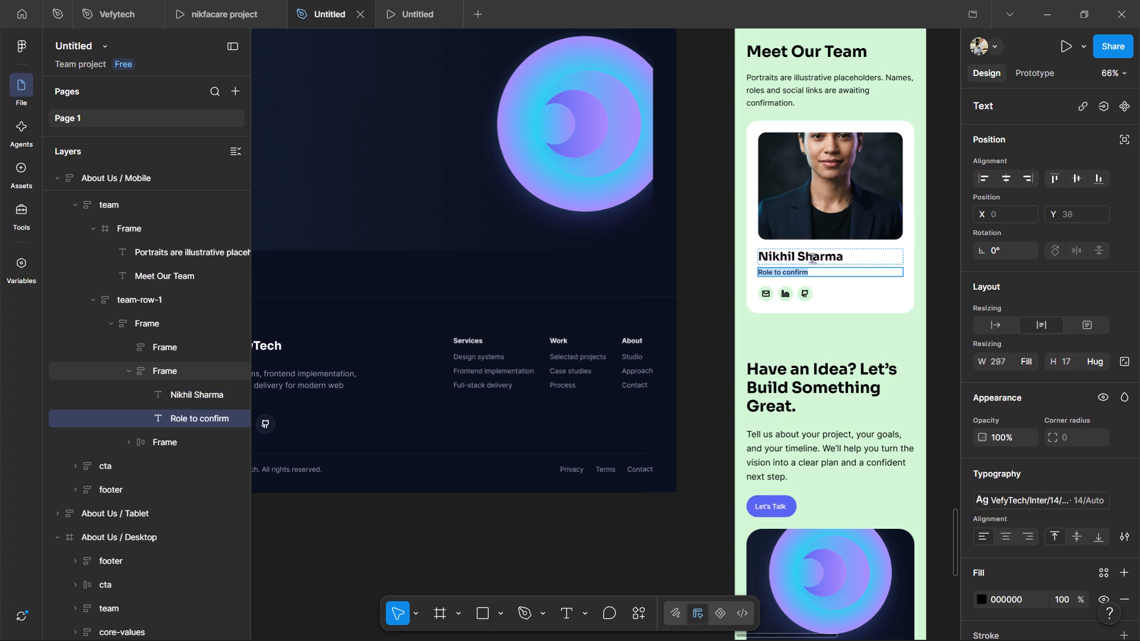
key("f")
key("BackSpace")
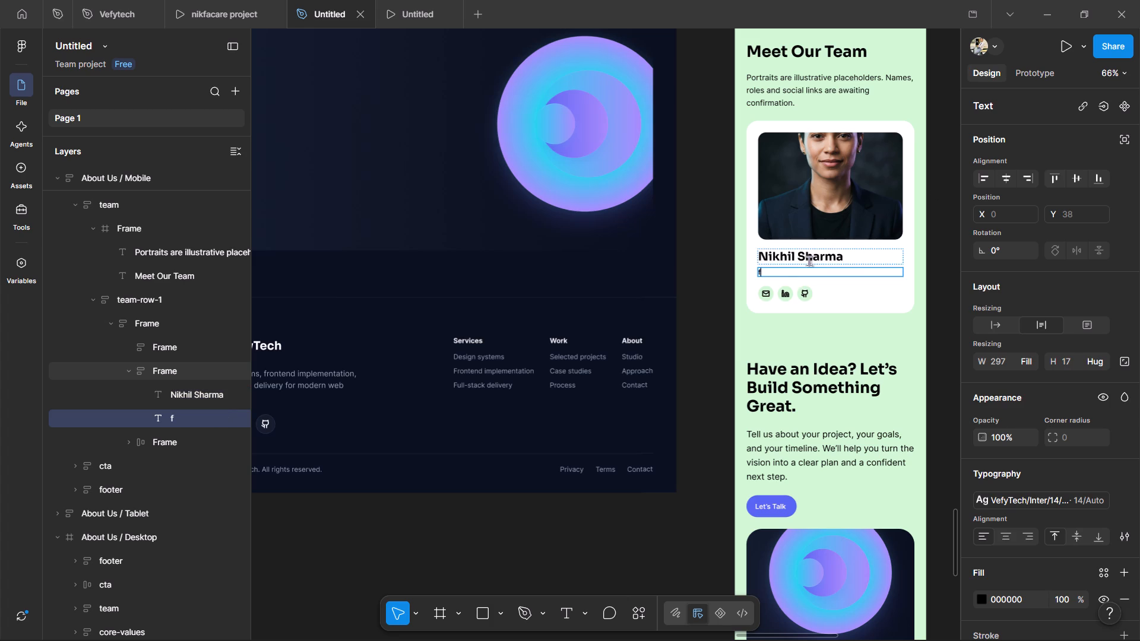
type("Fo")
key("BackSpace")
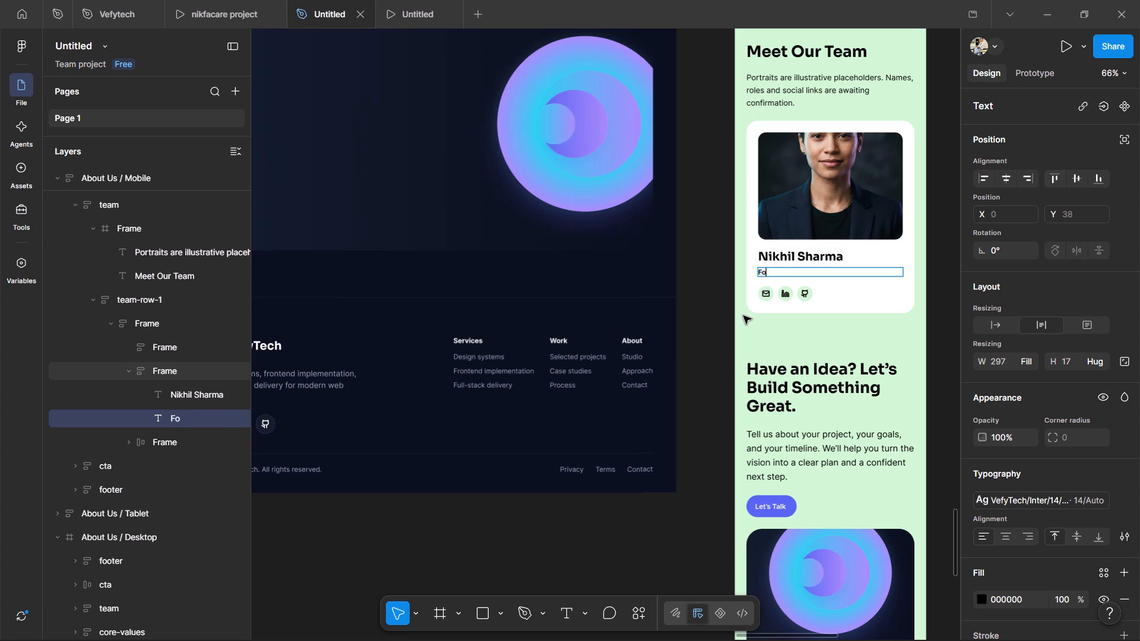
key("BackSpace")
type("The")
key("space")
key("f")
key("BackSpace")
key("shift+f")
left_click(720, 335)
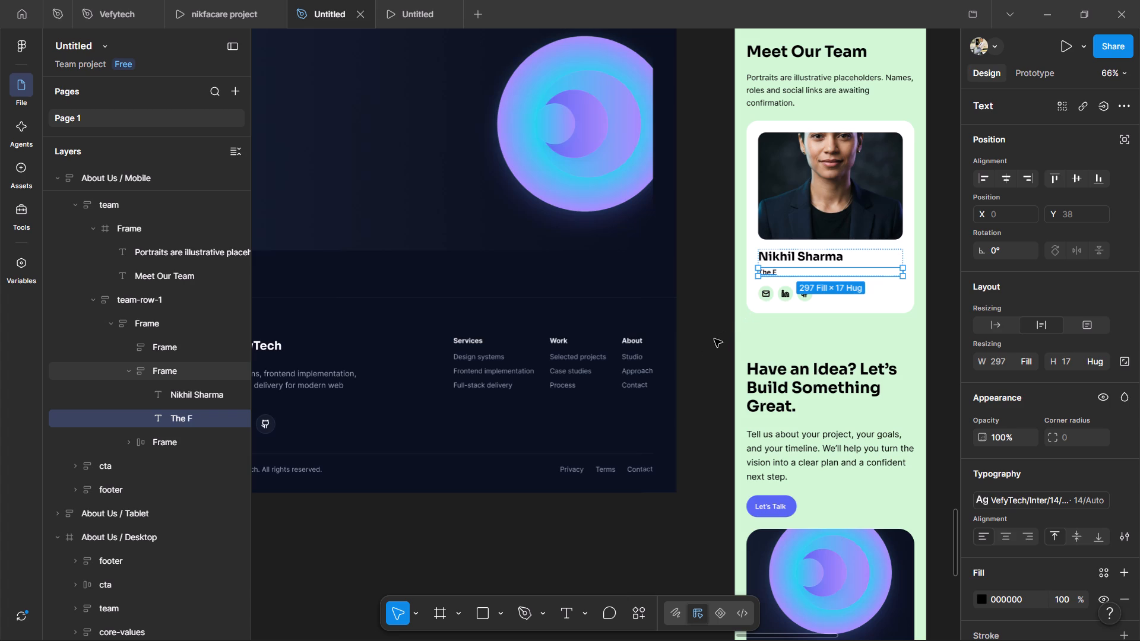
left_click(714, 337)
Change the VefyTech logo text in the mobile footer to "NikfyTech".
scroll(710, 338, "down", 17)
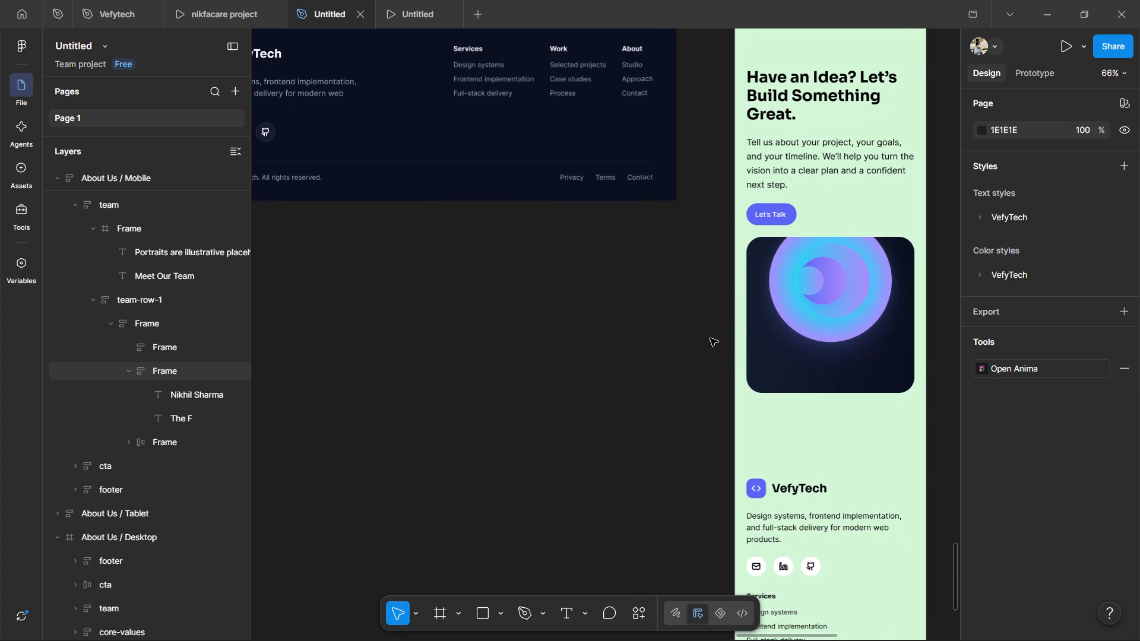
scroll(828, 317, "down", 11)
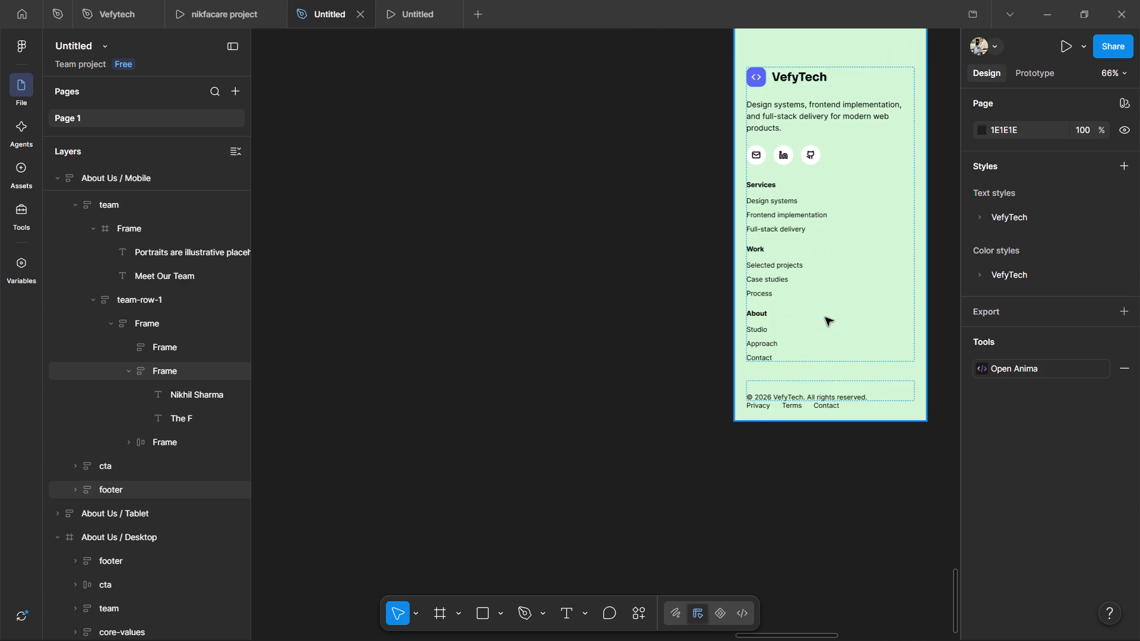
scroll(825, 318, "up", 11)
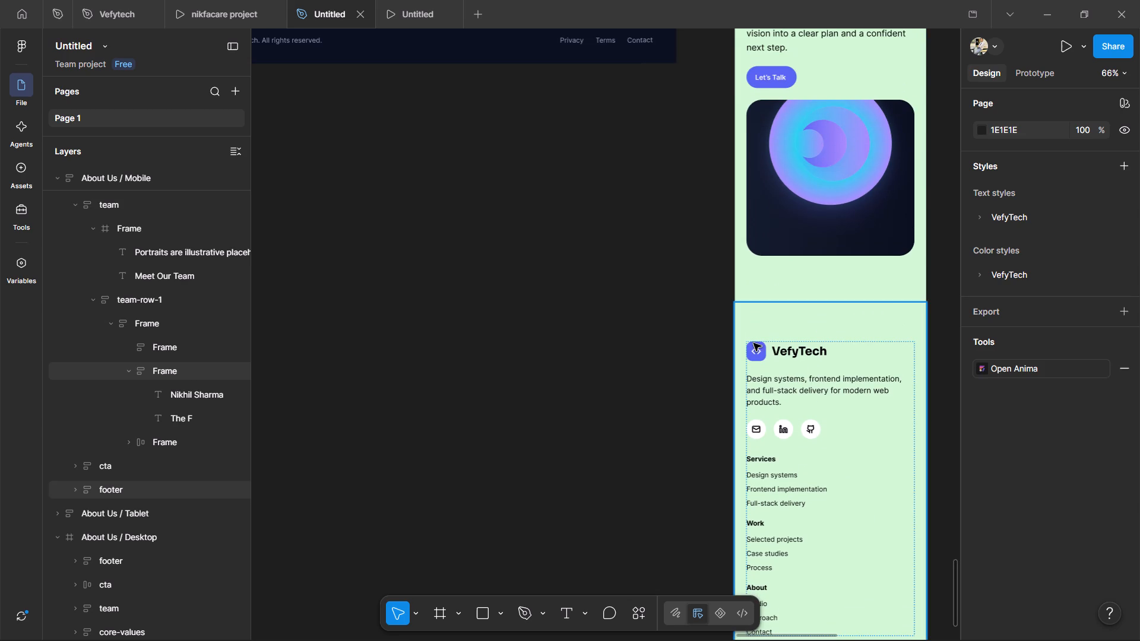
triple_click(787, 351)
triple_click(787, 351)
triple_click(787, 351)
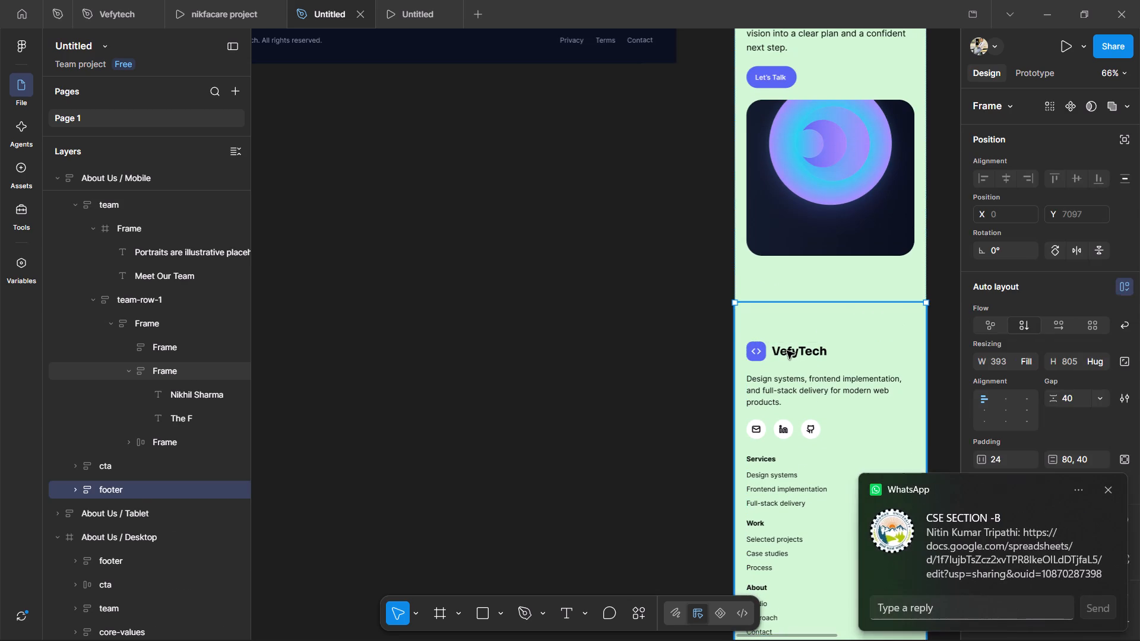
left_click(787, 351)
left_click(787, 351)
key("BackSpace")
key("BackSpace")
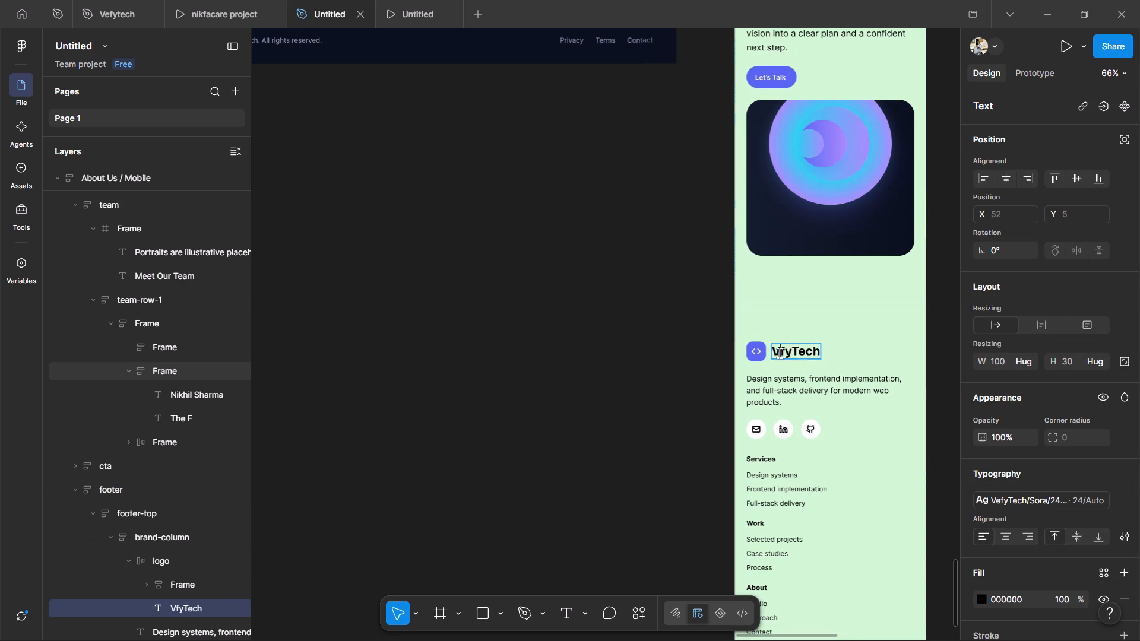
type("NIK")
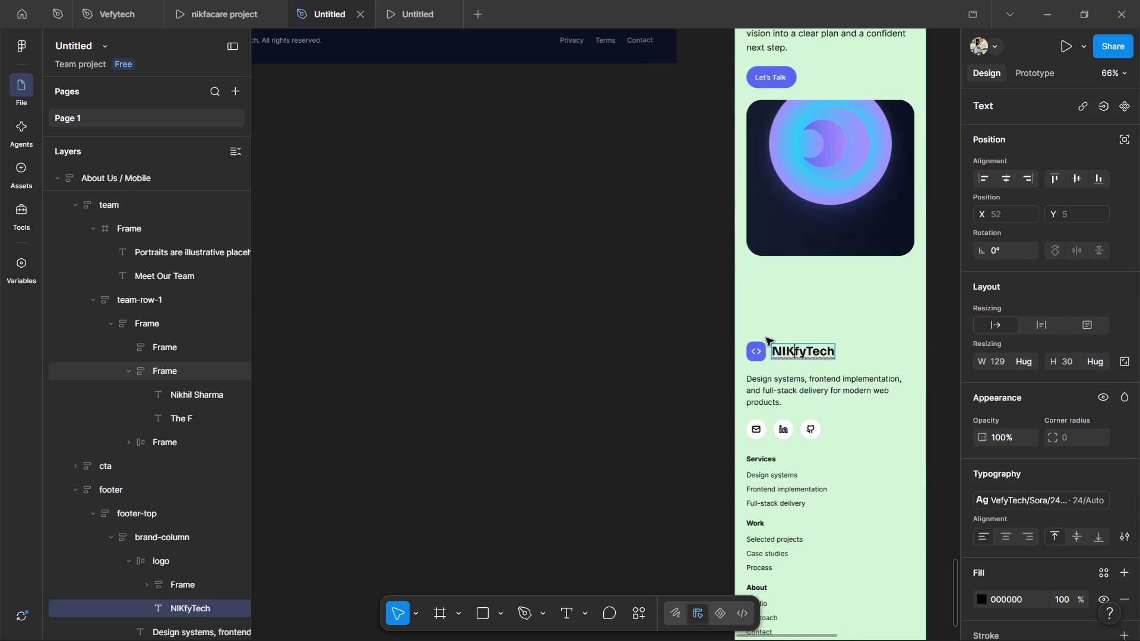
key("BackSpace")
key("BackSpace")
type("ik")
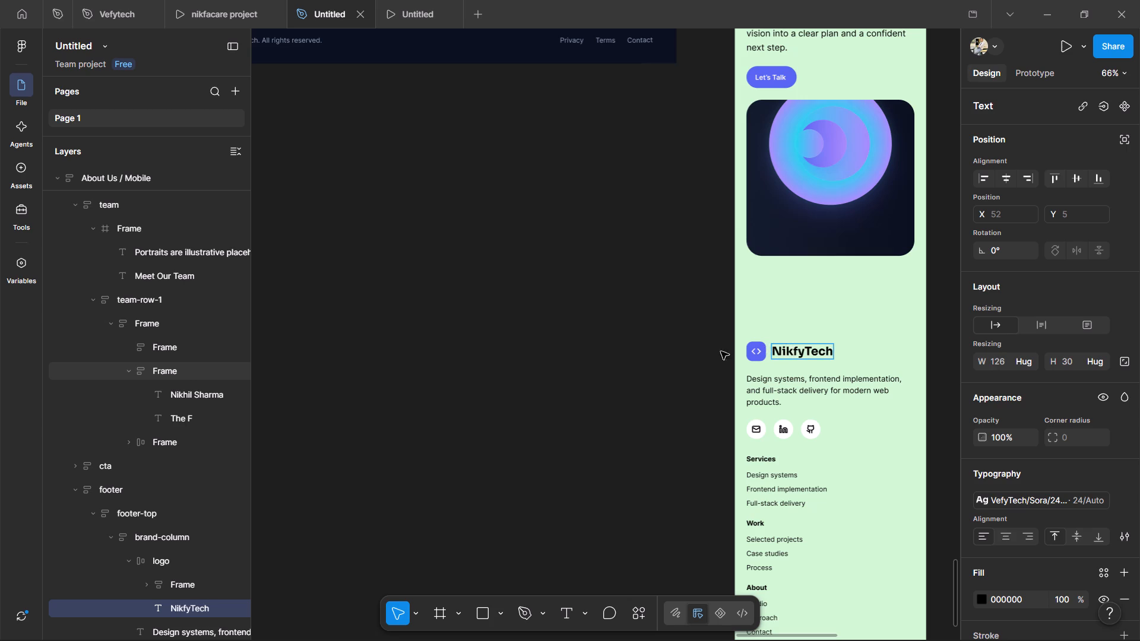
left_click(697, 364)
Set the mobile footer frame's stroke colour to black, 000000 at 100% opacity.
scroll(696, 378, "down", 6)
scroll(696, 403, "up", 9)
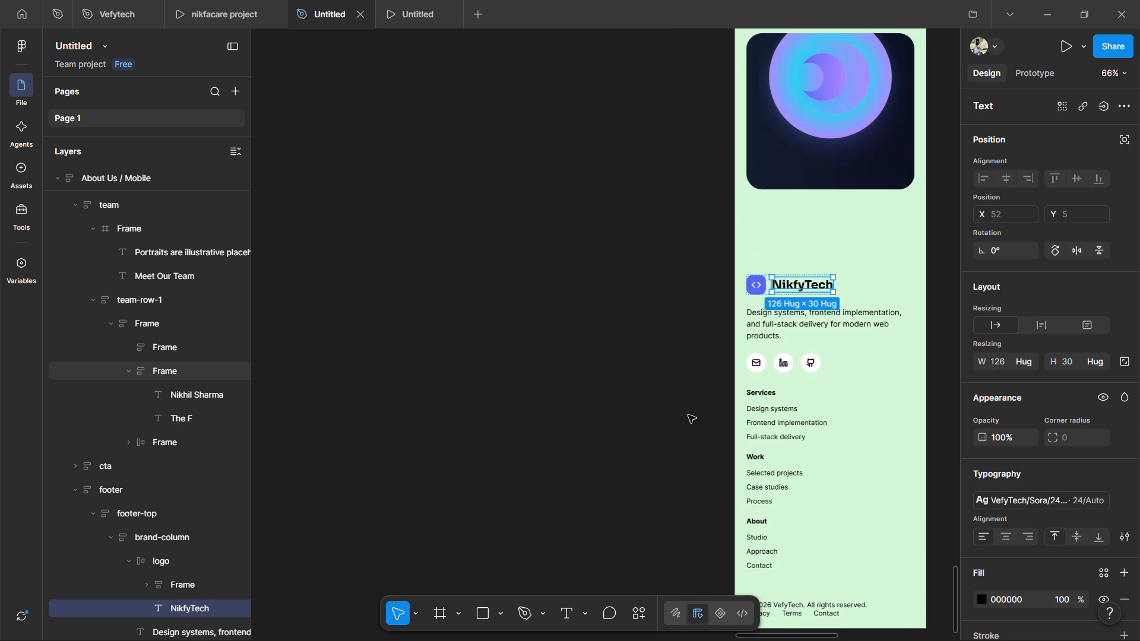
scroll(688, 415, "up", 4)
scroll(688, 417, "down", 3)
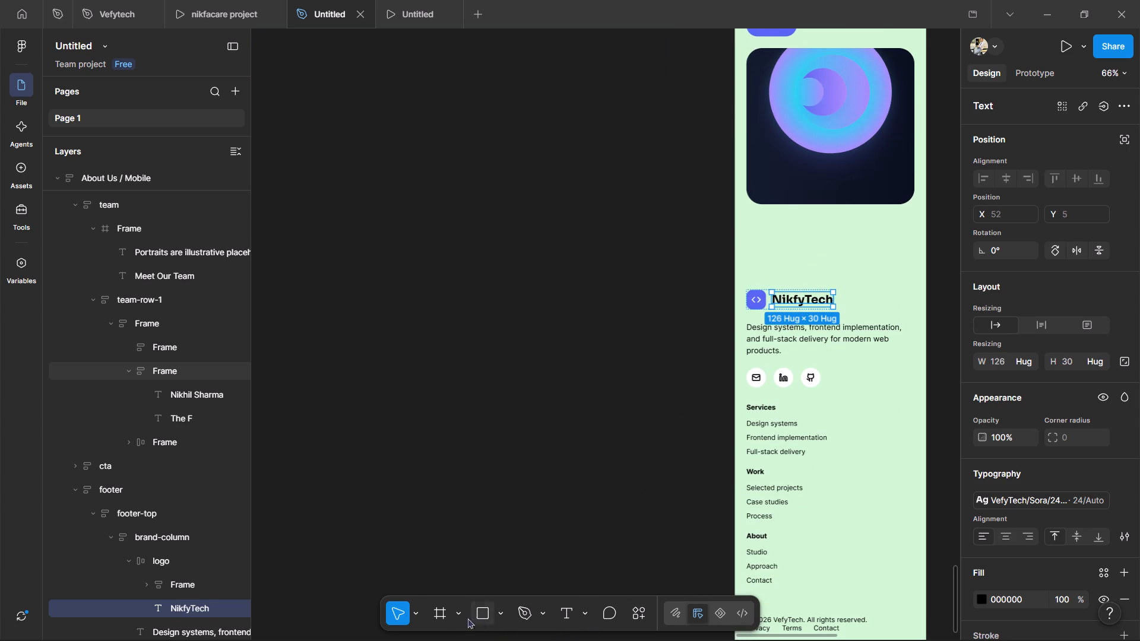
left_click(775, 261)
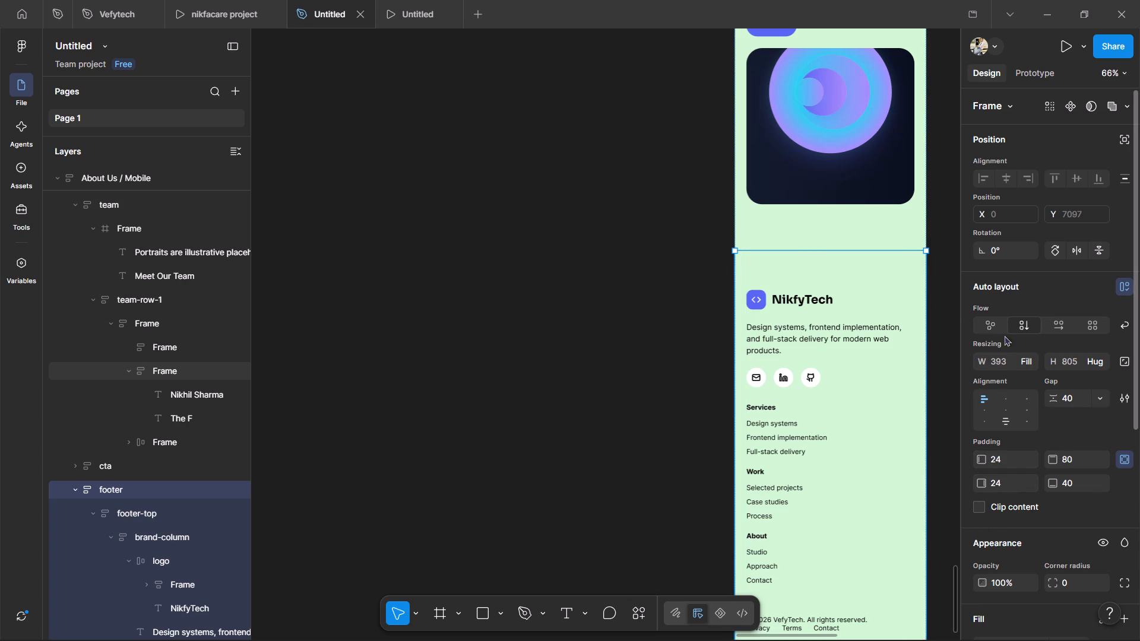
scroll(980, 385, "down", 5)
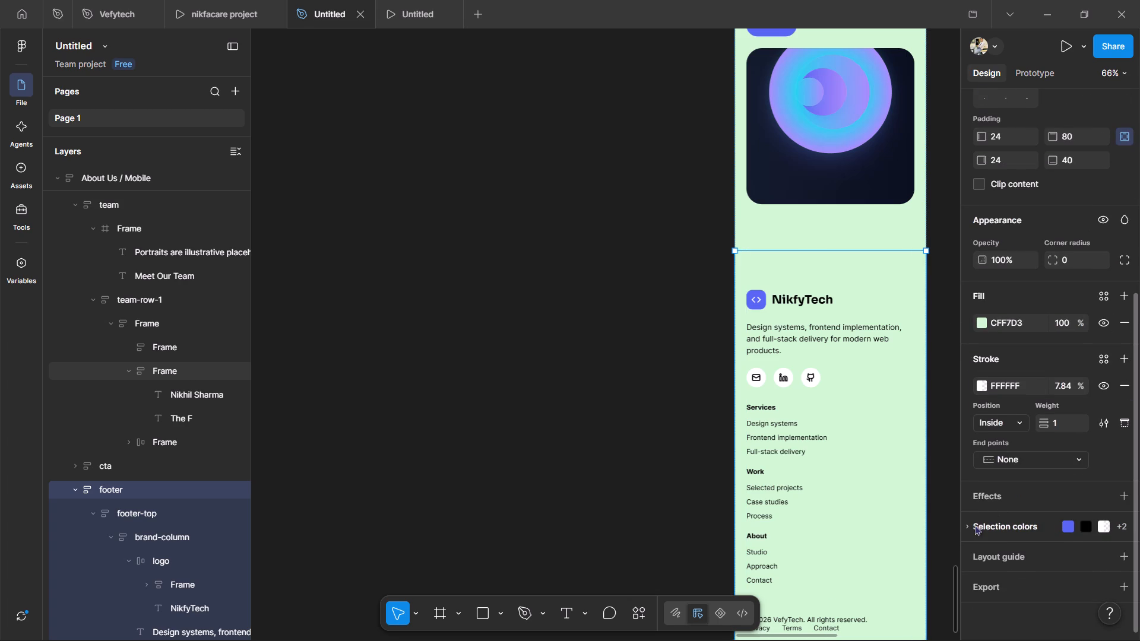
left_click(980, 386)
left_click(841, 576)
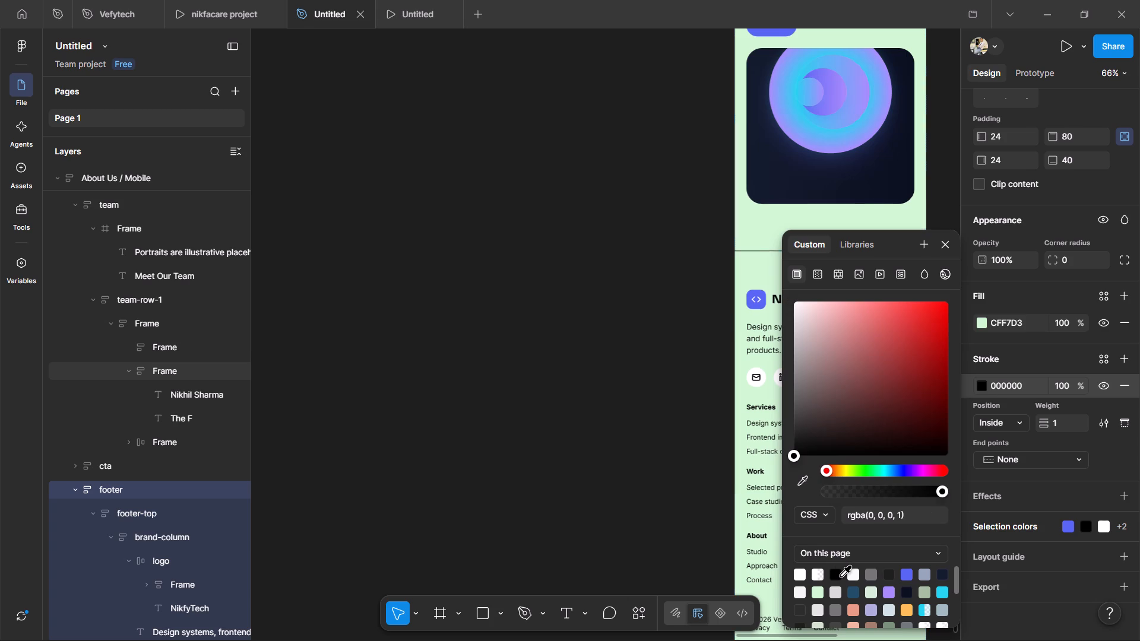
left_click(622, 542)
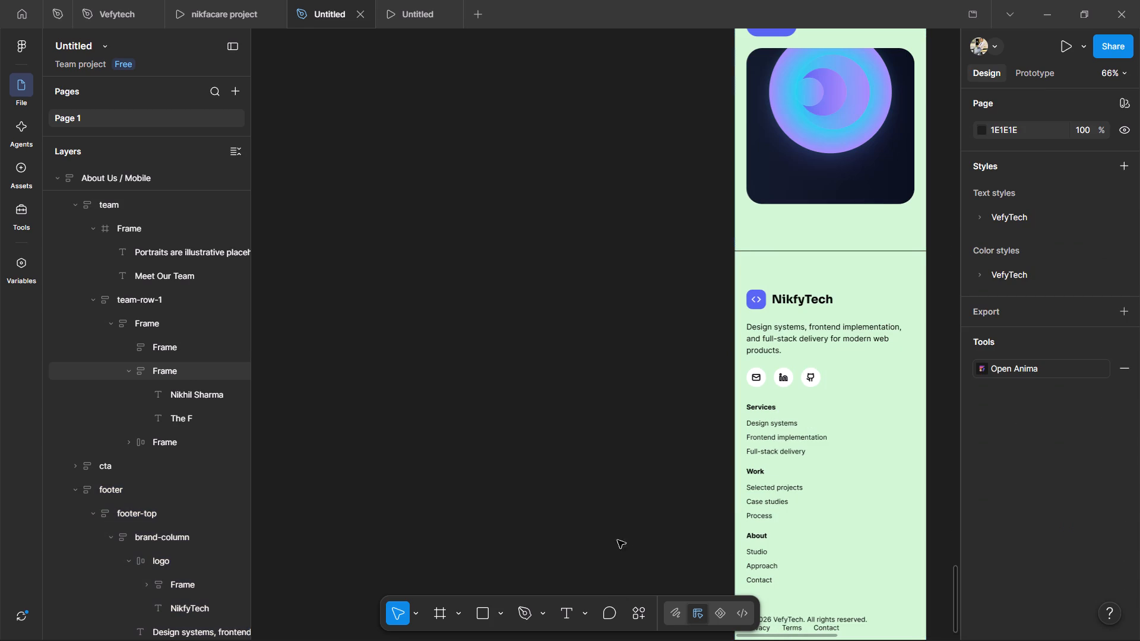
Change the mobile footer's background fill to the near-white colour already used on this page.
left_click(904, 263)
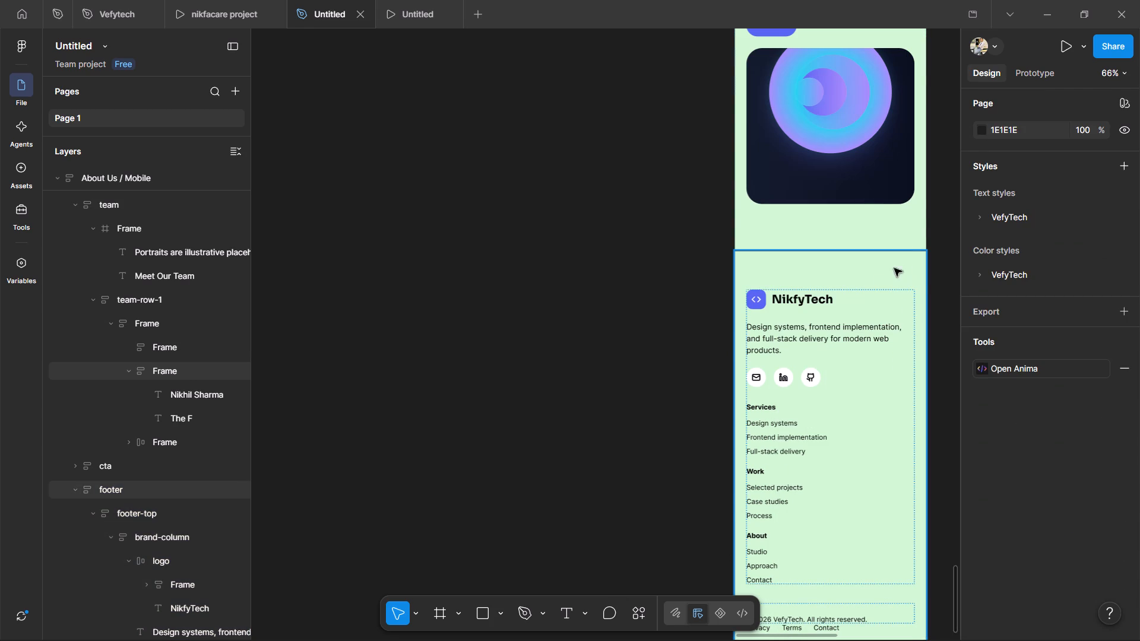
scroll(1016, 503, "down", 4)
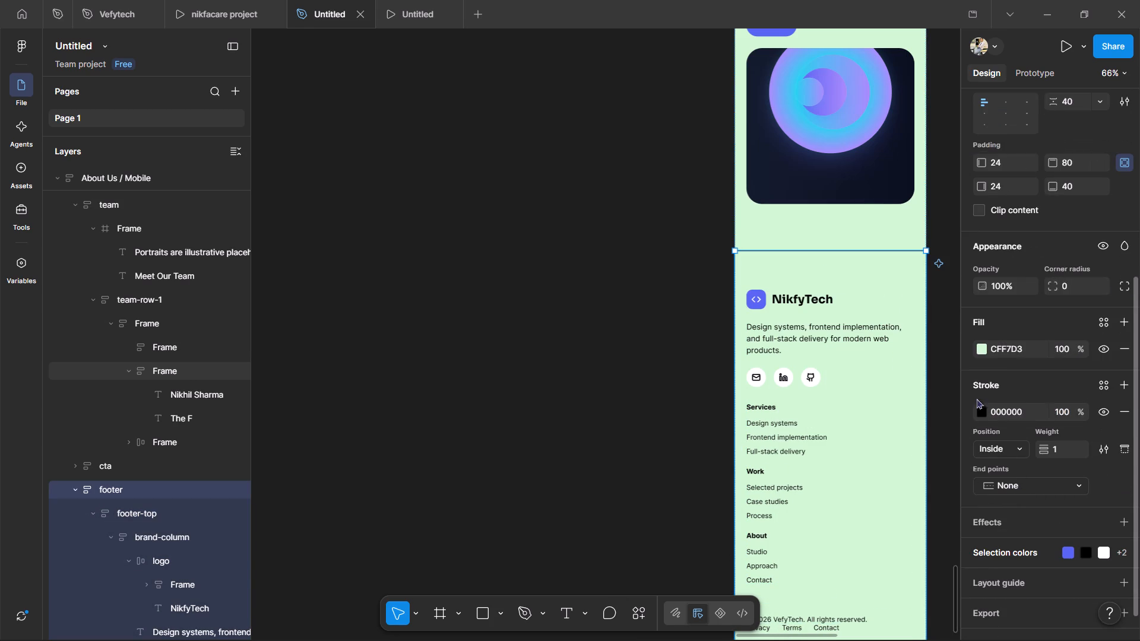
left_click(982, 344)
left_click(841, 337)
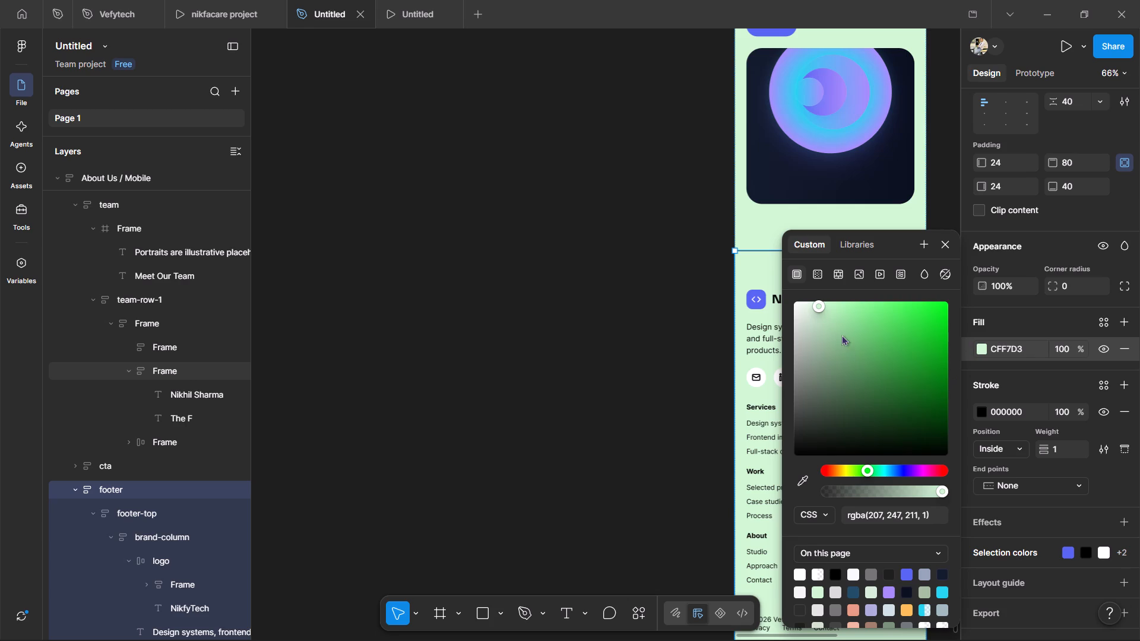
left_click(835, 319)
left_click(835, 337)
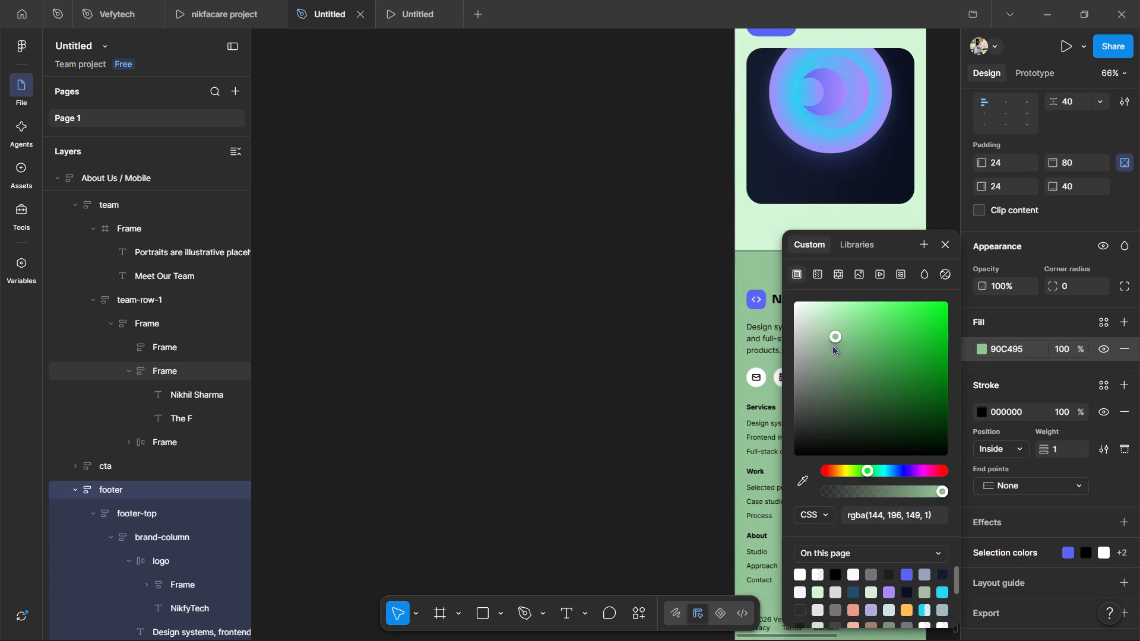
left_click(816, 326)
left_click(833, 314)
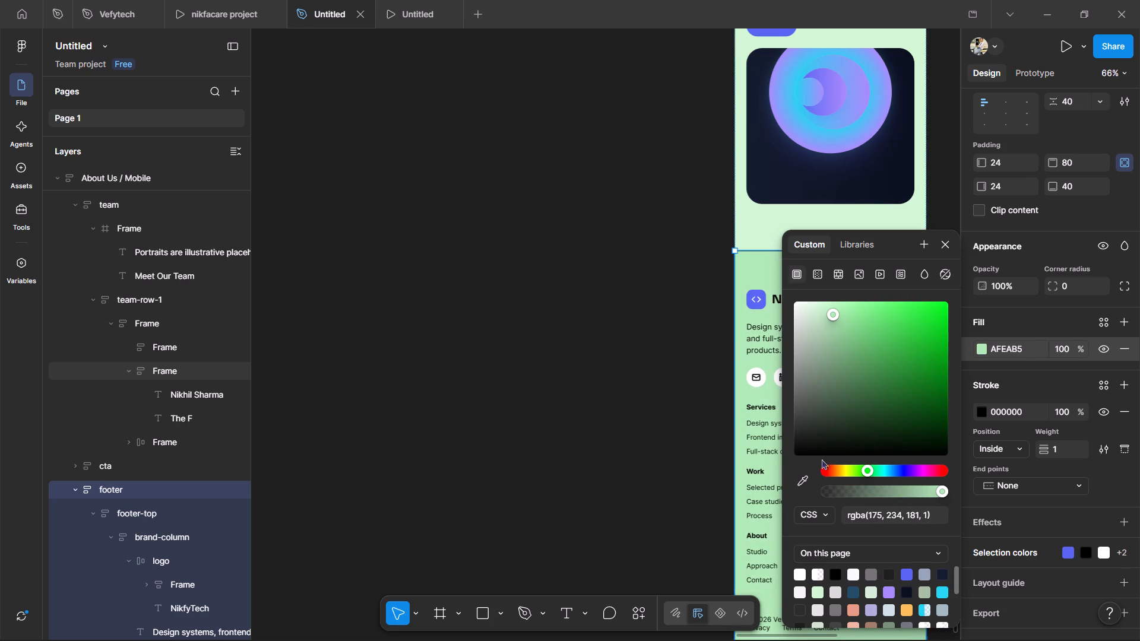
left_click(857, 576)
left_click(553, 519)
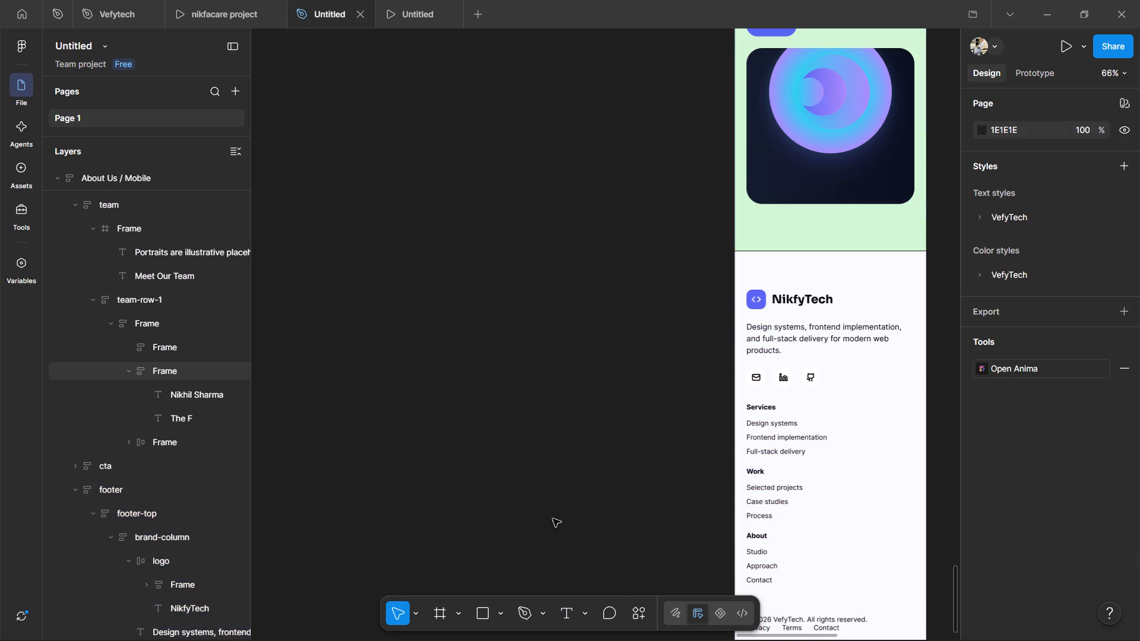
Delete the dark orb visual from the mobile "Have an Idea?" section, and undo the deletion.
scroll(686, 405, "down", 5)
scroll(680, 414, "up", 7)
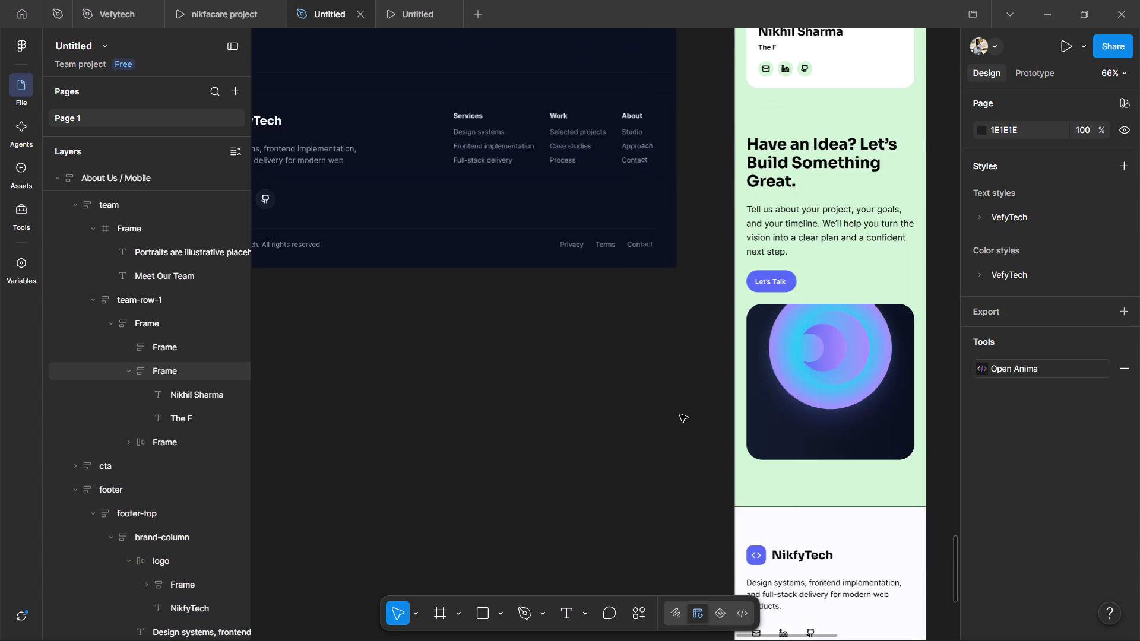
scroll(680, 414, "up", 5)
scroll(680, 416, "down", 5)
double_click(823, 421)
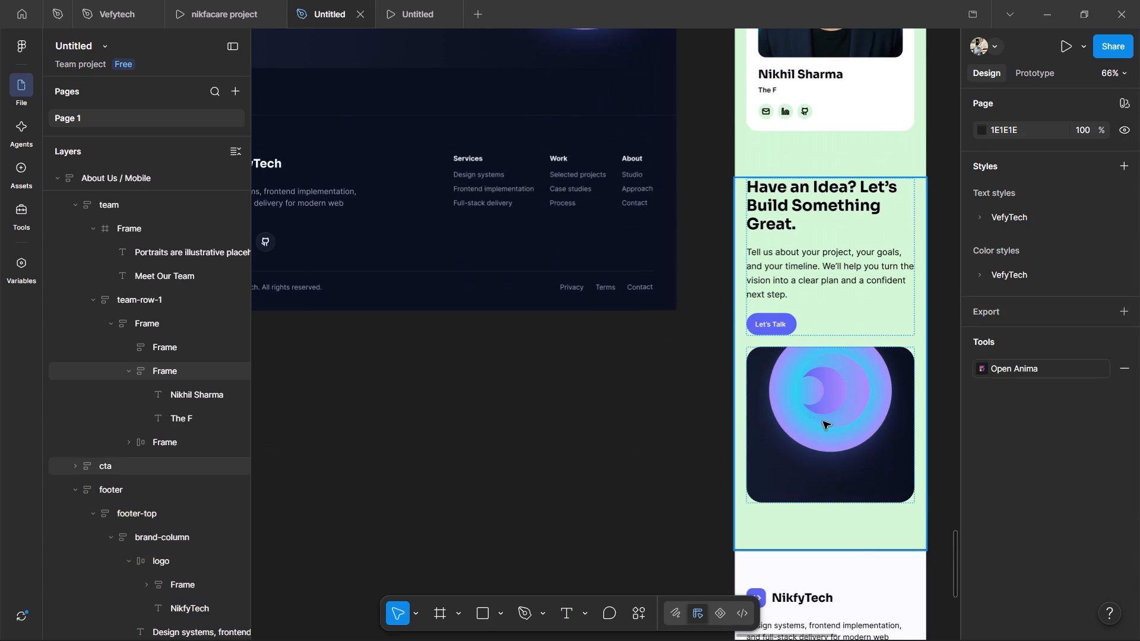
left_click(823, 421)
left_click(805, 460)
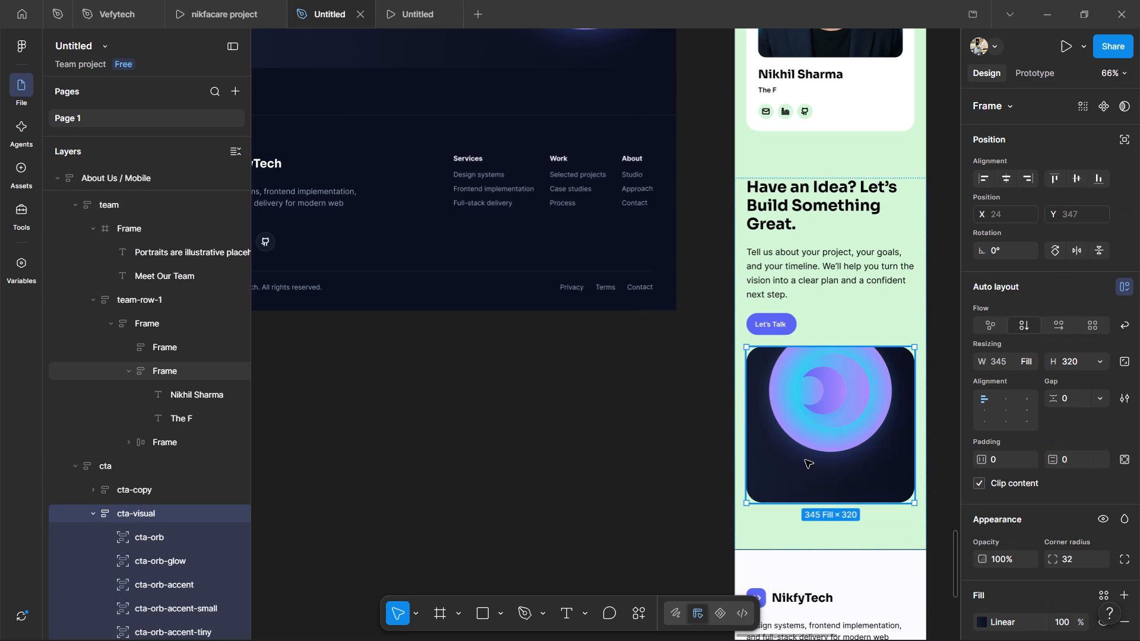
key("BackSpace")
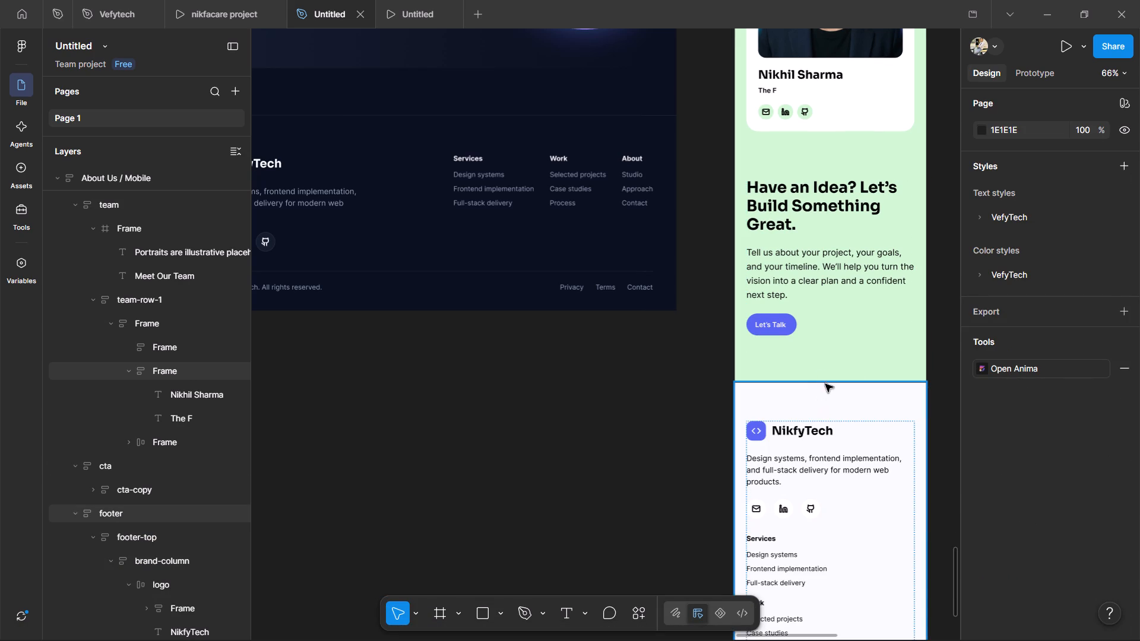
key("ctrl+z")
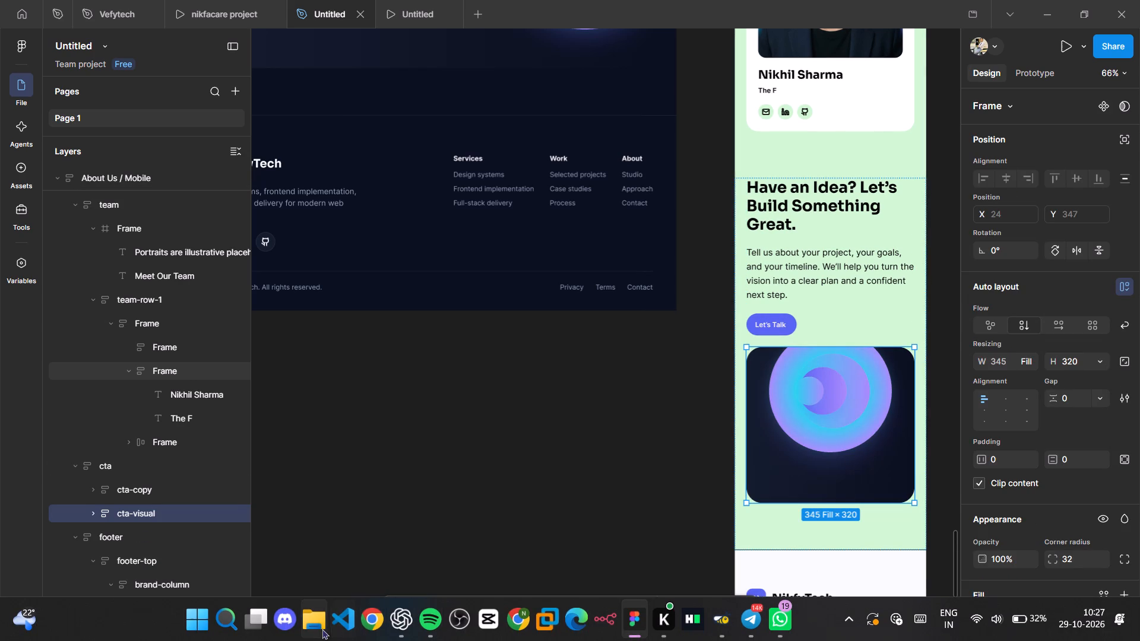
Preview the Contact Us, inpixell_studio-online, tanrica-remote-work and arivleone-work SVG illustrations from the Downloads folder.
left_click(322, 629)
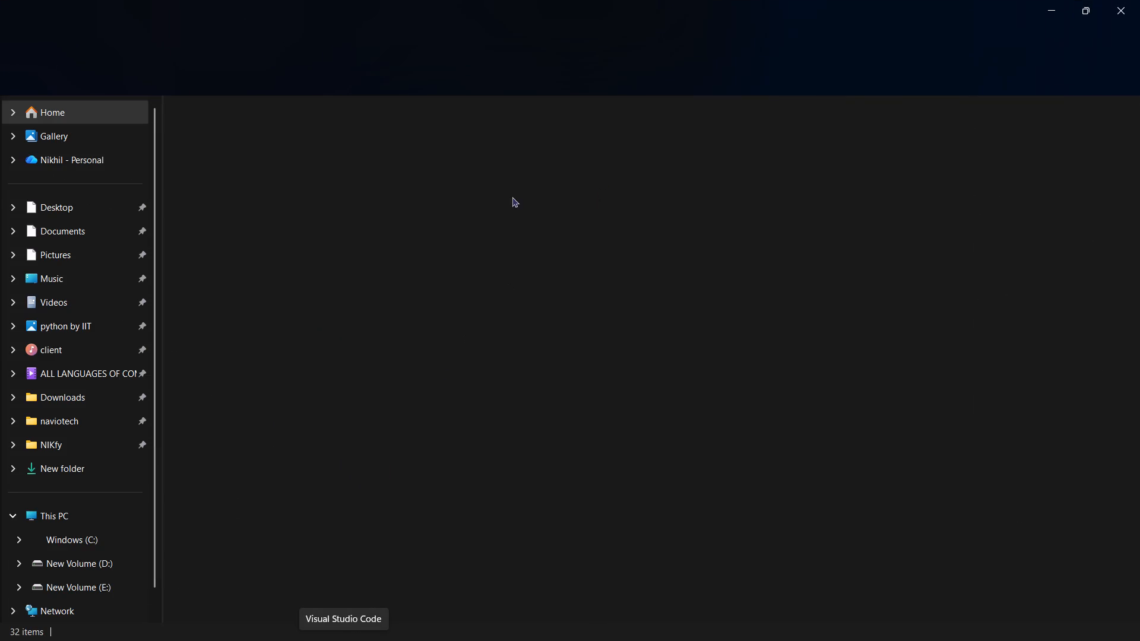
left_click(58, 408)
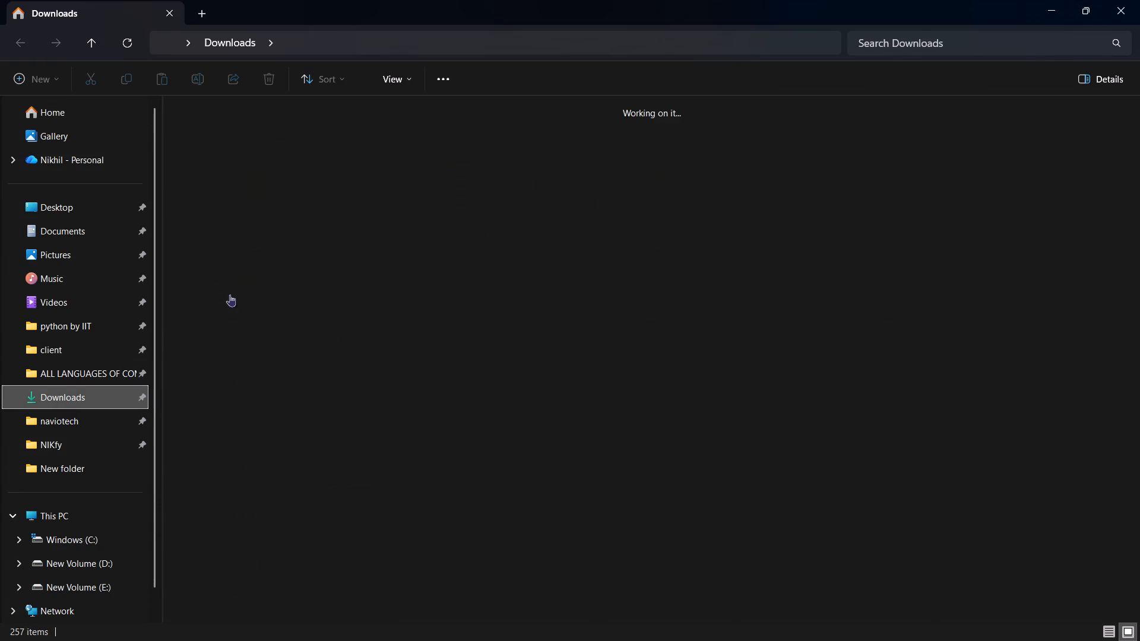
double_click(367, 293)
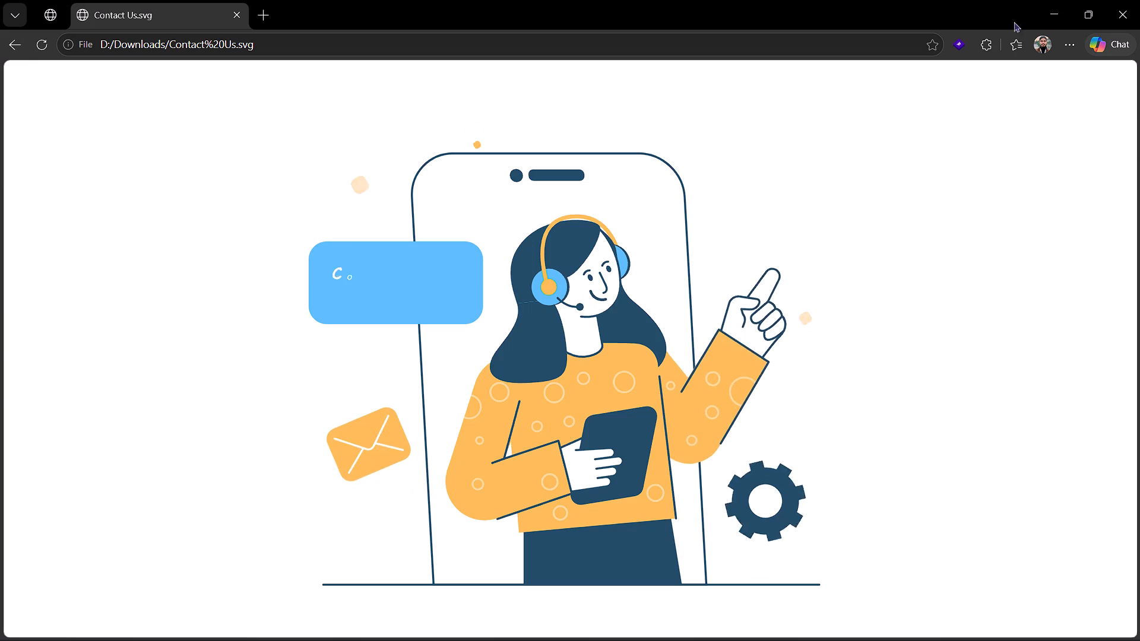
left_click(1044, 15)
double_click(524, 258)
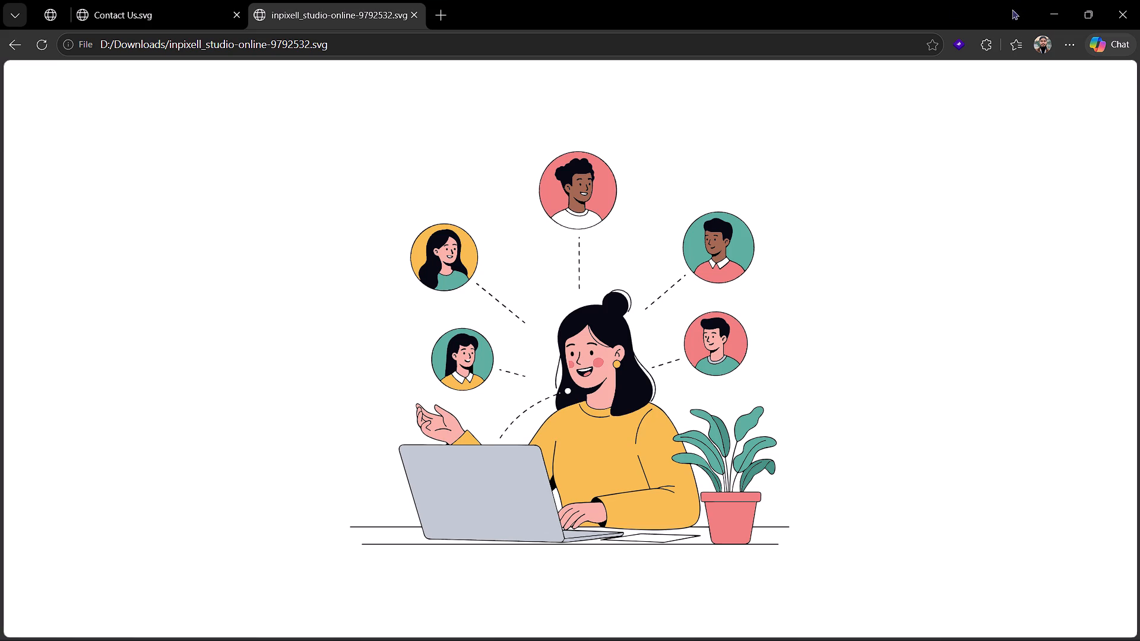
left_click(1050, 0)
double_click(627, 288)
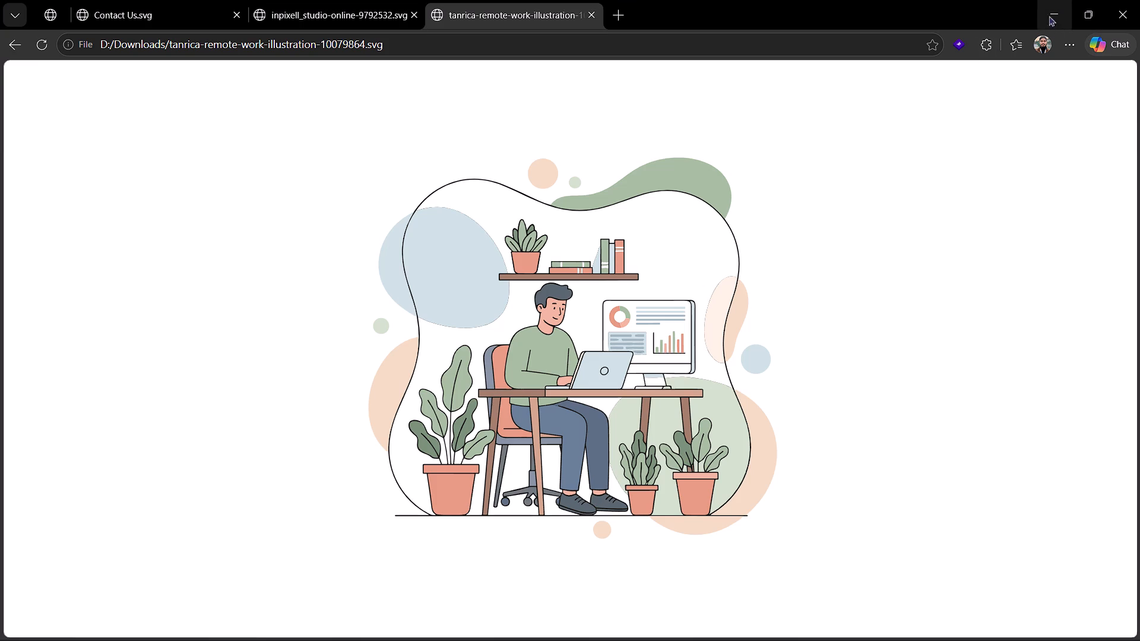
left_click(1062, 4)
double_click(685, 280)
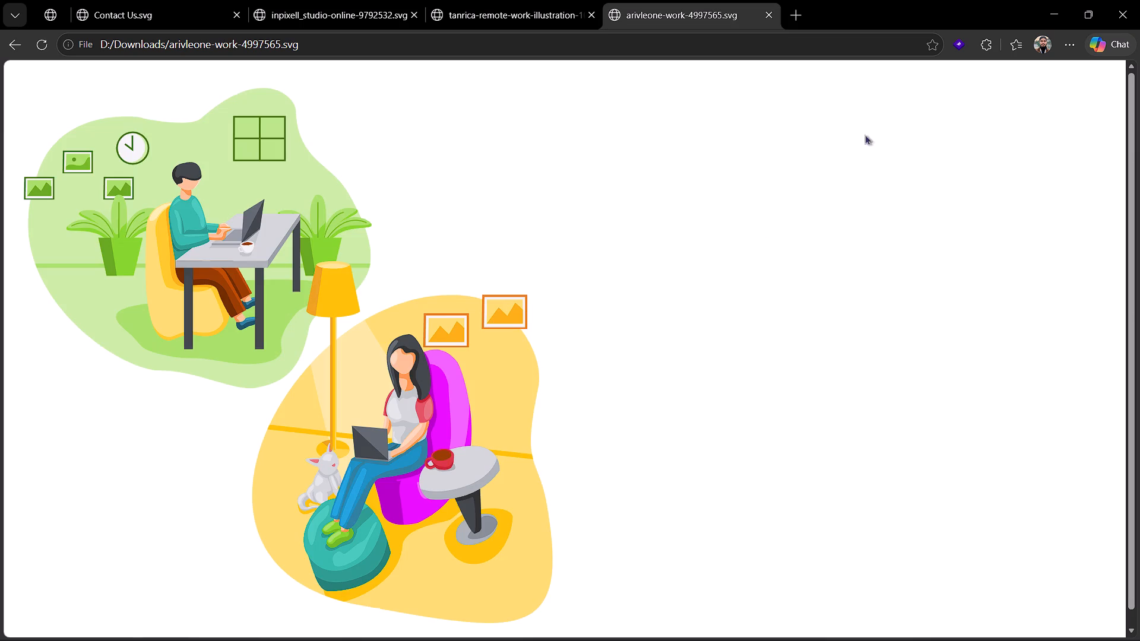
left_click(1053, 9)
Bring the inpixell_studio-online-9792532 SVG from Downloads into Figma, placing it inside the orb visual of the mobile call-to-action section.
left_click_drag(492, 285, 563, 503)
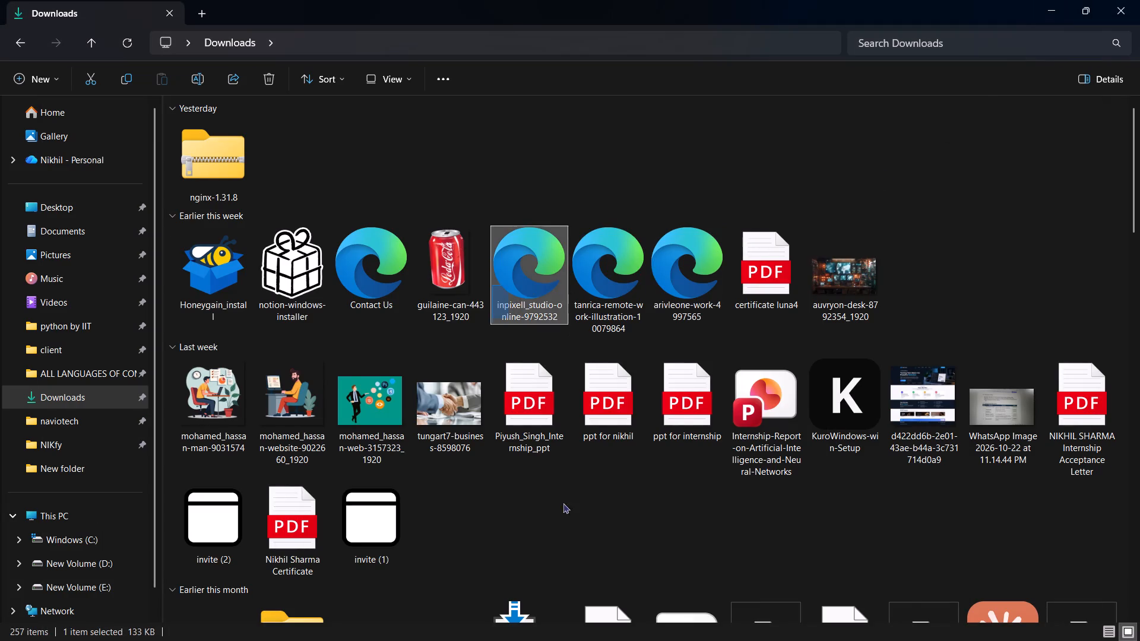
left_click_drag(563, 503, 563, 351)
left_click(515, 124)
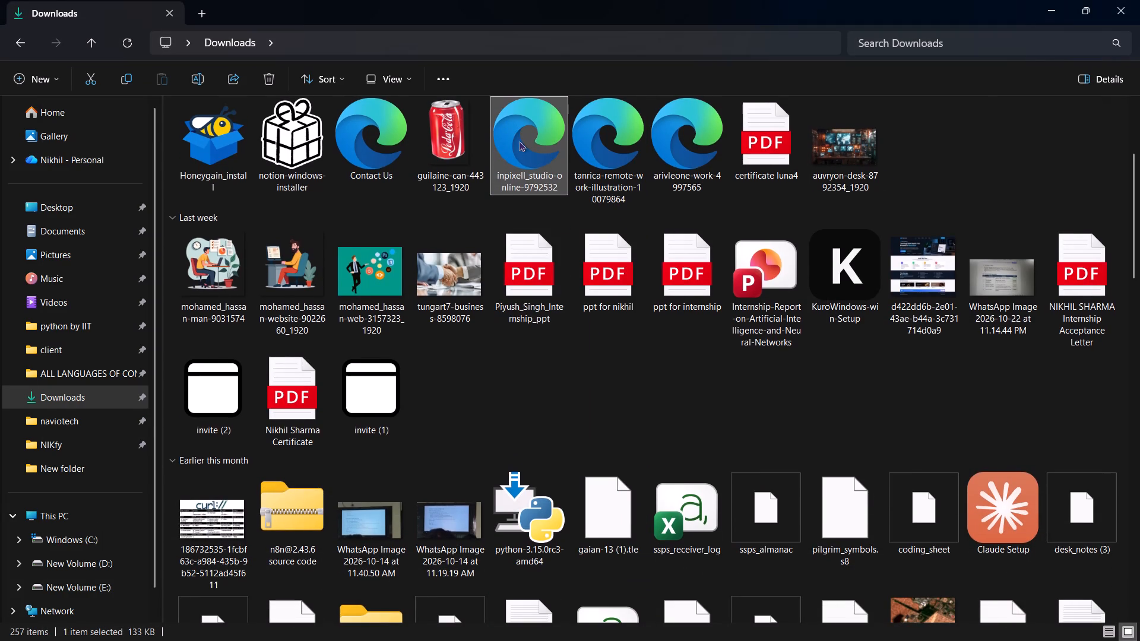
left_click_drag(519, 141, 634, 623)
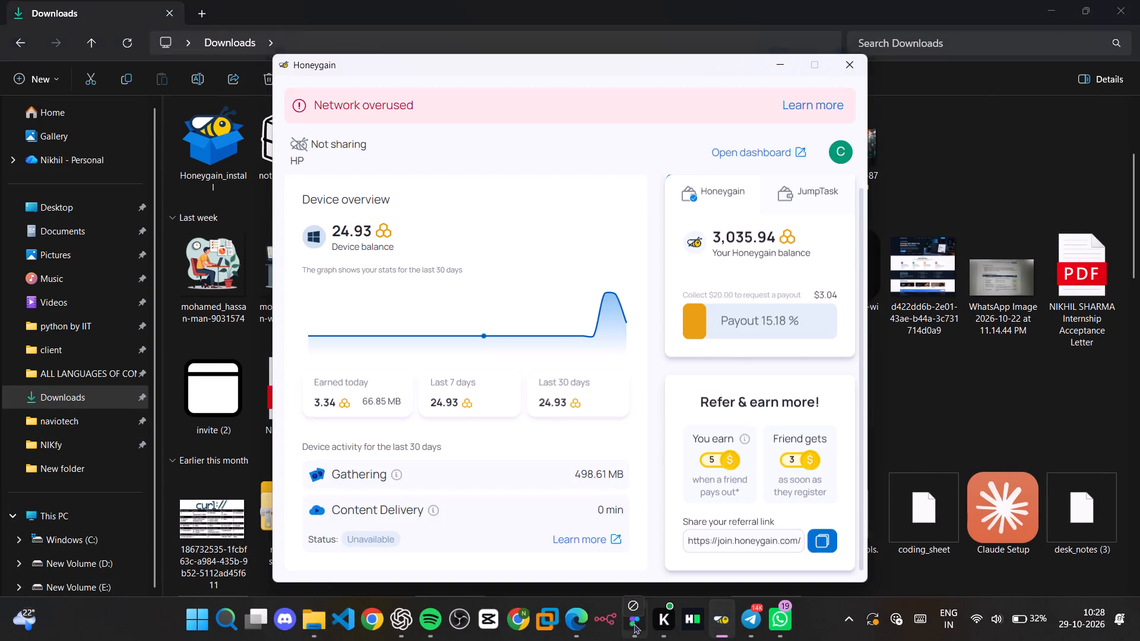
left_click_drag(634, 623, 815, 426)
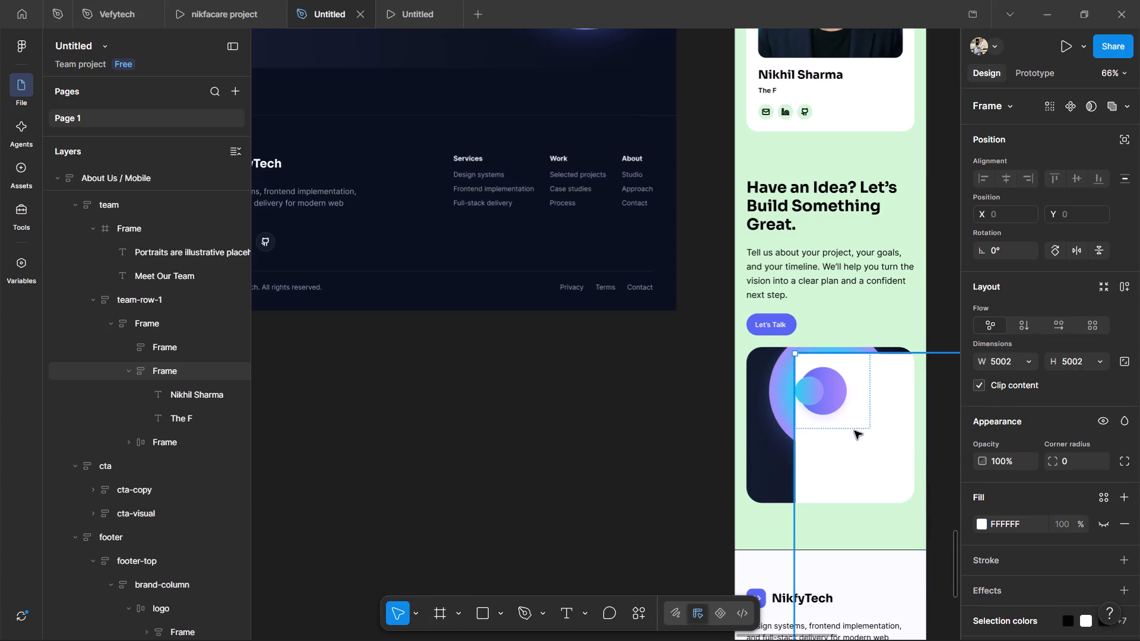
left_click_drag(859, 452, 781, 402)
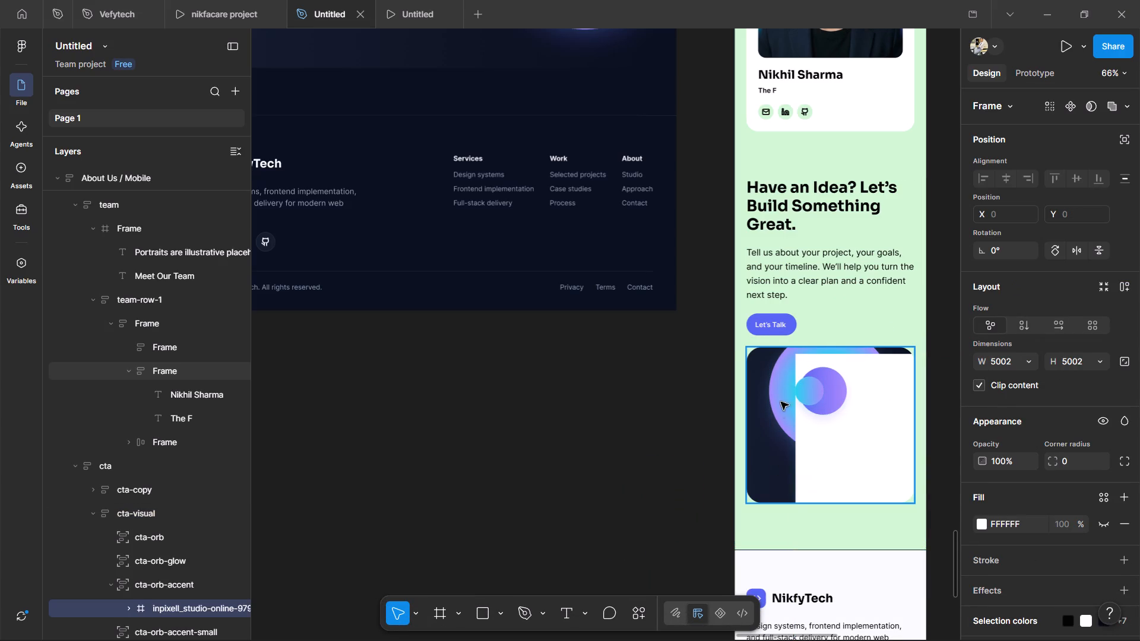
left_click_drag(781, 402, 770, 402)
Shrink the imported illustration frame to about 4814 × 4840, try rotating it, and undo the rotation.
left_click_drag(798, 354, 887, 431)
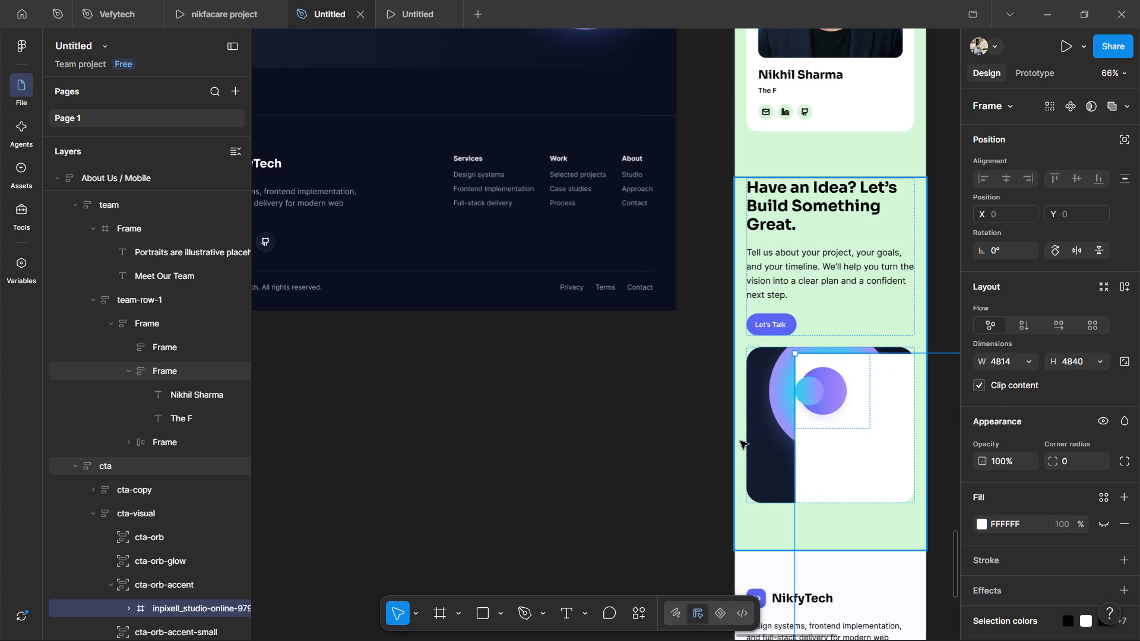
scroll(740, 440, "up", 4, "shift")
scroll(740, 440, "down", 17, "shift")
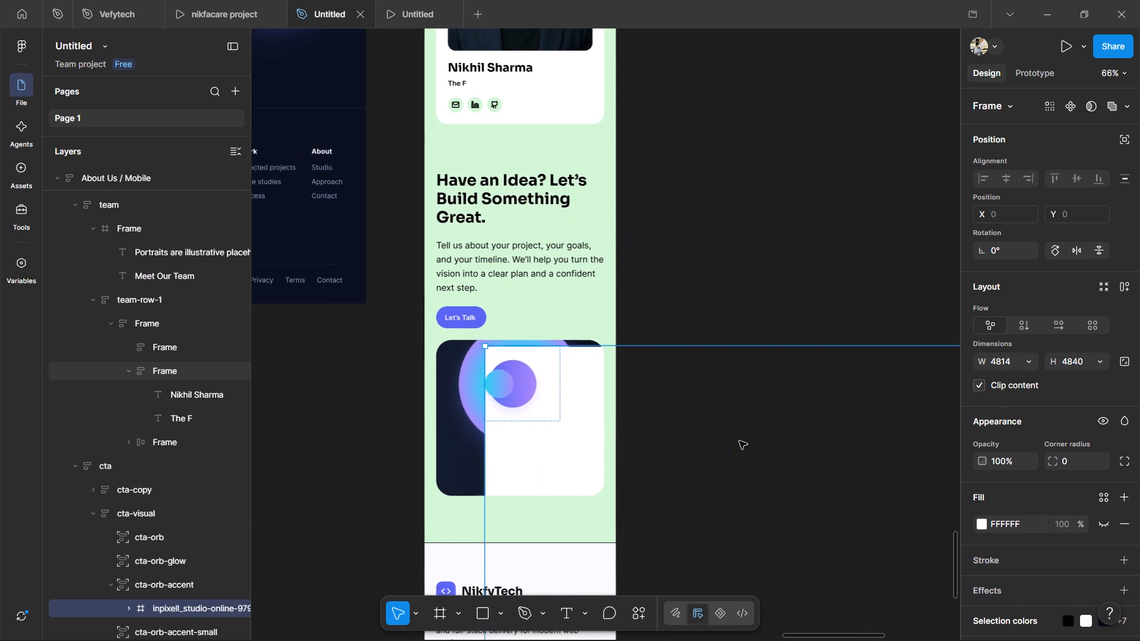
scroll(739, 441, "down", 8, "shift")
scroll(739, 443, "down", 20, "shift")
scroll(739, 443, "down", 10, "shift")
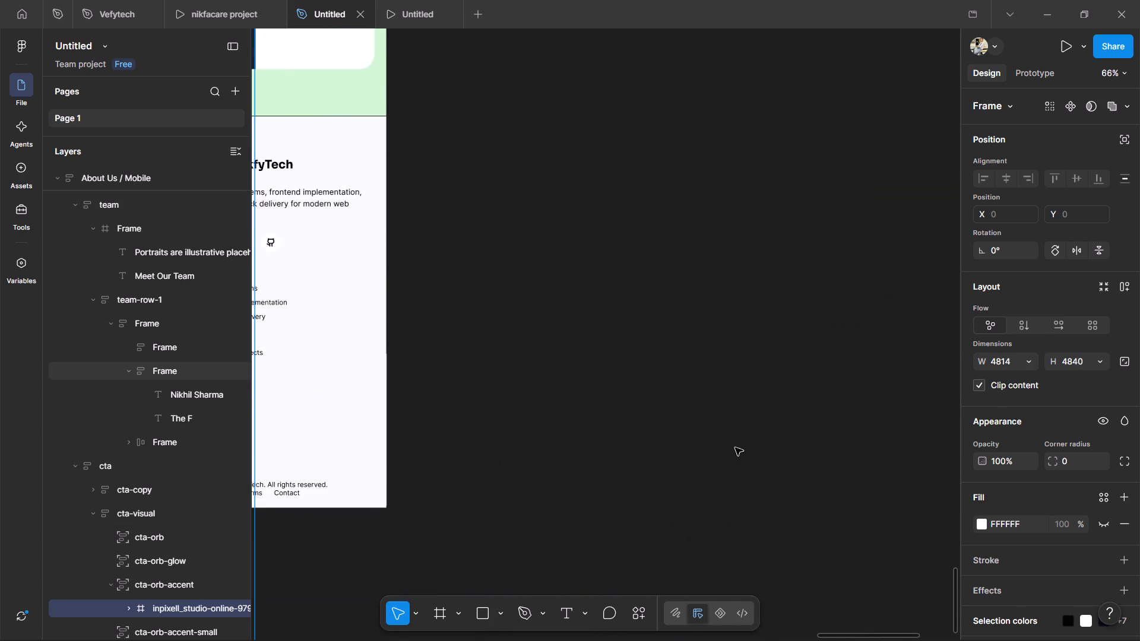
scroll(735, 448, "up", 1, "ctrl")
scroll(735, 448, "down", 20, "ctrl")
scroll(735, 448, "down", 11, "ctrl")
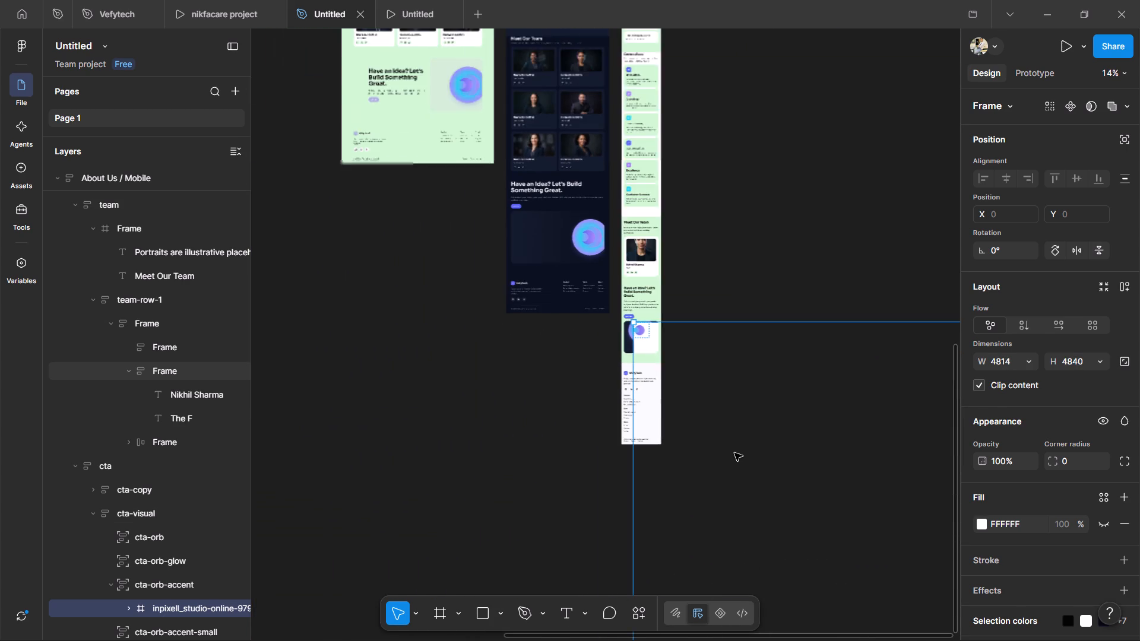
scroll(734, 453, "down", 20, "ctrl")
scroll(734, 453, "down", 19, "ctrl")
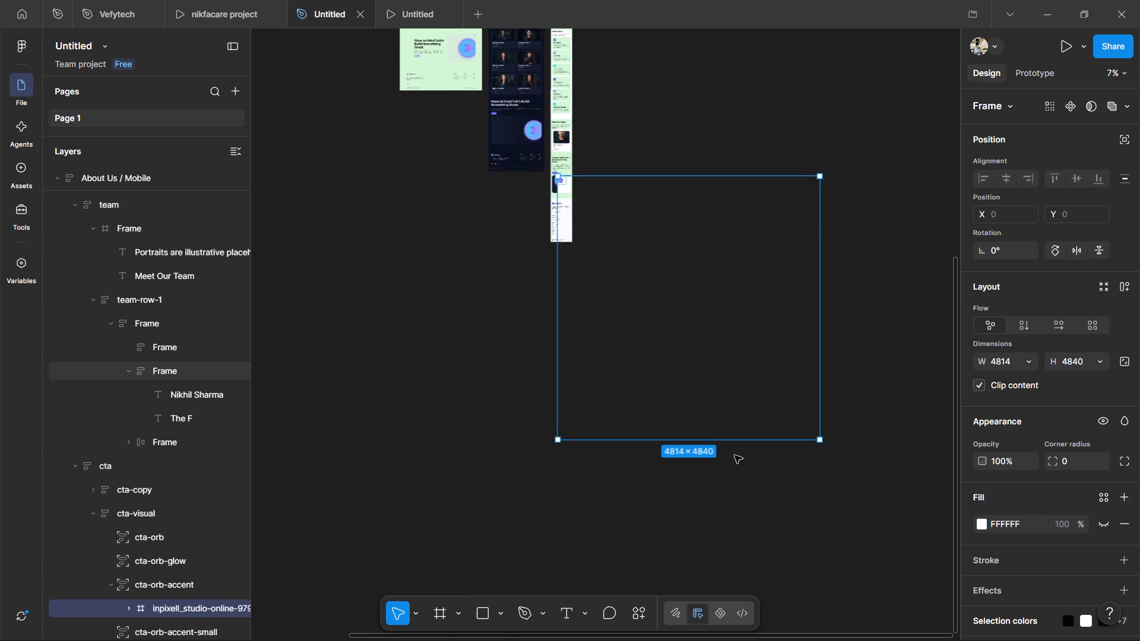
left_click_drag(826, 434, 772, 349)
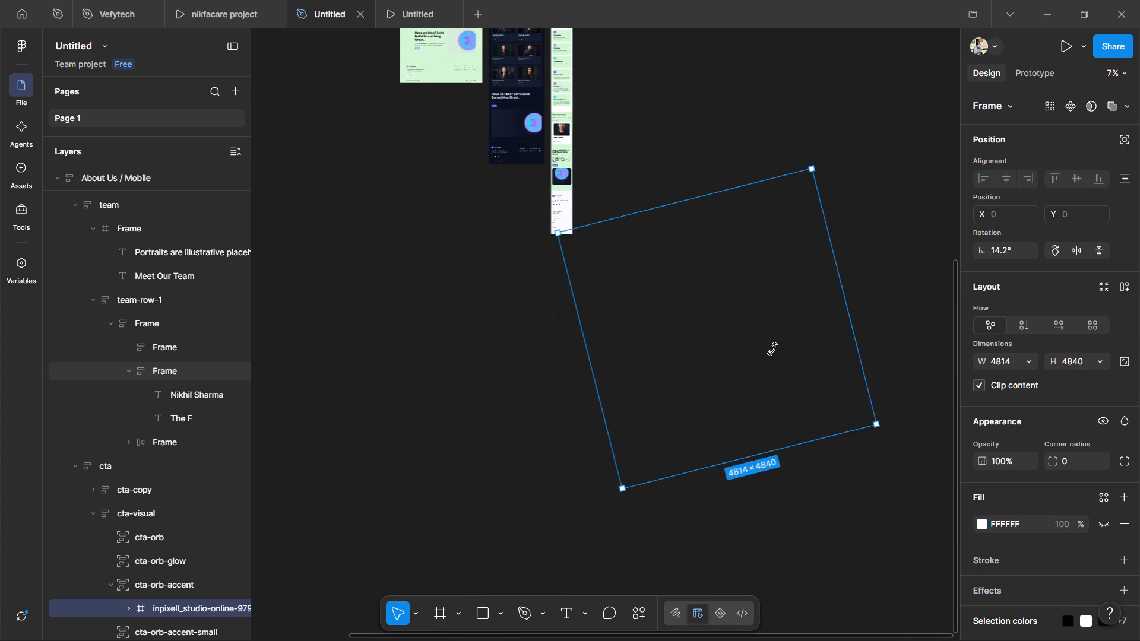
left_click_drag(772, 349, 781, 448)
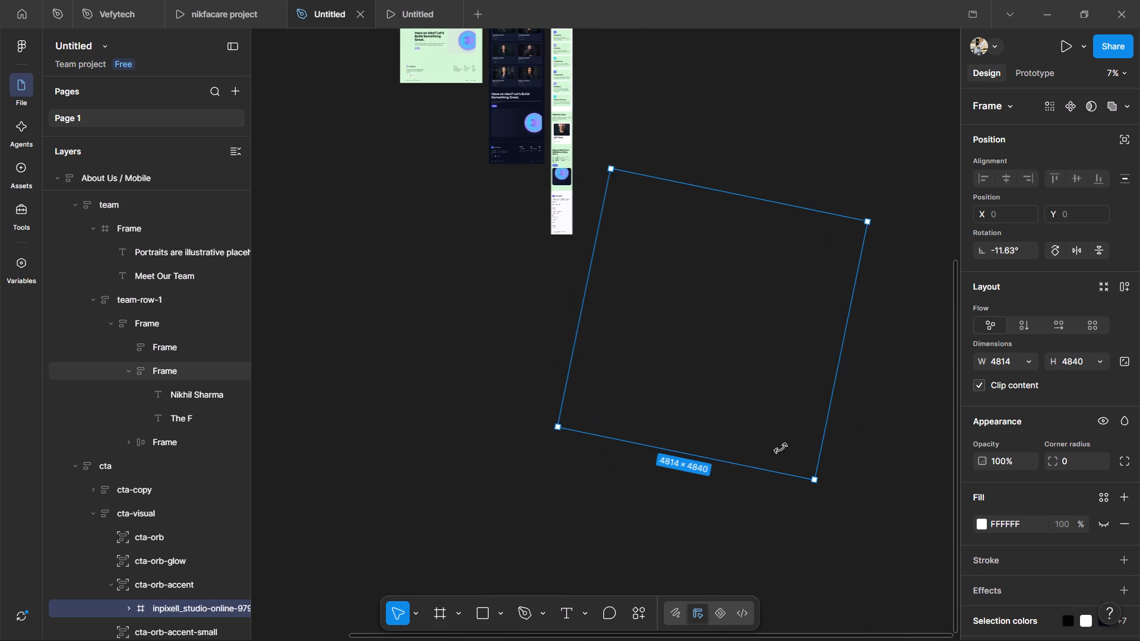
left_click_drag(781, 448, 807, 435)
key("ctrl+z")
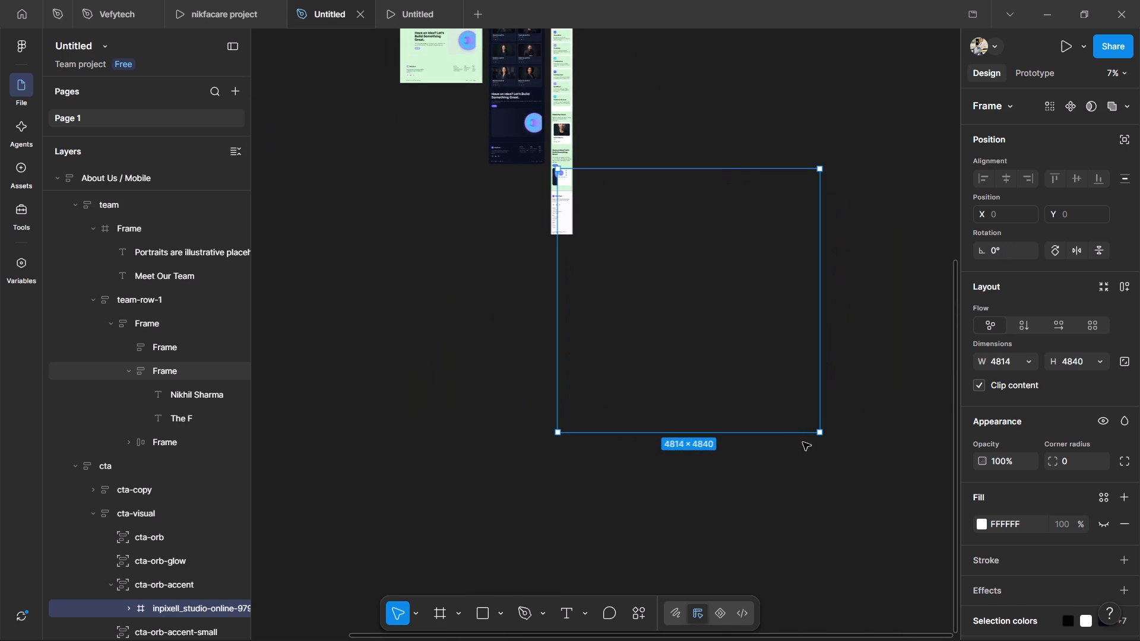
Scale the imported illustration frame down to 154 × 154 so it fits within the mobile call-to-action visual.
left_click_drag(821, 434, 635, 263)
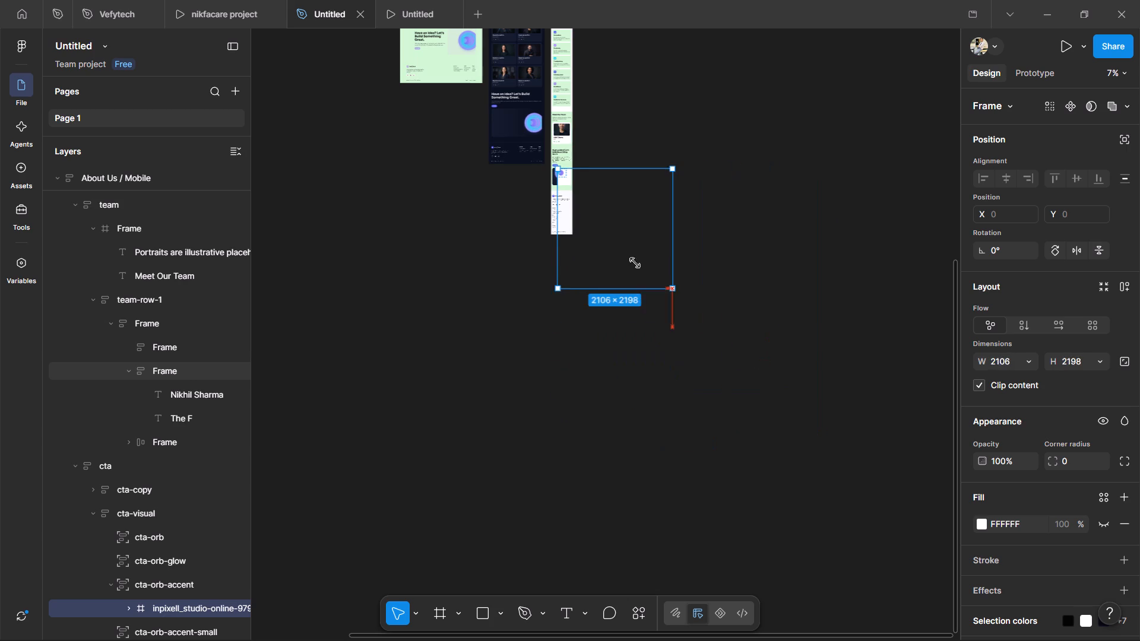
left_click_drag(635, 263, 563, 181)
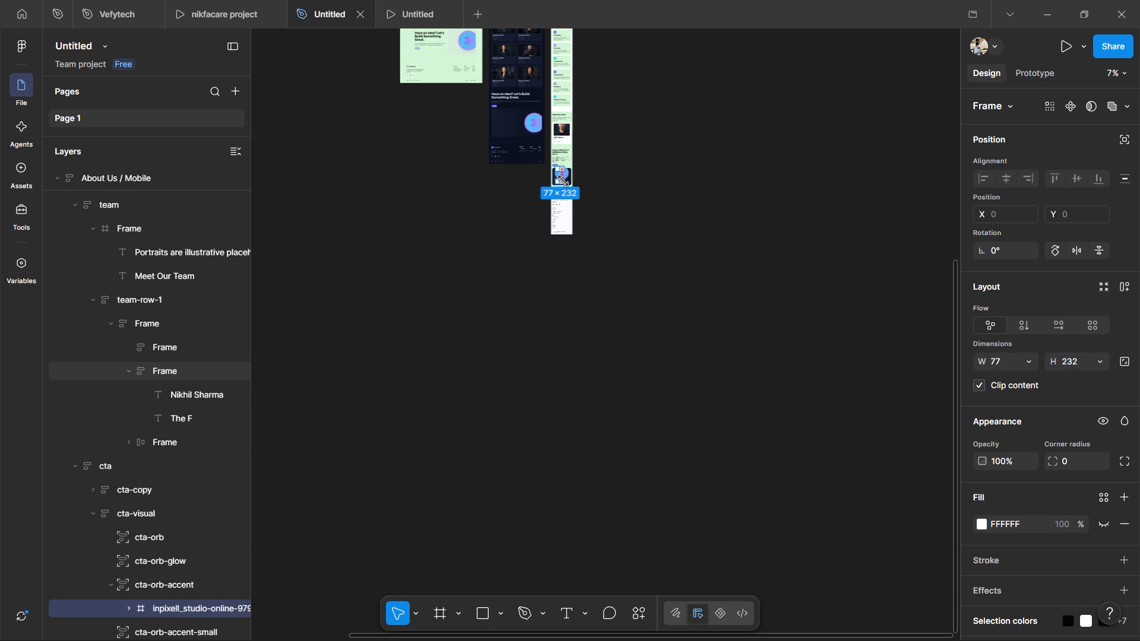
left_click_drag(563, 181, 566, 179)
scroll(563, 180, "up", 20, "ctrl")
scroll(563, 180, "up", 1, "ctrl")
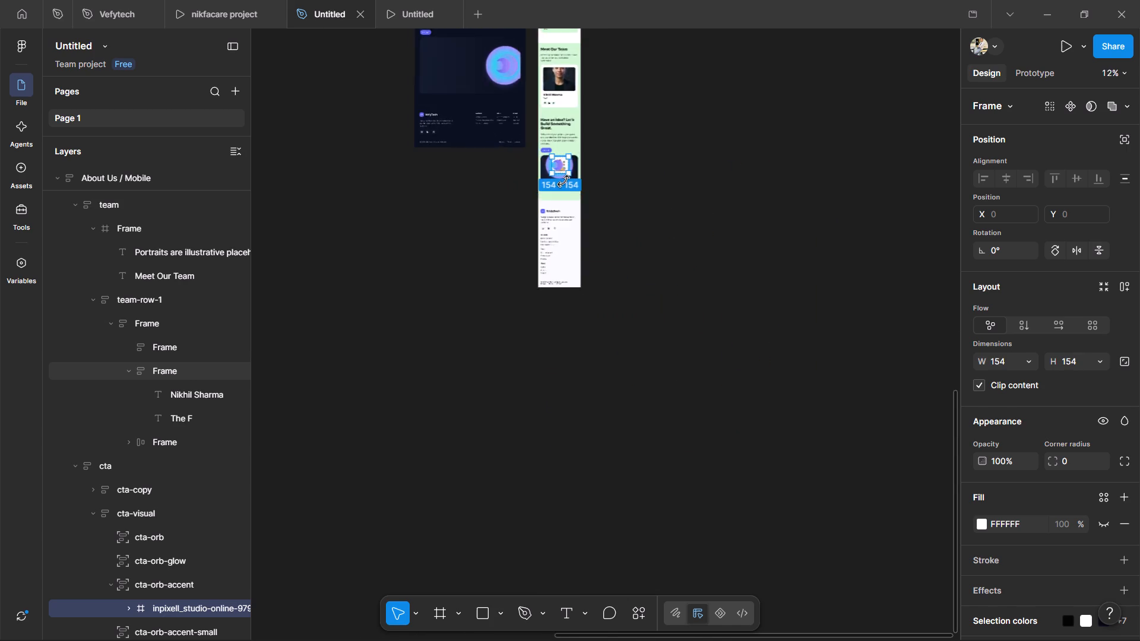
scroll(563, 181, "up", 8, "ctrl")
scroll(585, 128, "up", 17, "ctrl")
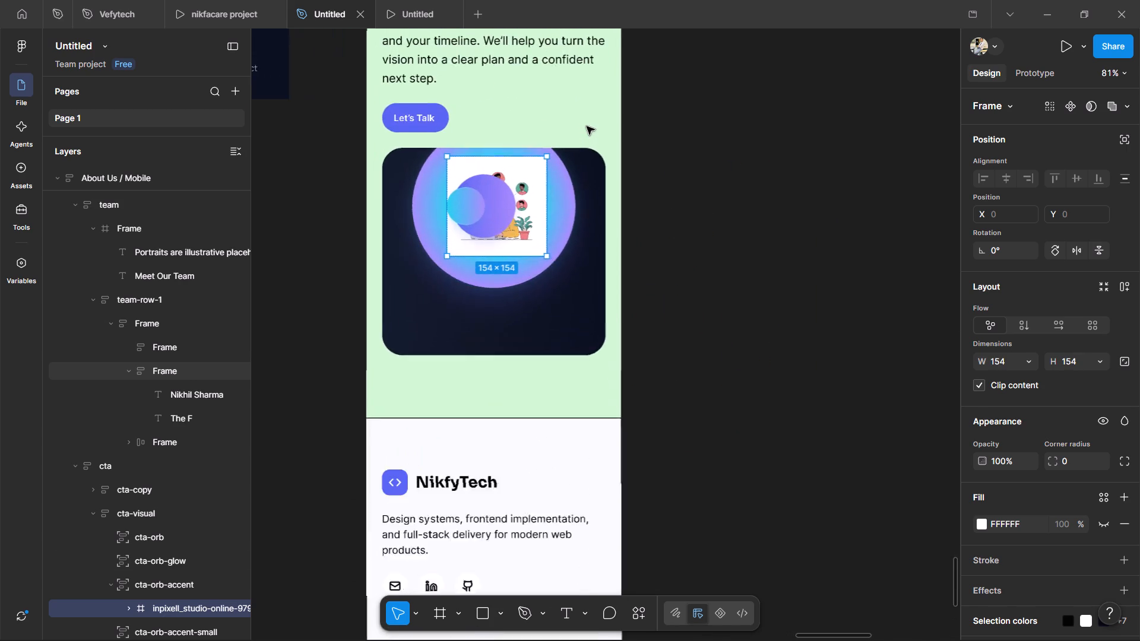
scroll(587, 126, "up", 3, "ctrl")
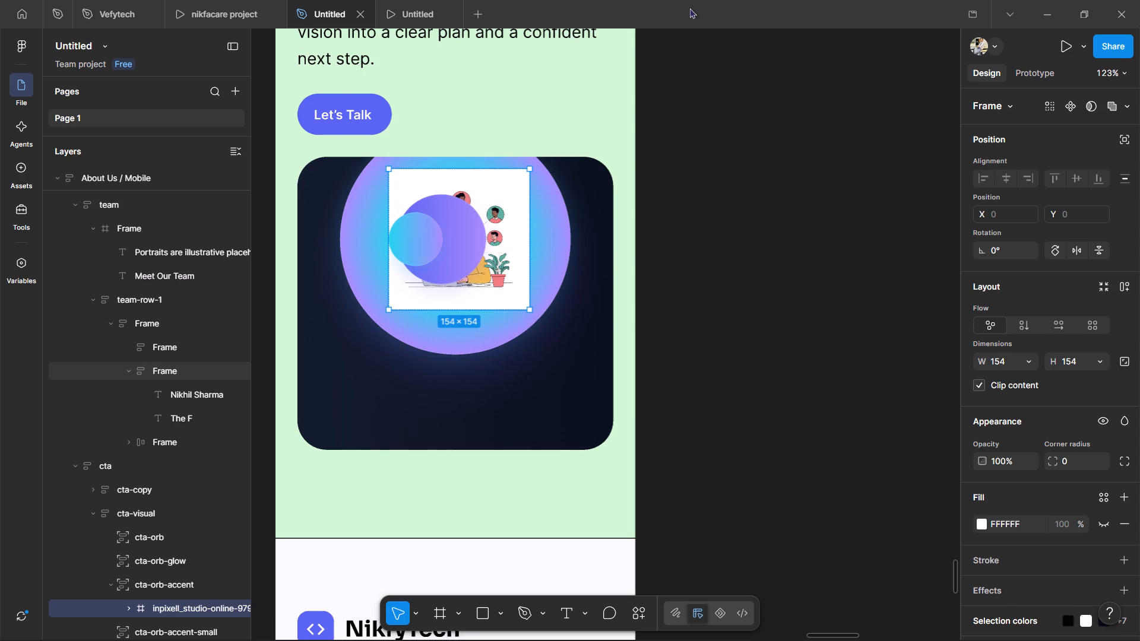
Delete the cta-orb-accent-small and cta-orb-accent-tiny circles covering the illustration in the mobile call-to-action visual.
left_click(459, 246)
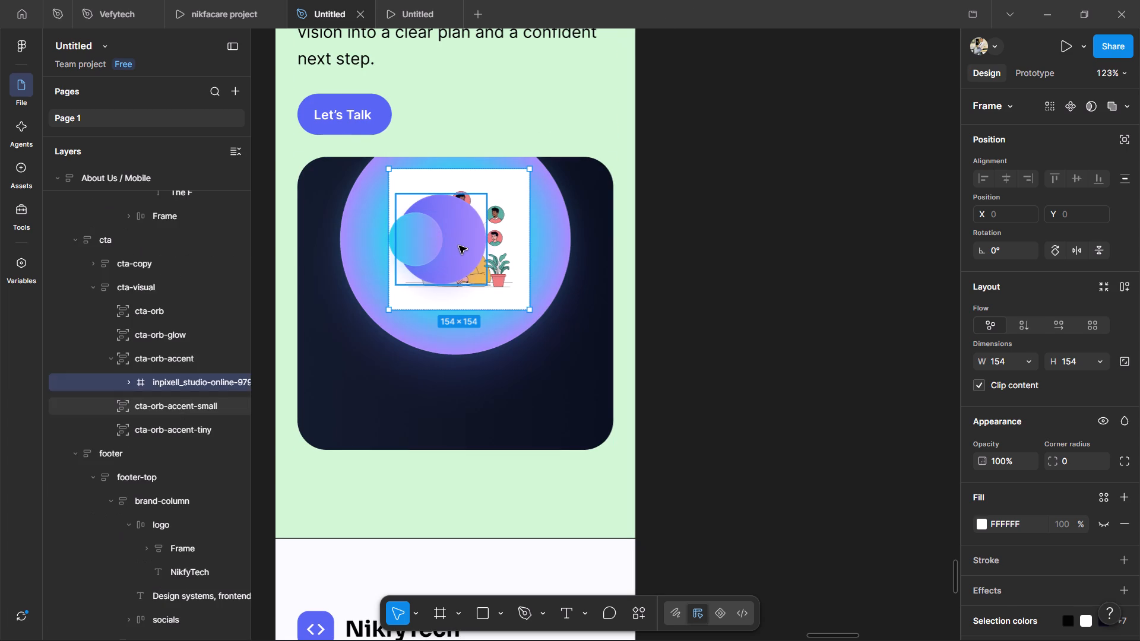
key("BackSpace")
left_click(420, 249)
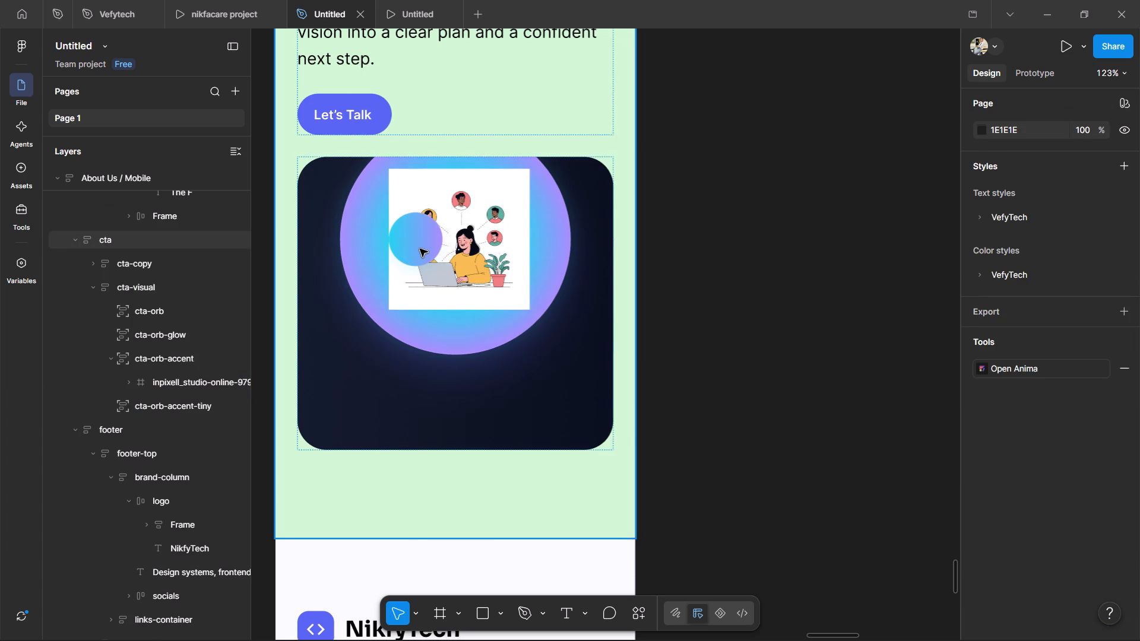
double_click(420, 249)
double_click(420, 249)
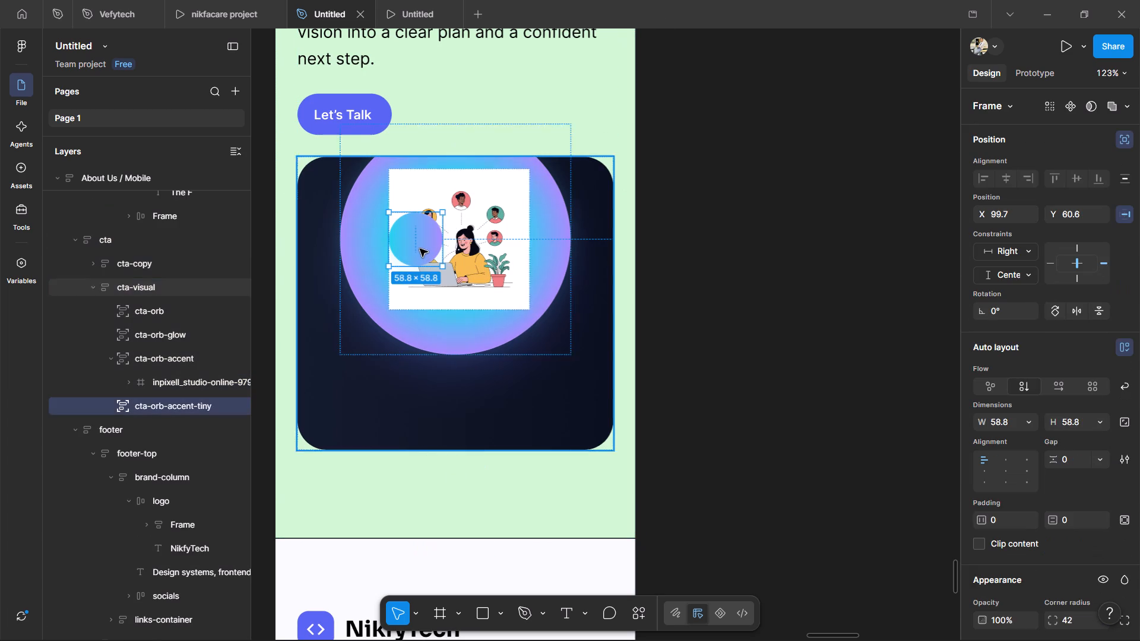
key("BackSpace")
Enlarge the cta-orb-accent frame holding the illustration to about 193 × 215.
left_click(484, 250)
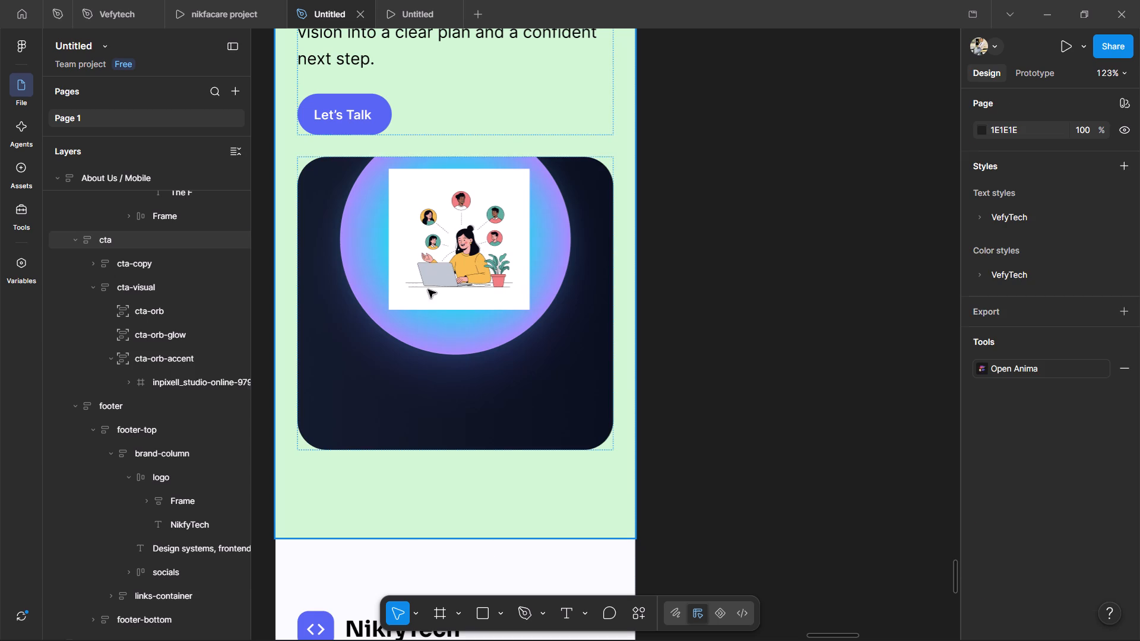
double_click(448, 263)
double_click(481, 274)
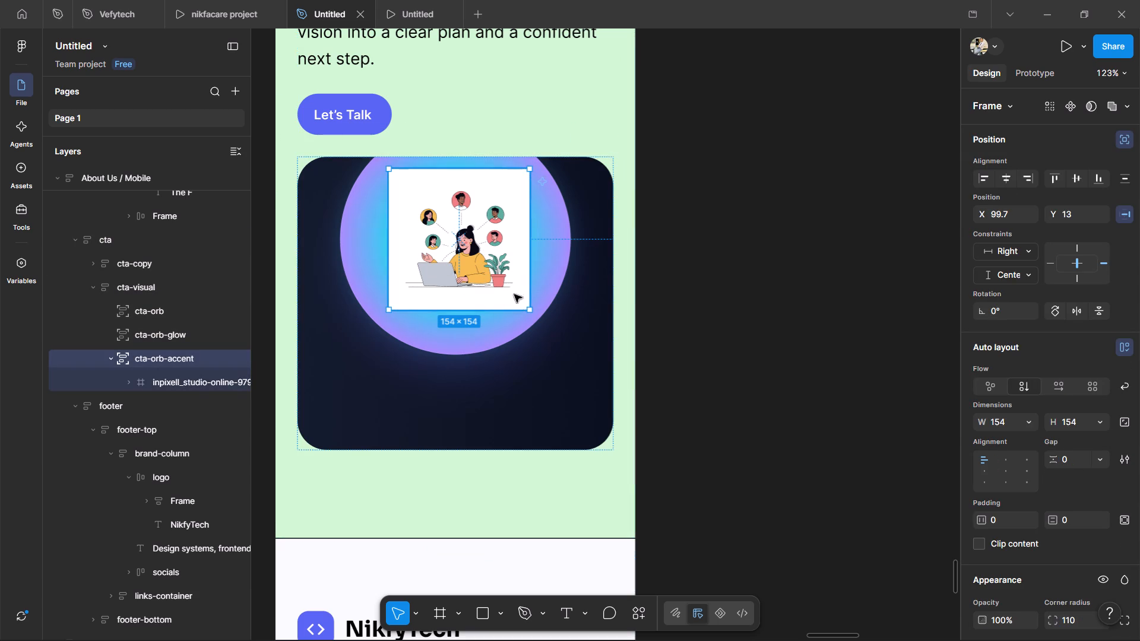
left_click_drag(530, 312, 605, 432)
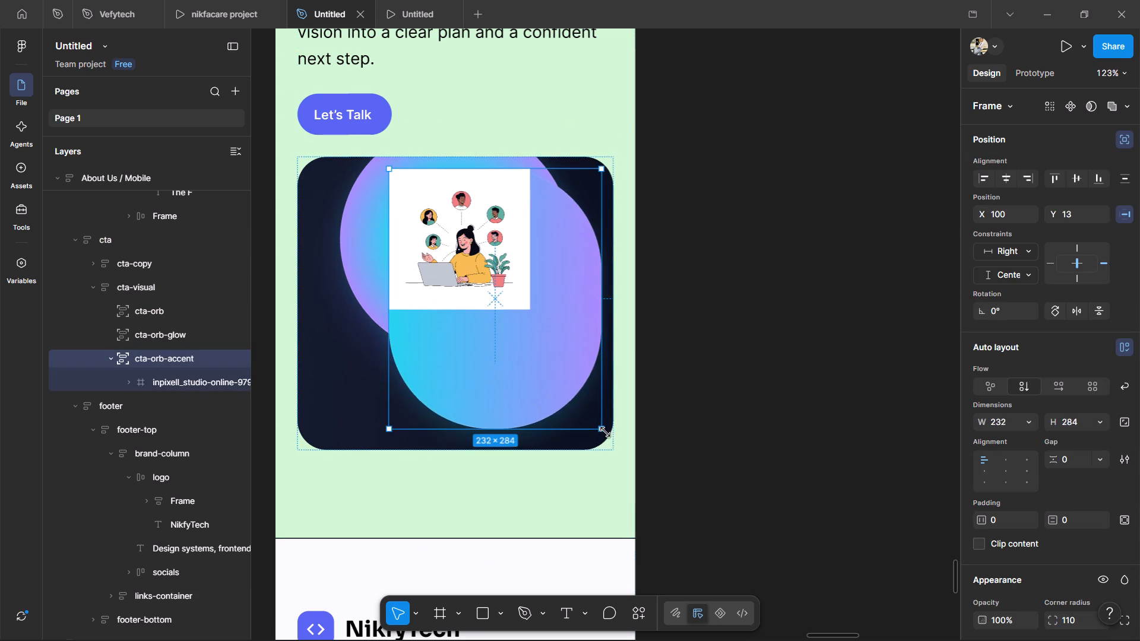
left_click_drag(605, 432, 565, 366)
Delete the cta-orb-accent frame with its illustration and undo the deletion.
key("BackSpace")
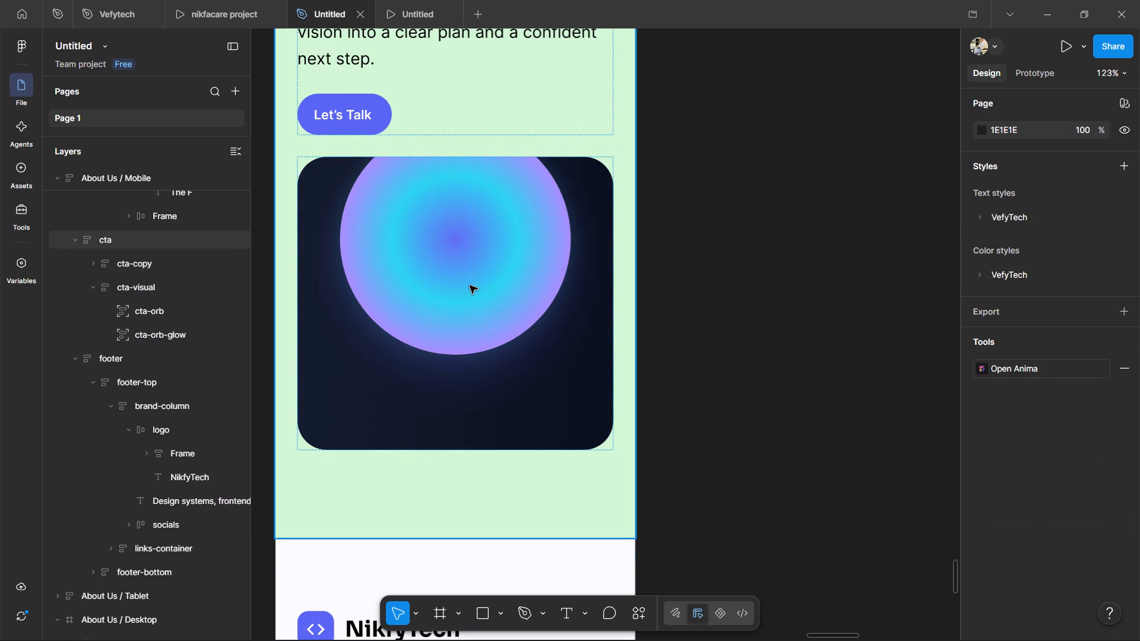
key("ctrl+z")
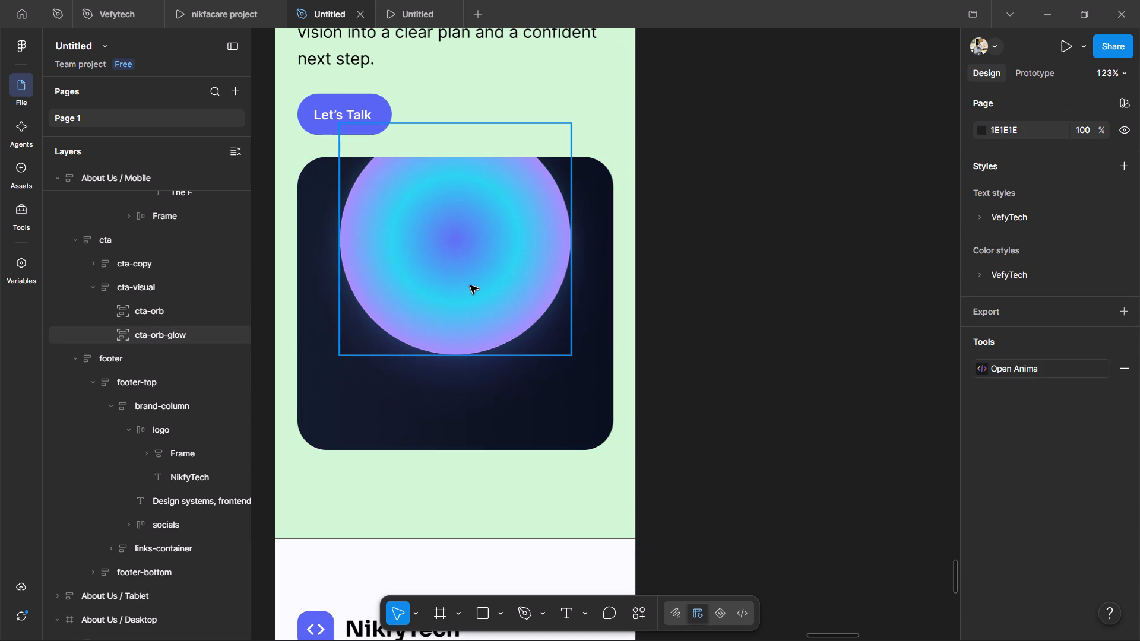
Enlarge the illustration frame to fill the accent's 193 width at a height of 298, and try shifting it sideways.
double_click(460, 262)
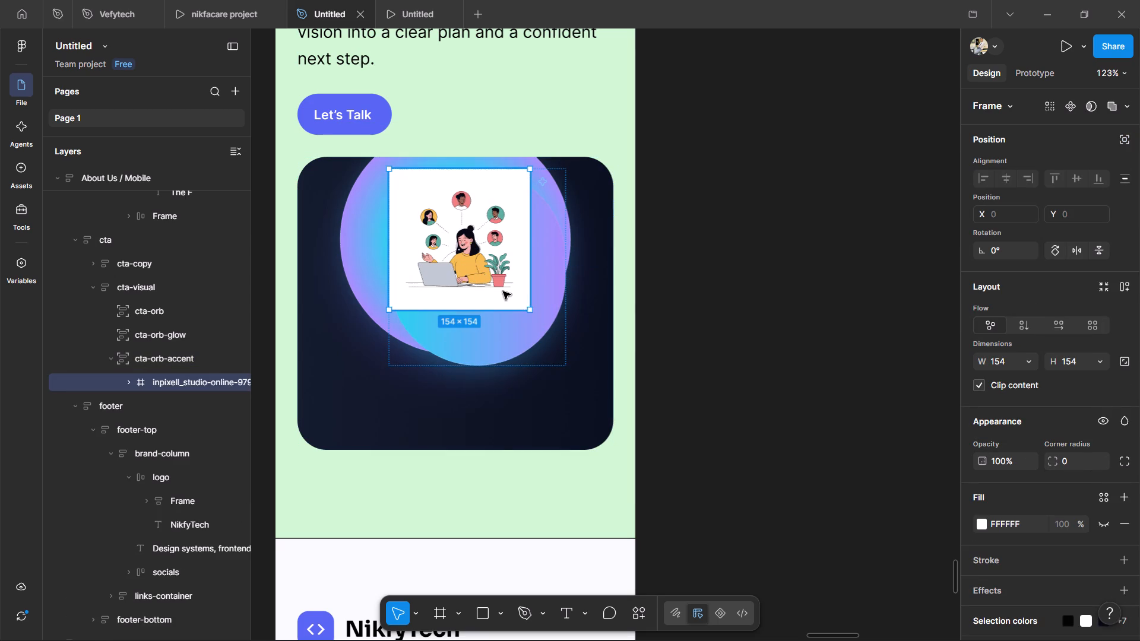
left_click_drag(527, 313, 588, 429)
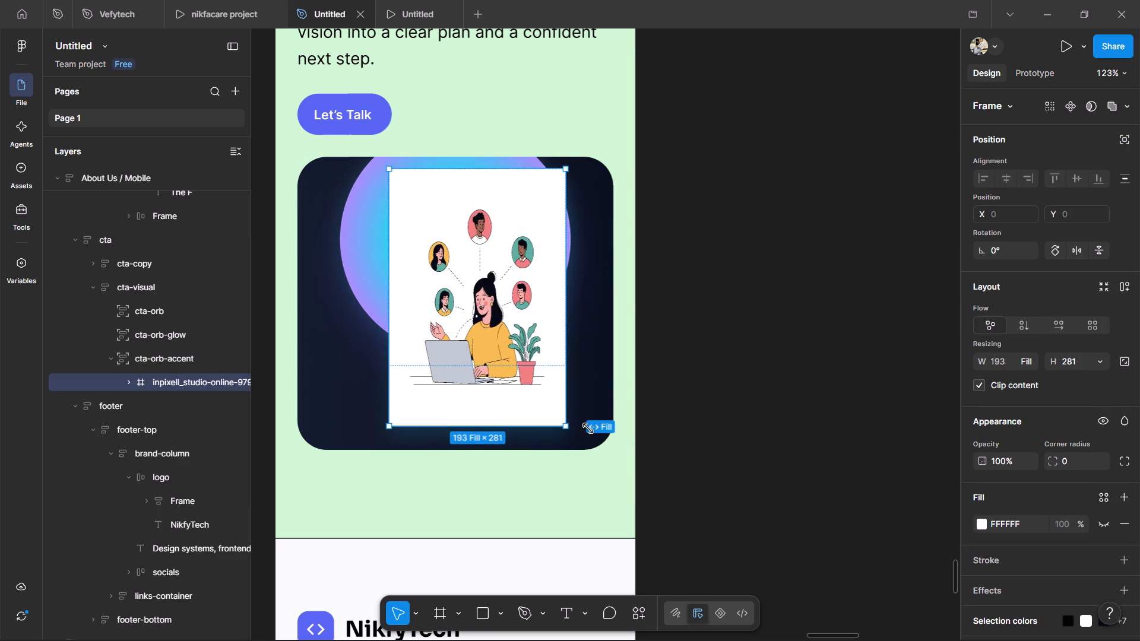
left_click_drag(588, 429, 606, 428)
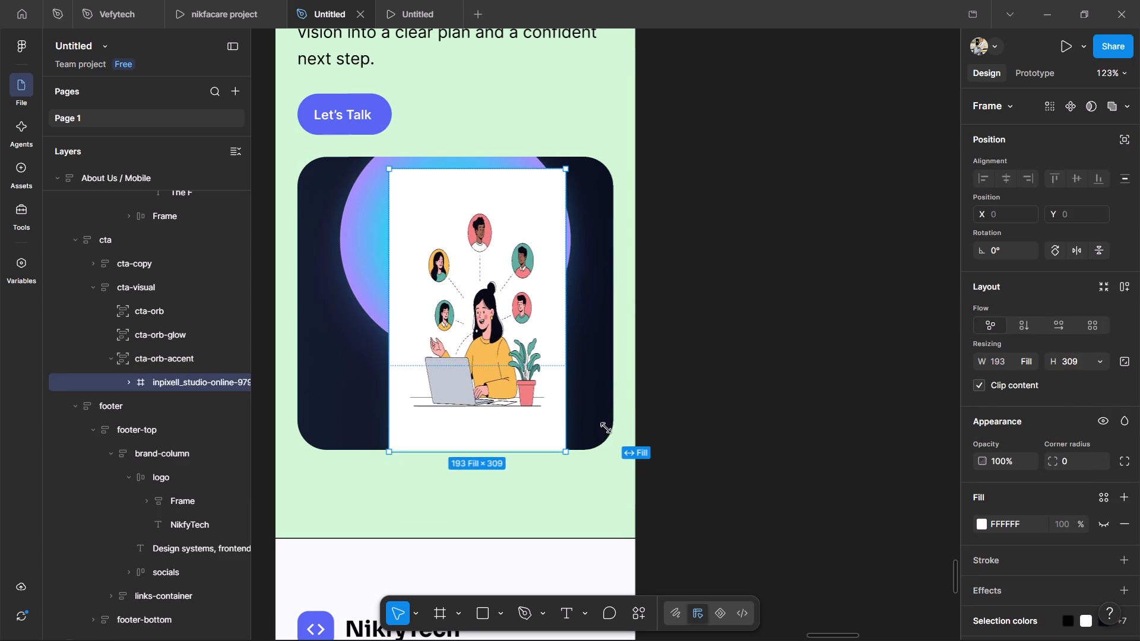
left_click_drag(606, 428, 610, 442)
left_click_drag(508, 303, 478, 304)
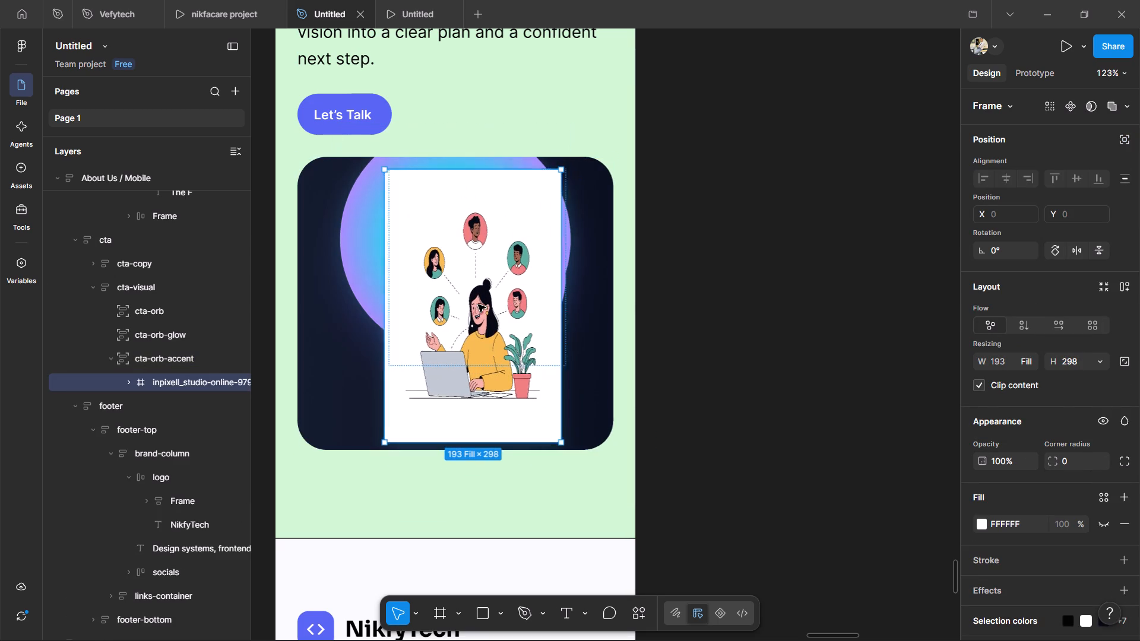
left_click_drag(478, 304, 471, 296)
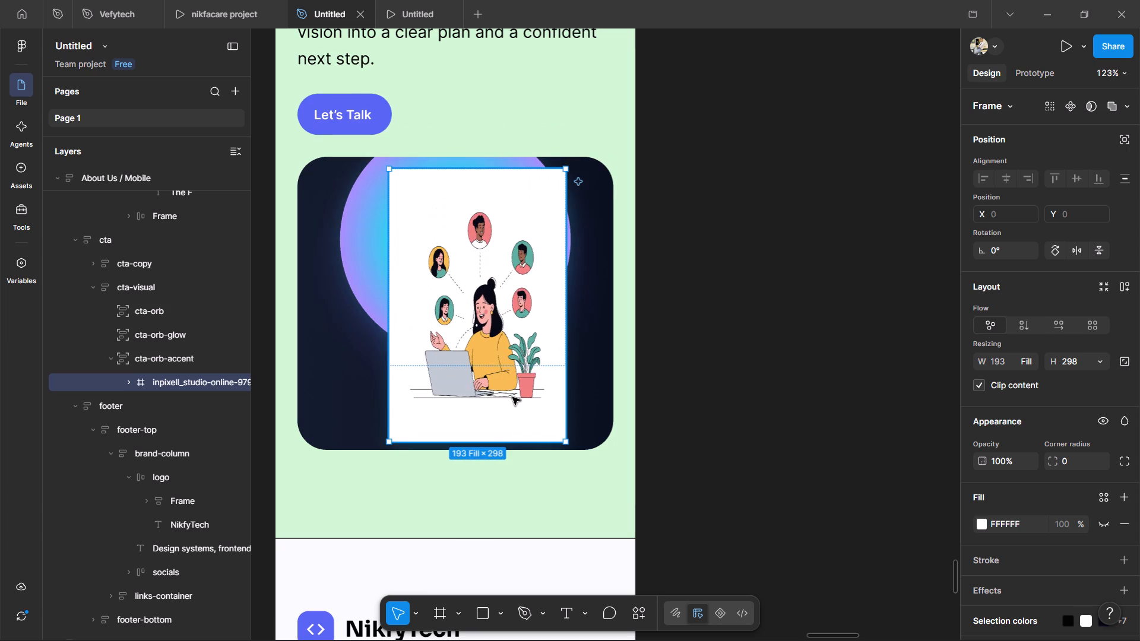
Select the white background vector behind the woman inside the imported illustration.
left_click(599, 323)
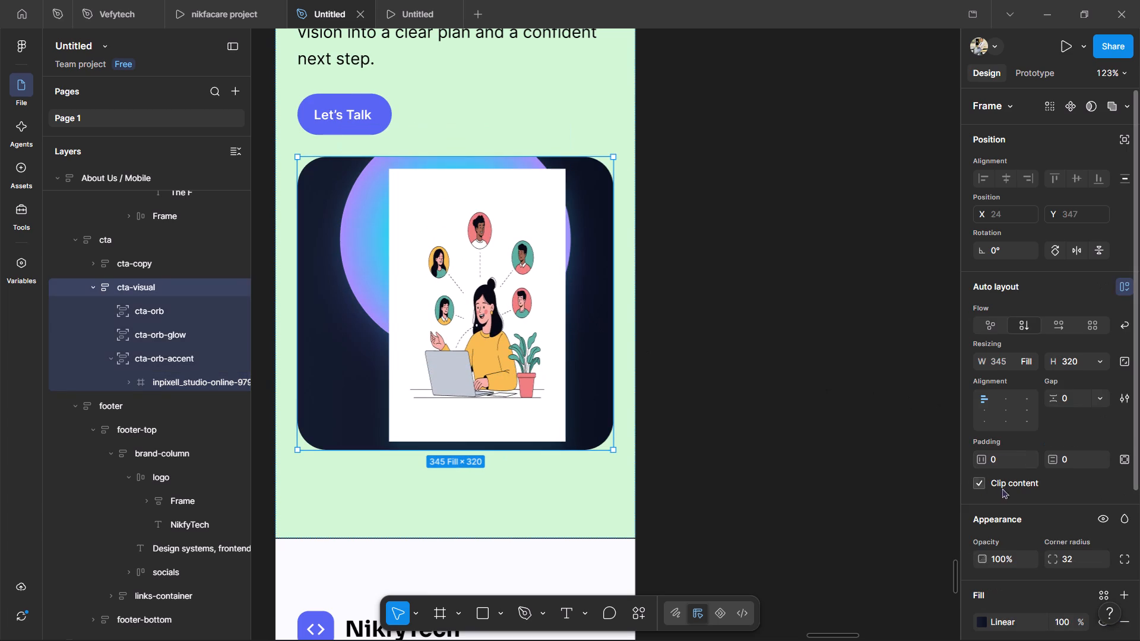
scroll(996, 485, "down", 2)
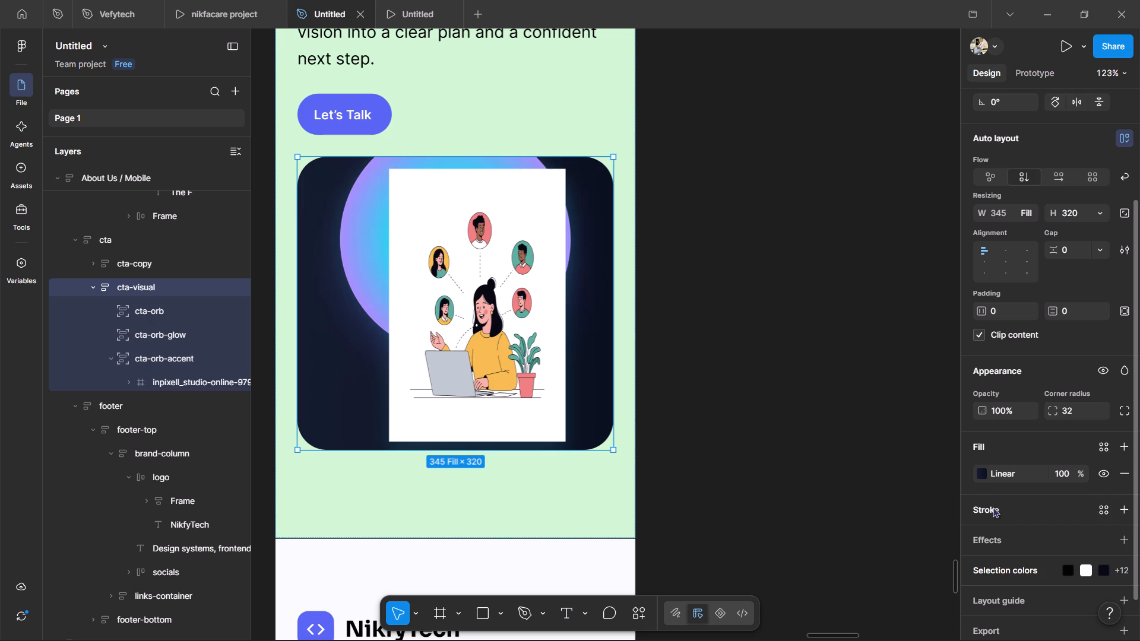
double_click(495, 345)
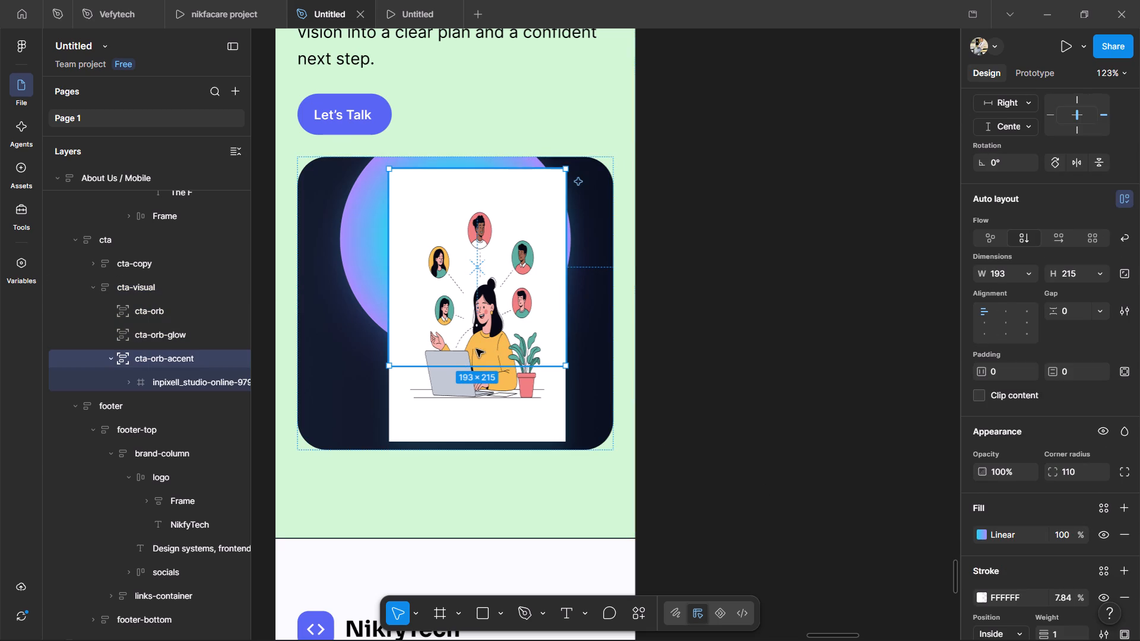
double_click(485, 407)
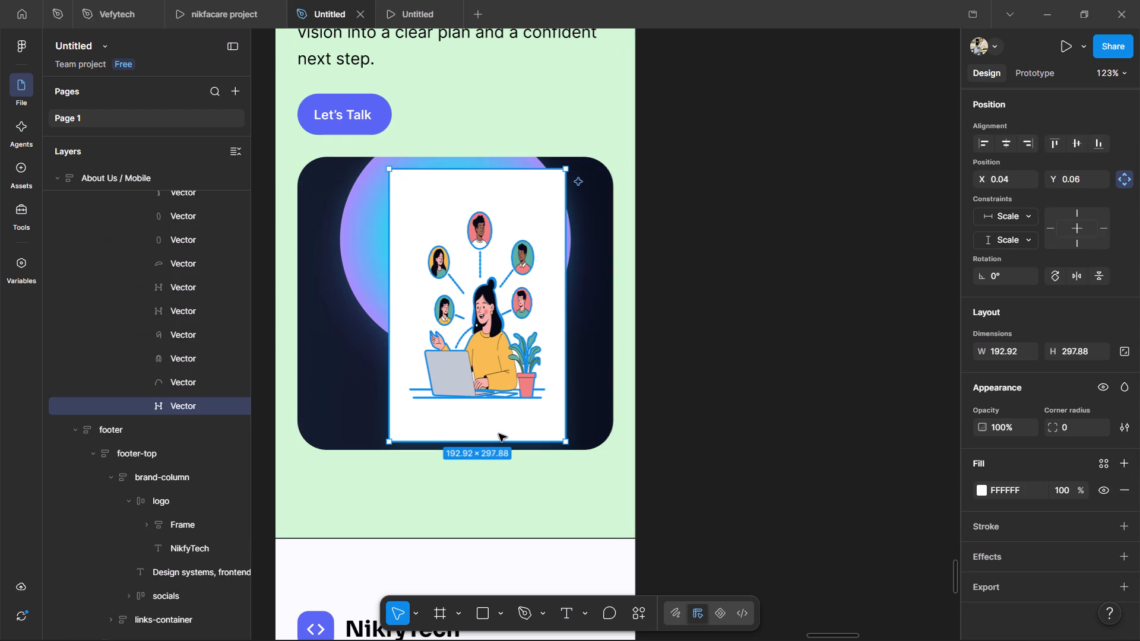
left_click(499, 434)
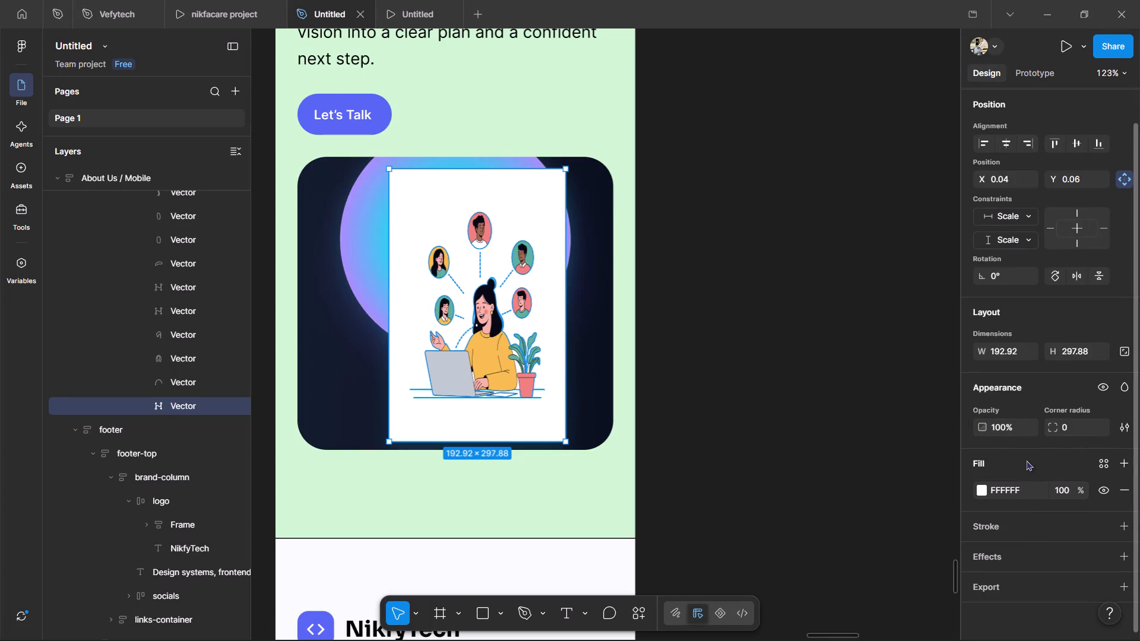
Change the background vector's fill to an image fill and set its scaling mode to Fit.
left_click(1100, 460)
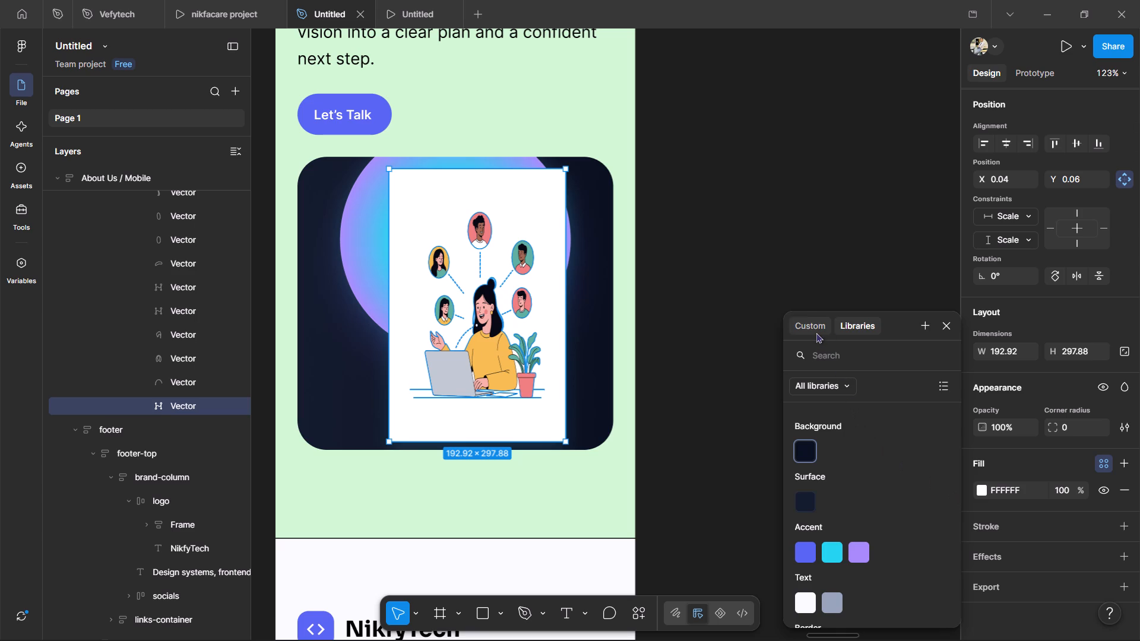
left_click(816, 332)
left_click(866, 280)
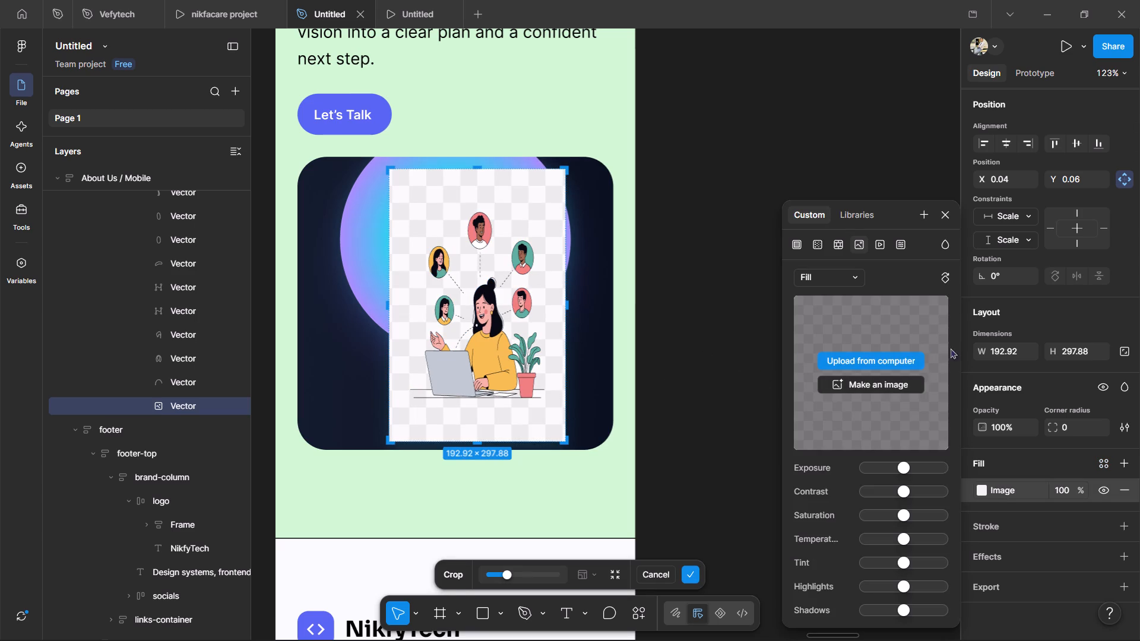
left_click(822, 280)
left_click(815, 299)
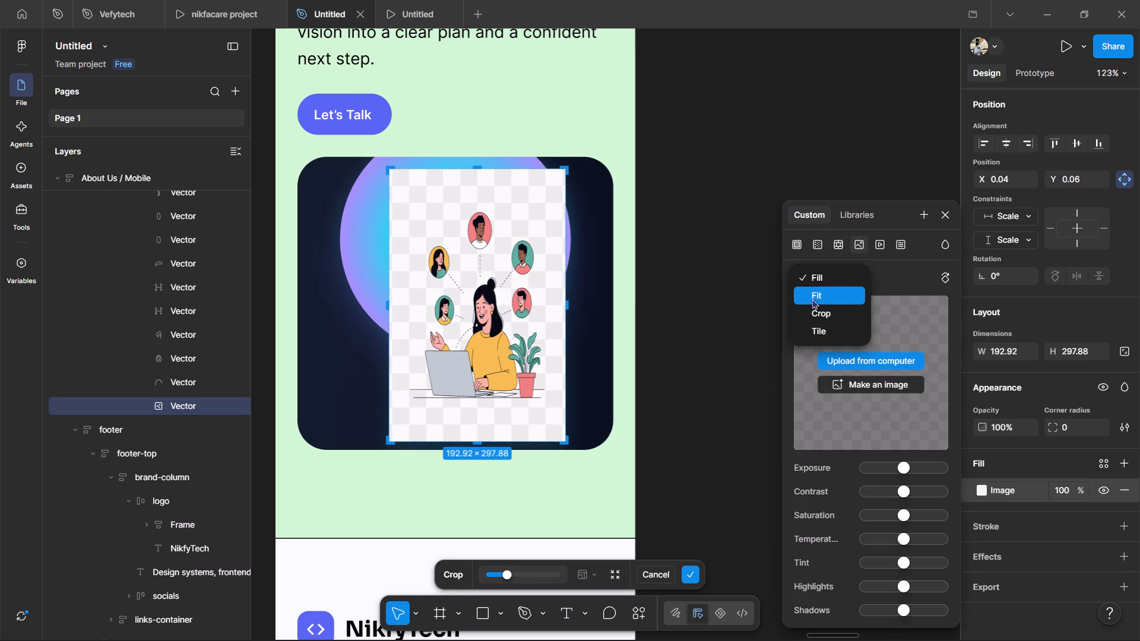
left_click(713, 337)
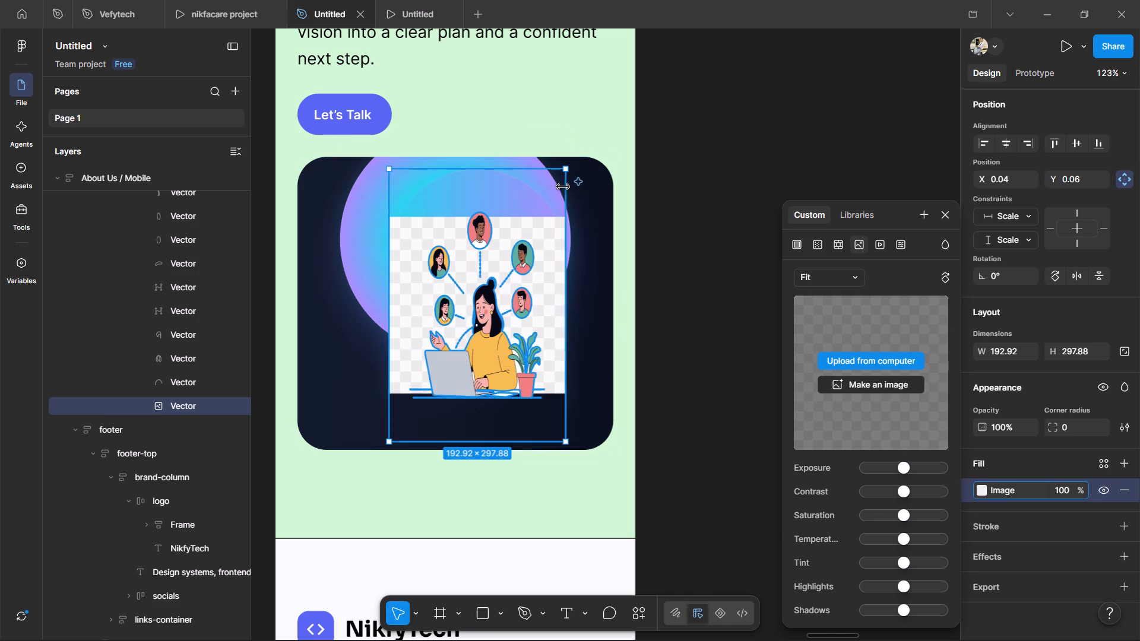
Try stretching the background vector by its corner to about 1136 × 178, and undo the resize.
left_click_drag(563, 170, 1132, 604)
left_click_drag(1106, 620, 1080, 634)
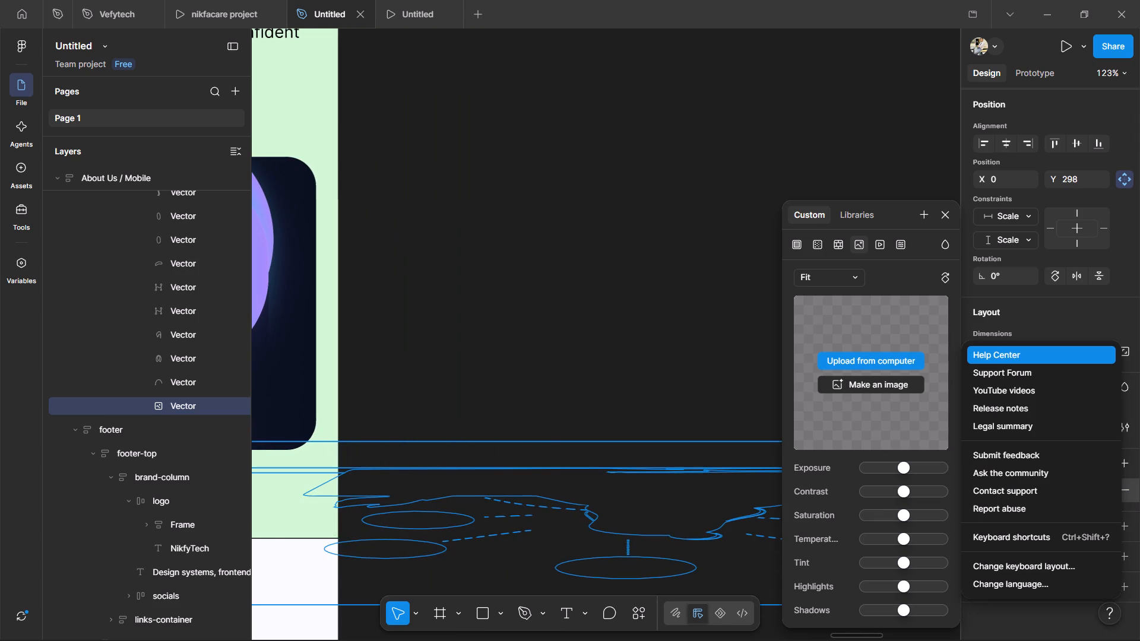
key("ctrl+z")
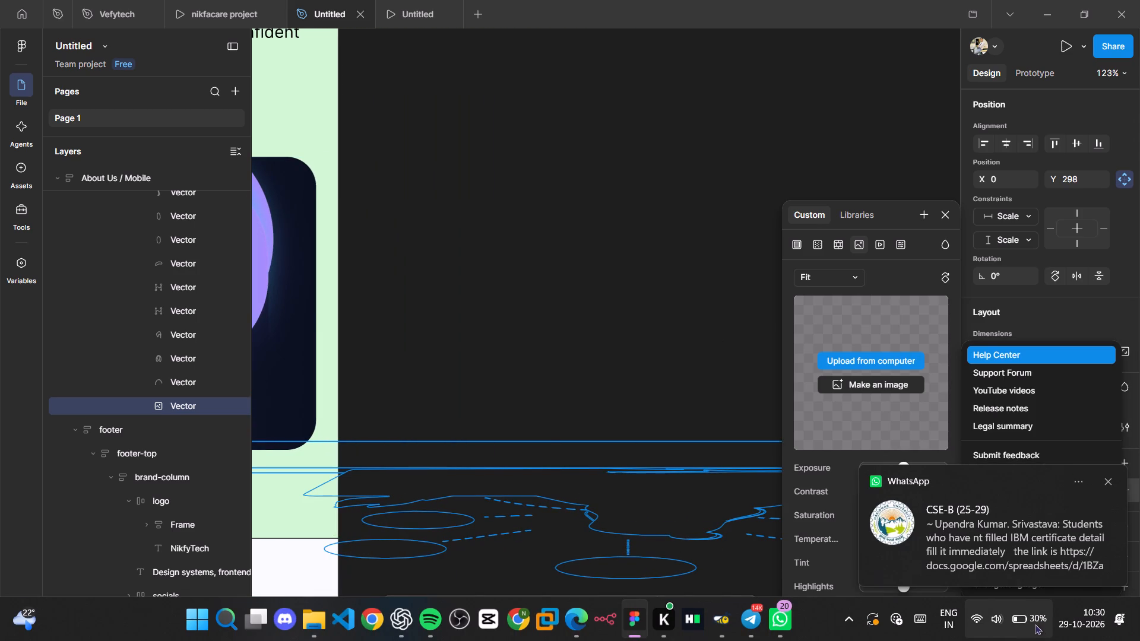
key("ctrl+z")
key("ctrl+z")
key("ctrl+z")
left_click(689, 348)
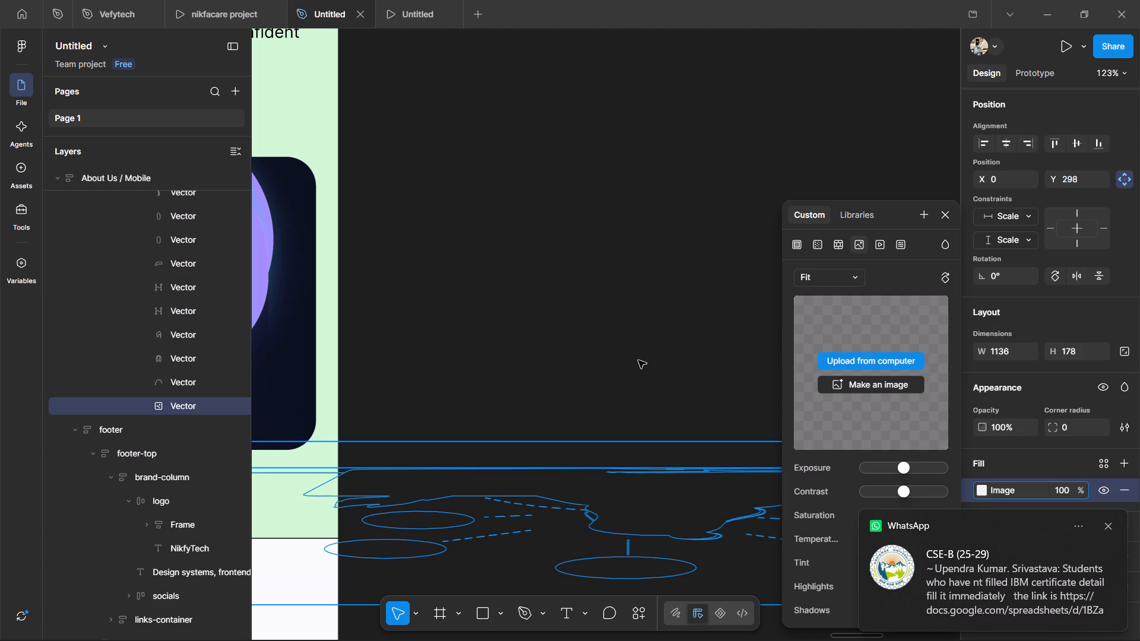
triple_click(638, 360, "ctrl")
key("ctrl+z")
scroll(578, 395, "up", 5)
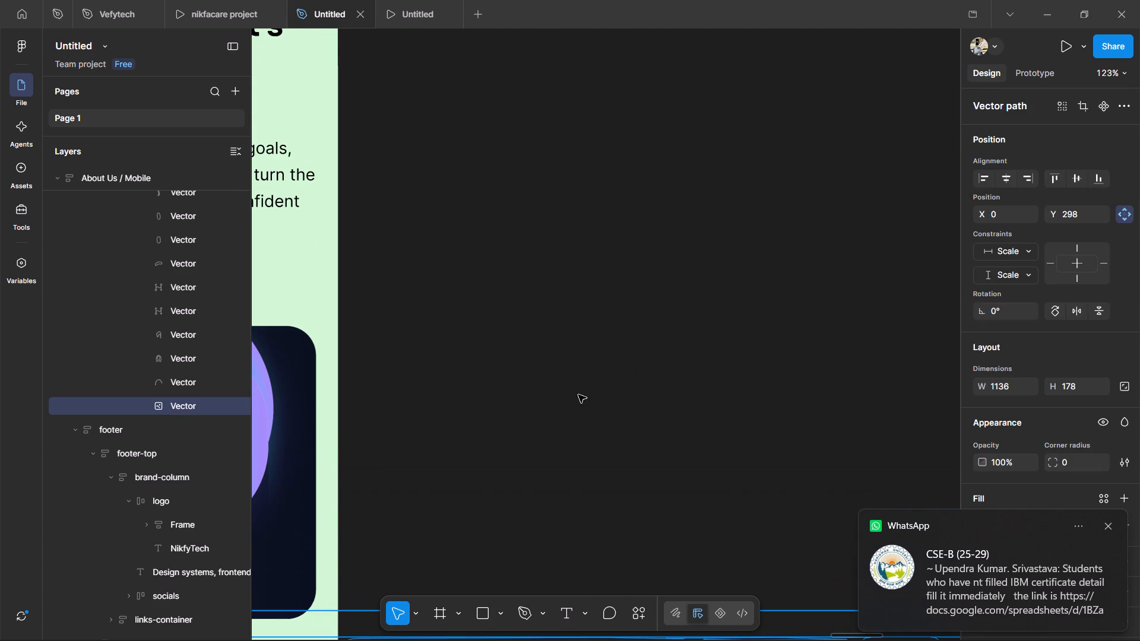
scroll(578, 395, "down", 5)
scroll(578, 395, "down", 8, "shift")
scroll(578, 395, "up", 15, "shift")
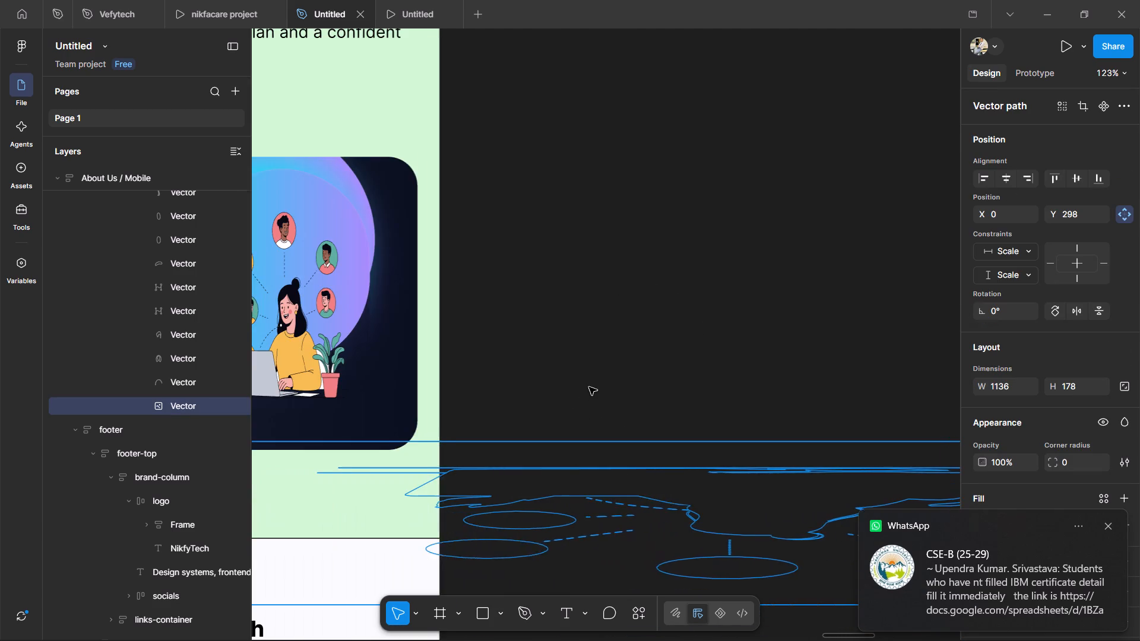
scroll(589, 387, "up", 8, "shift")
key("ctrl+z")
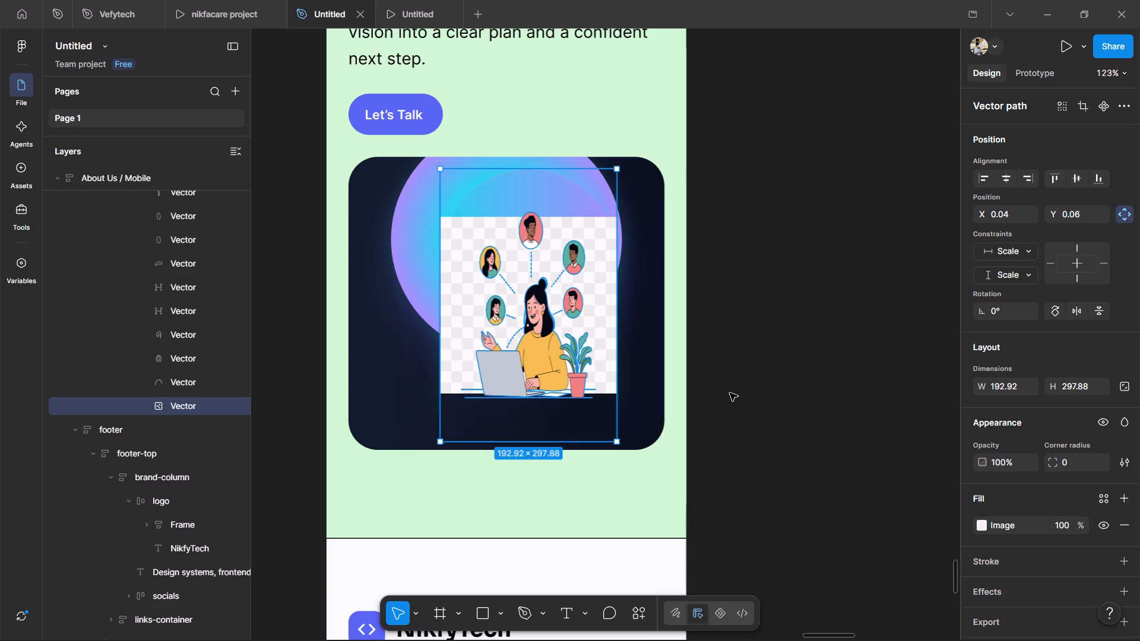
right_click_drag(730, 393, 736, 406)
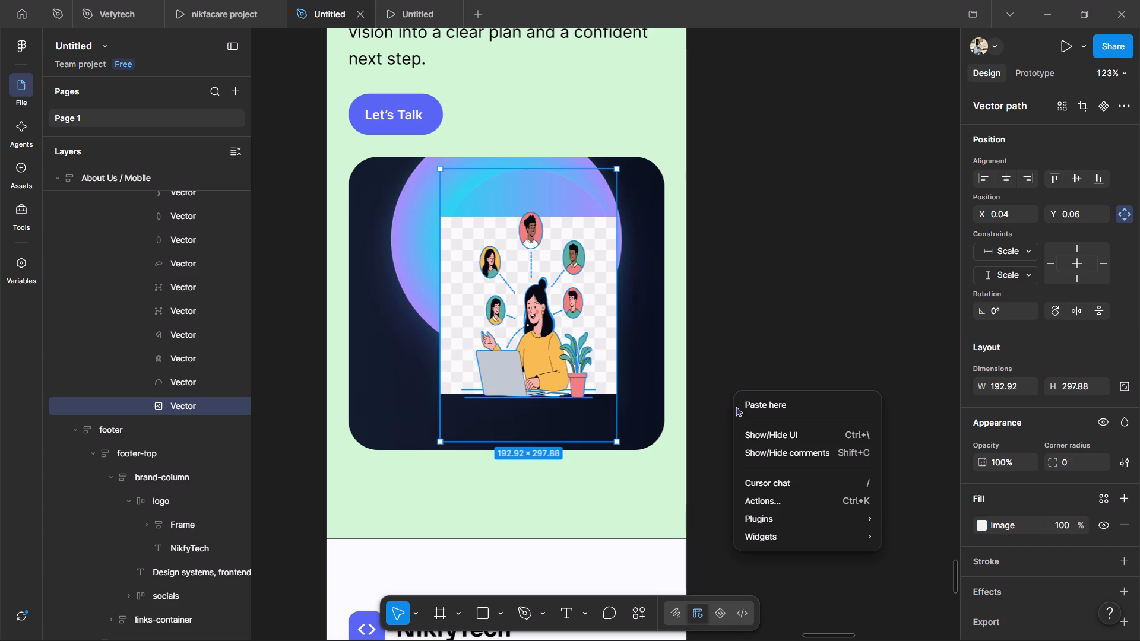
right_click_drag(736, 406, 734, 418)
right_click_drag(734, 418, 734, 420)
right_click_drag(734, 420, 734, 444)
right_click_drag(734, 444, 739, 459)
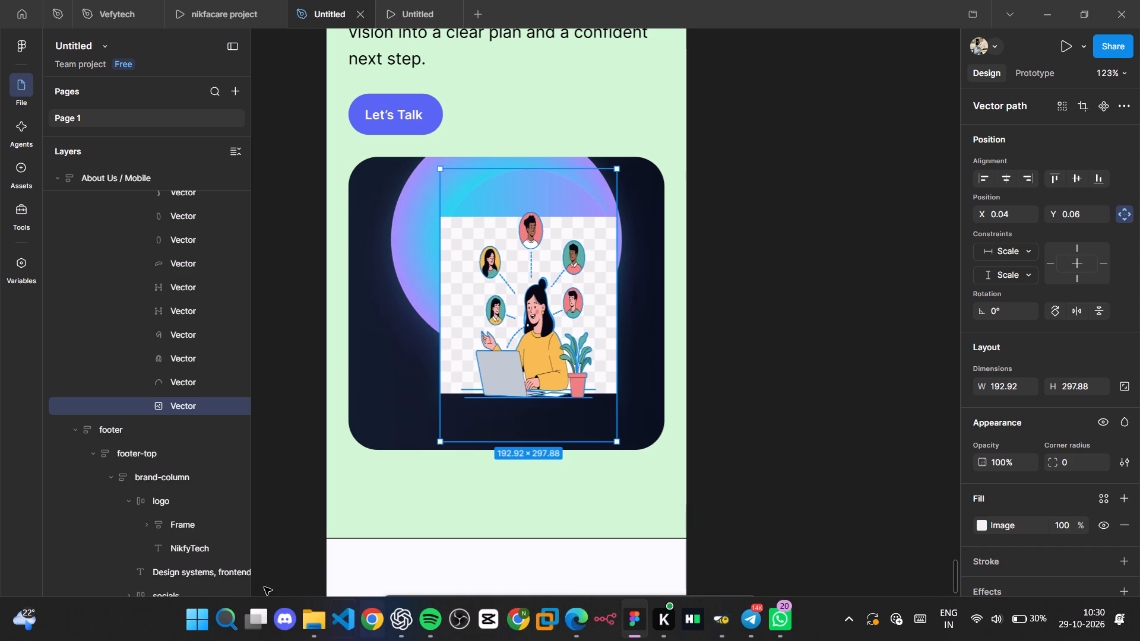
Stretch the illustration's checkered background vector to 288 × 307, move it out onto the empty canvas and delete it.
left_click_drag(615, 441, 631, 440)
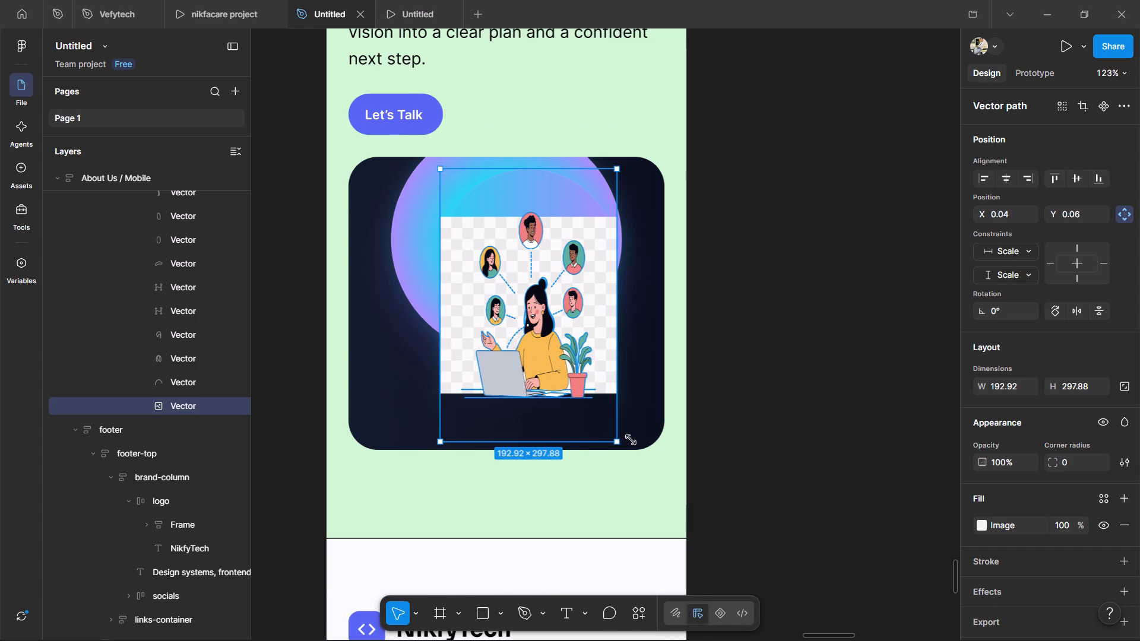
left_click_drag(631, 440, 704, 449)
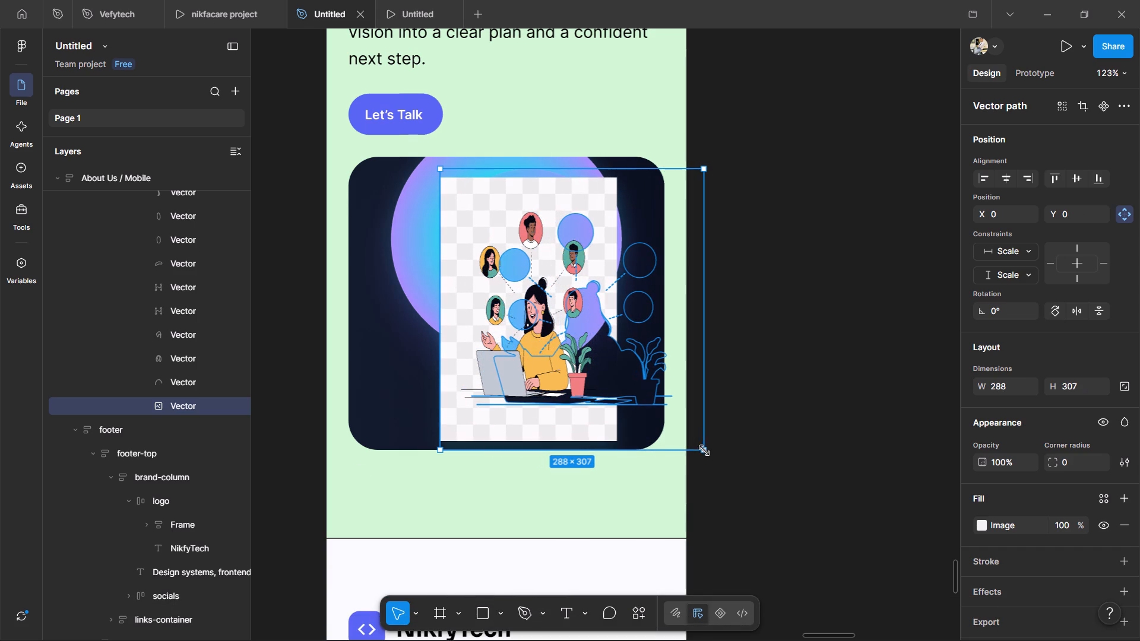
left_click_drag(638, 356, 698, 417)
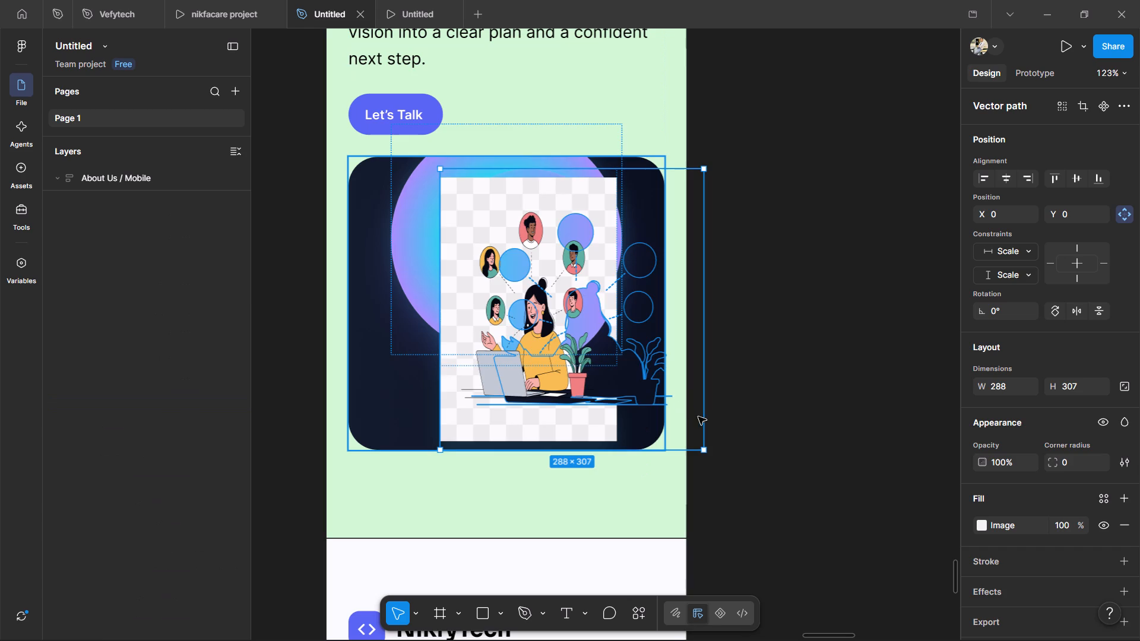
left_click_drag(698, 417, 940, 321)
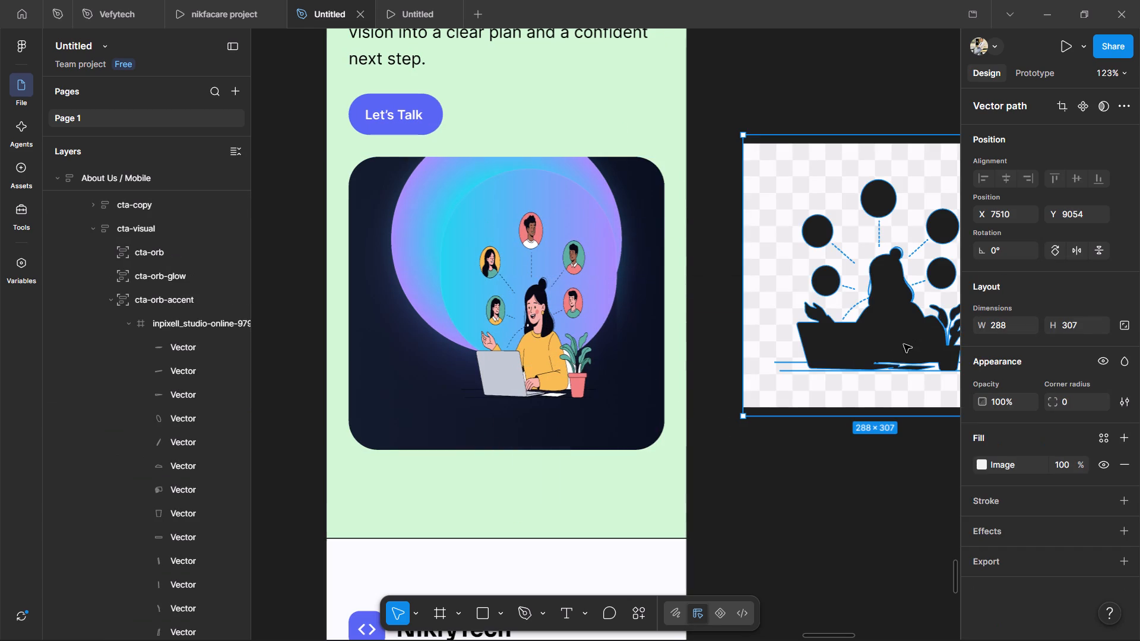
key("BackSpace")
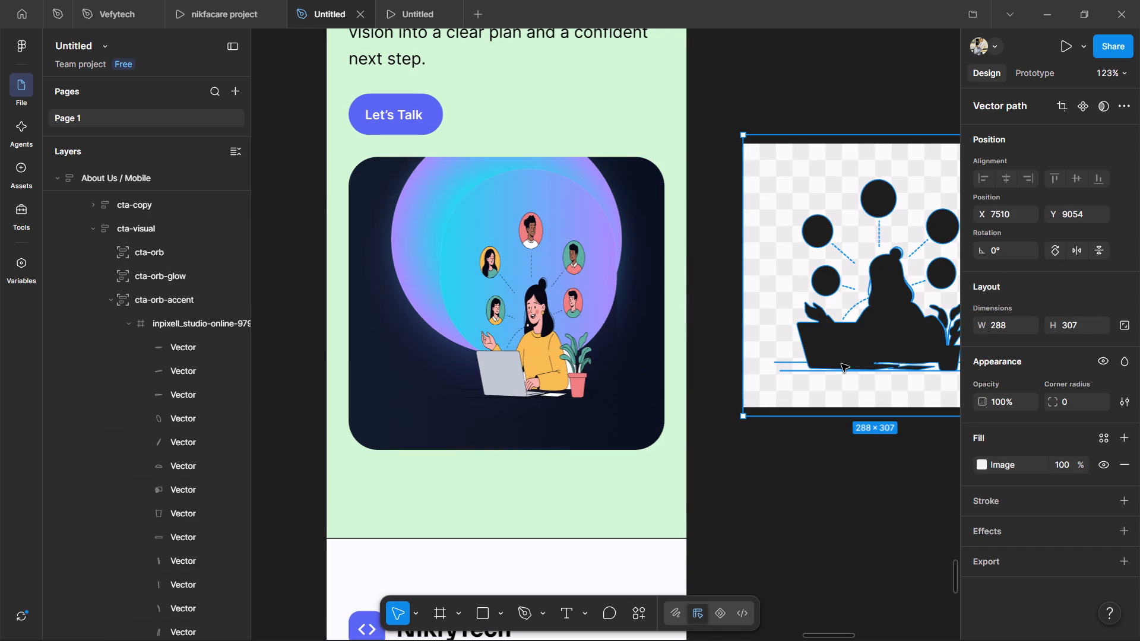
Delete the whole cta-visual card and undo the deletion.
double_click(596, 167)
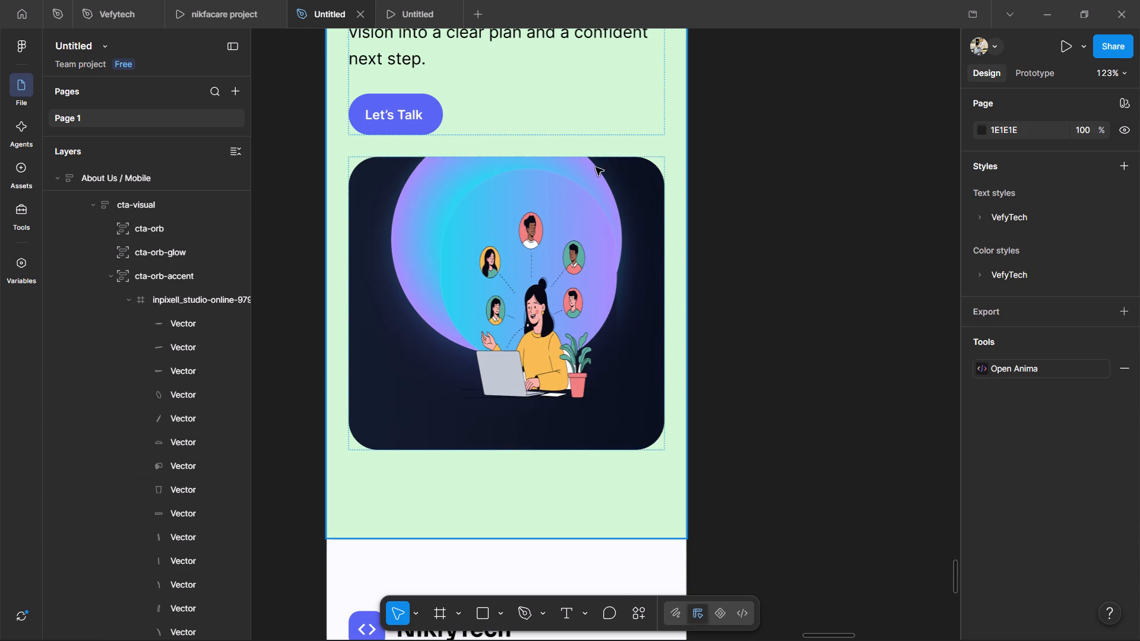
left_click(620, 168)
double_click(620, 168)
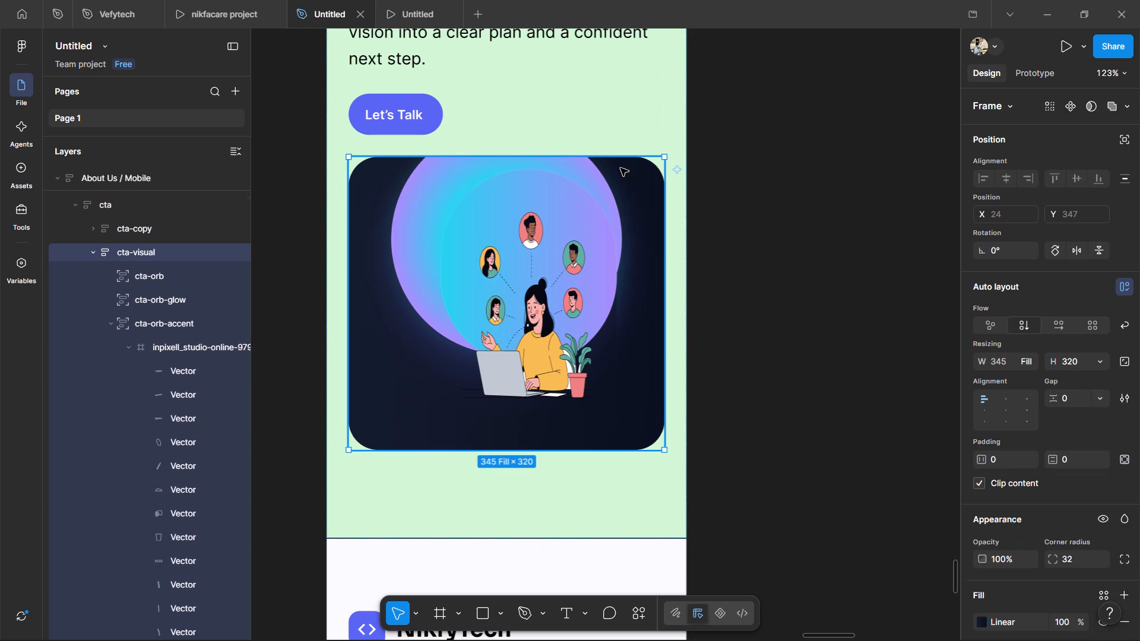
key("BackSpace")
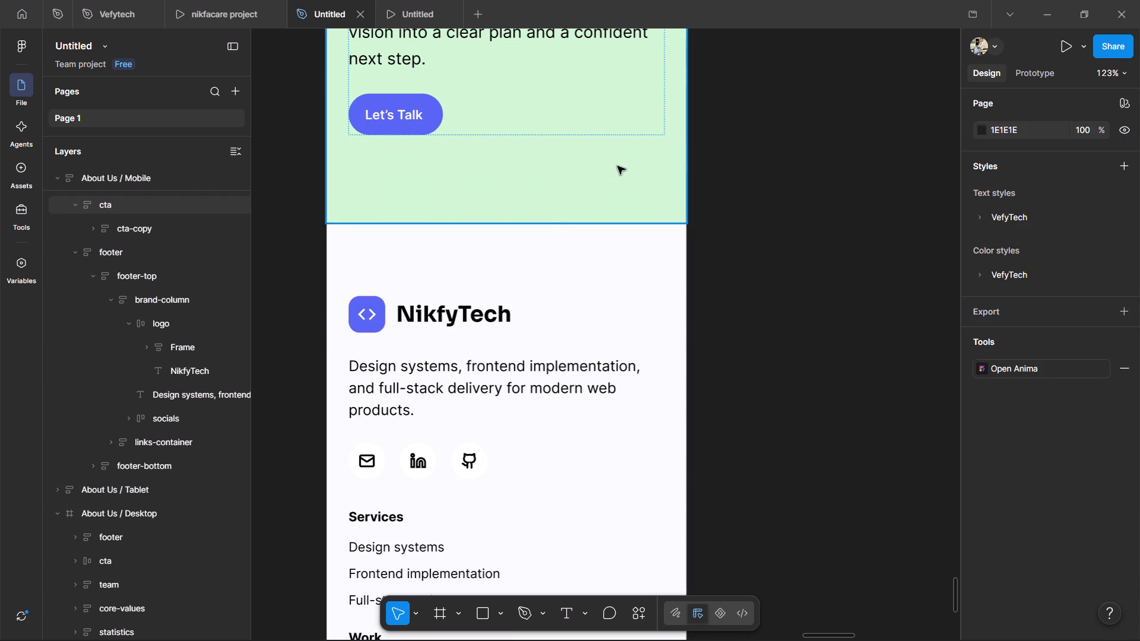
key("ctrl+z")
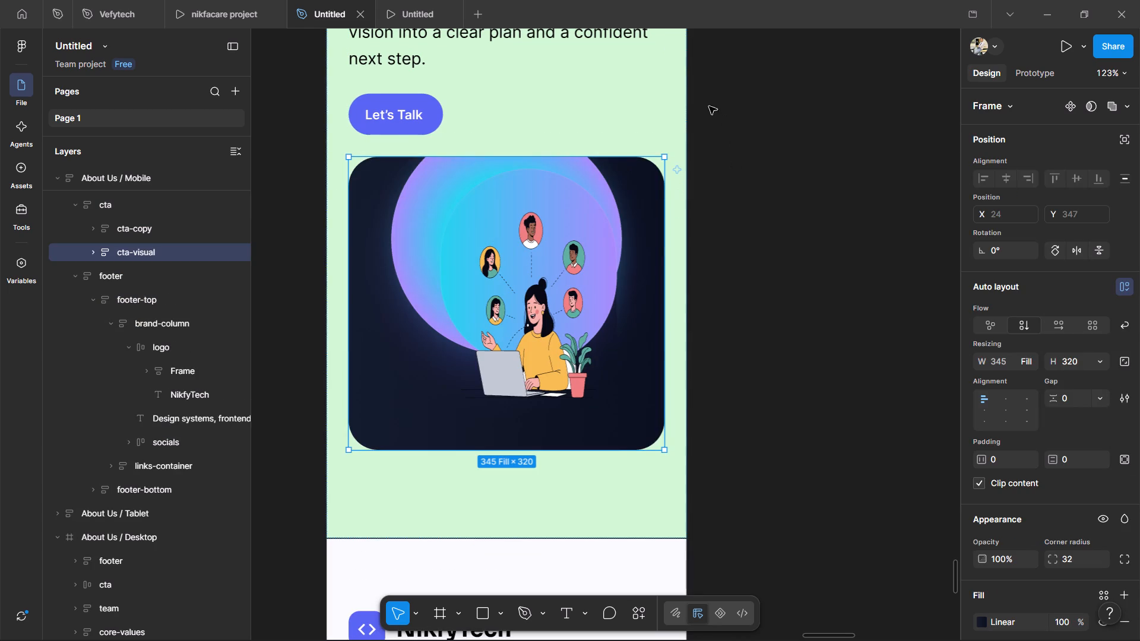
Remove auto layout from the mobile cta section frame.
left_click(676, 150)
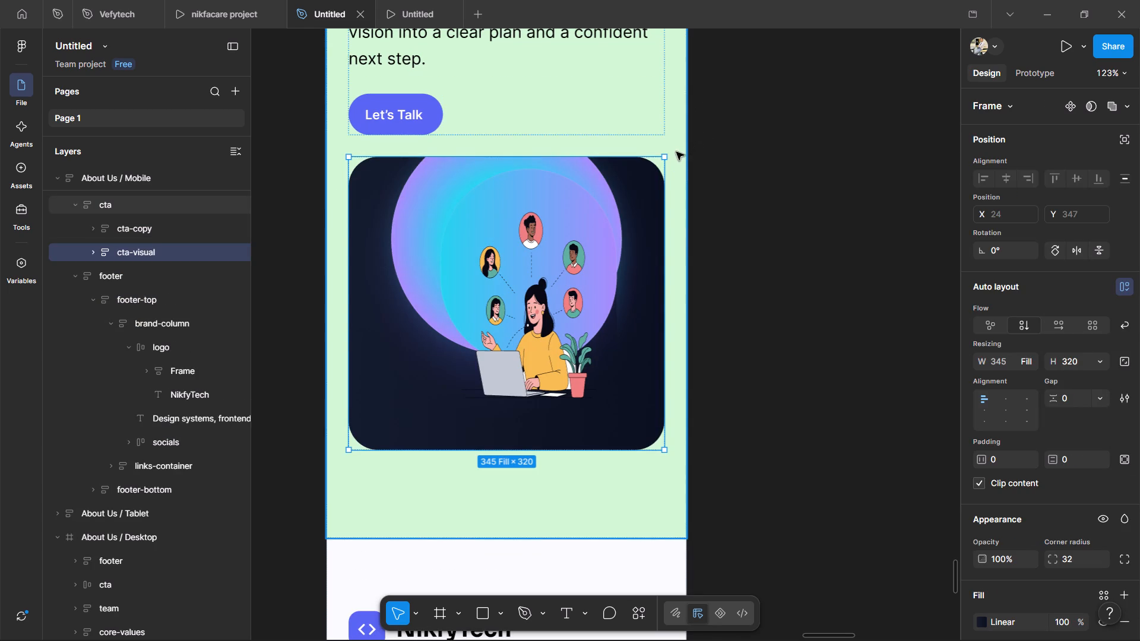
left_click(1122, 284)
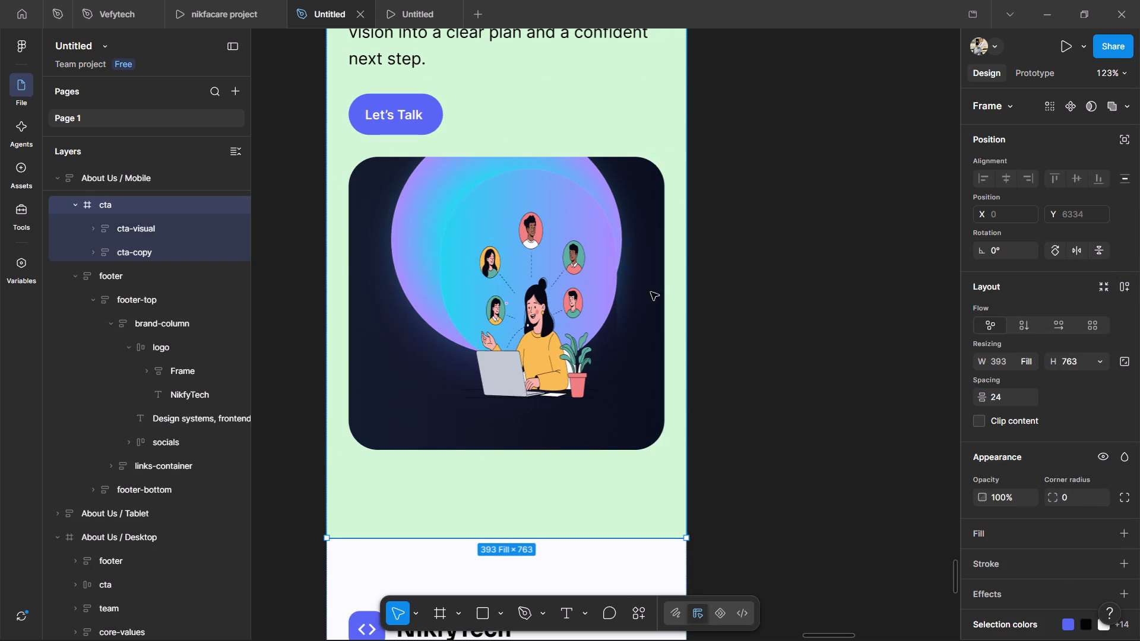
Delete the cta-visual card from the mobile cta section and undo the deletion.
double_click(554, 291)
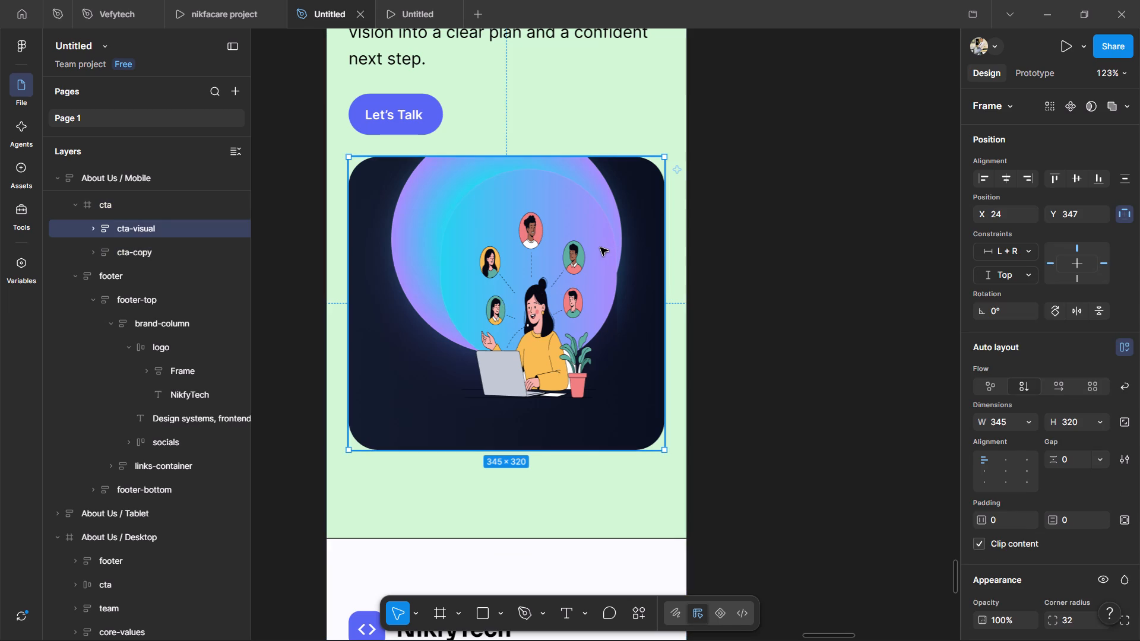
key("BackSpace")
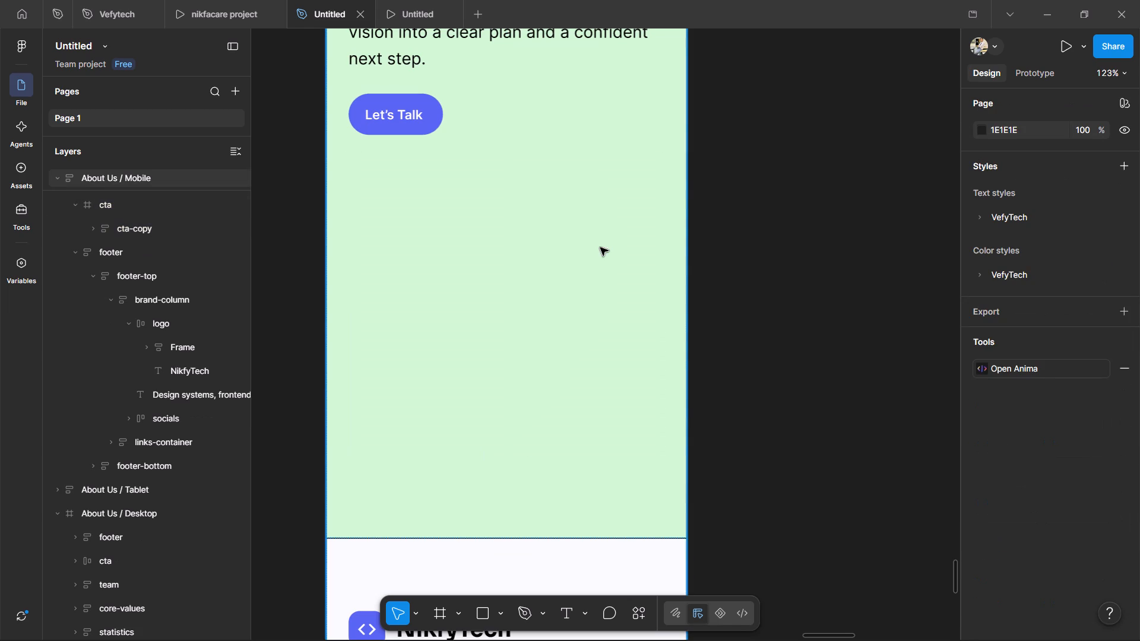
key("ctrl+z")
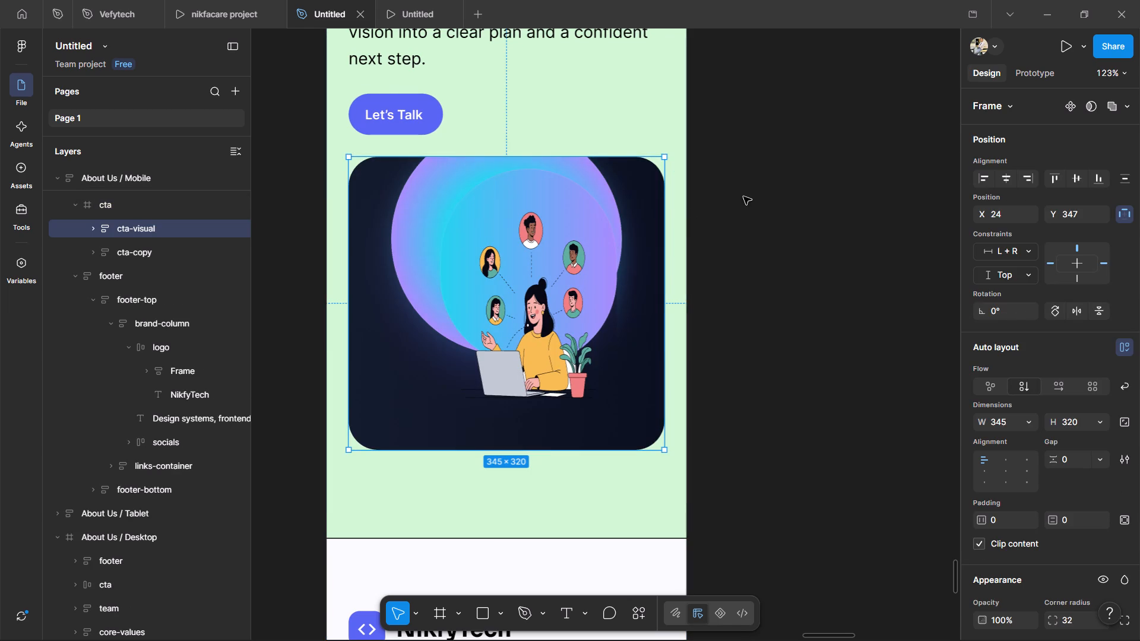
Move the cta-visual card out of the mobile cta section onto the empty canvas beside it.
left_click_drag(600, 211, 557, 259, "shift")
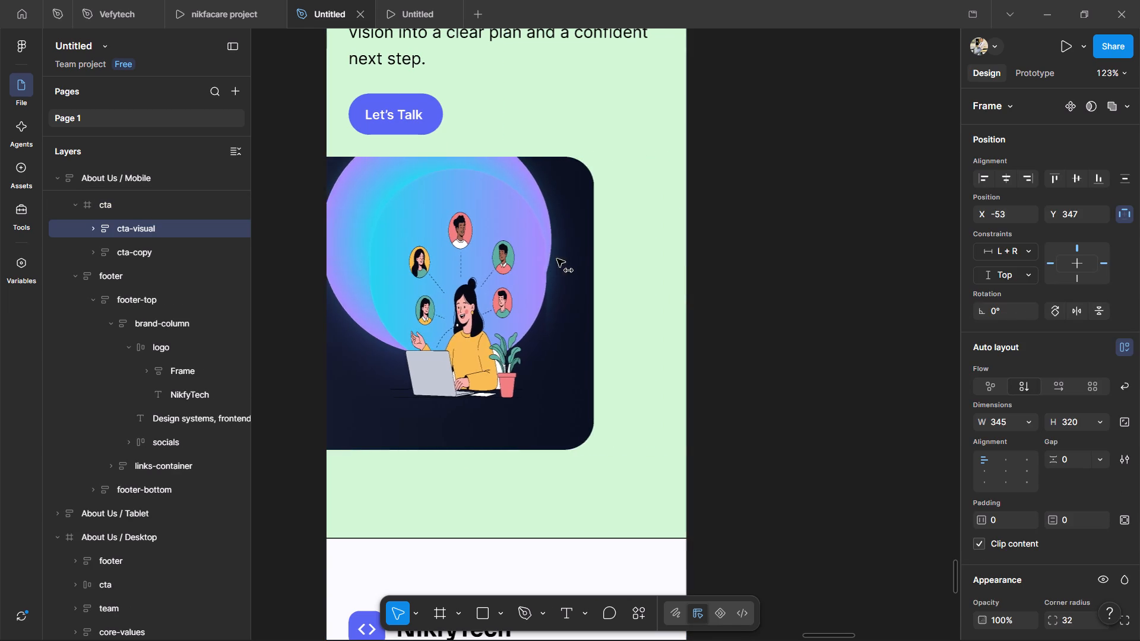
left_click_drag(557, 259, 951, 207, "shift")
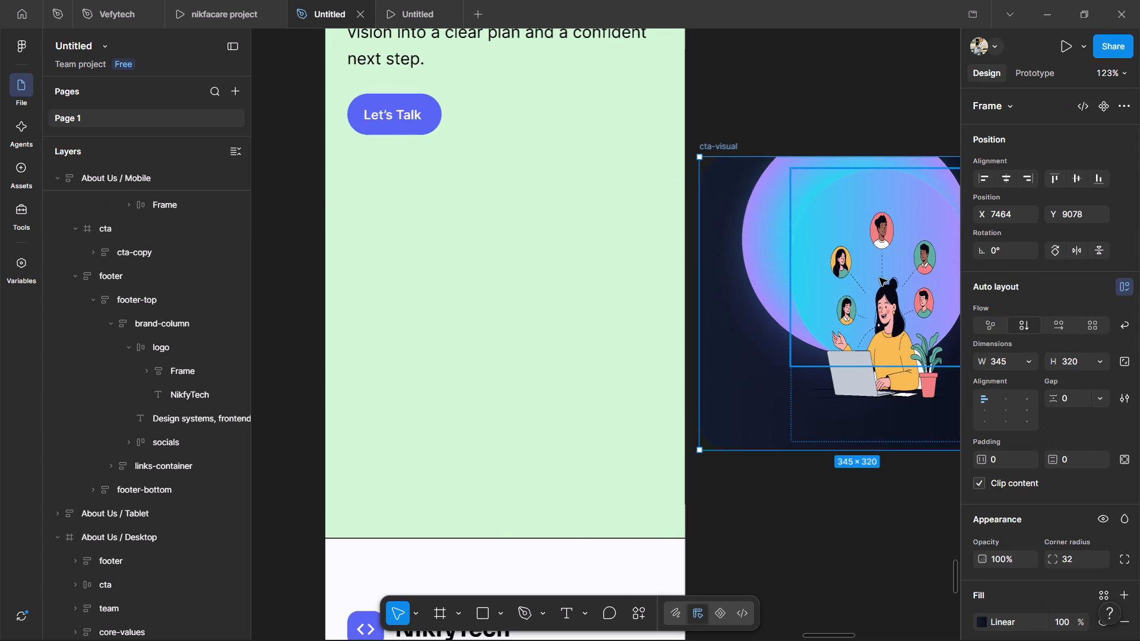
Move the cta-orb-accent frame with its illustration out of the card into the cta section, at about X 74, Y 382.
left_click(879, 278)
left_click_drag(881, 298, 811, 305)
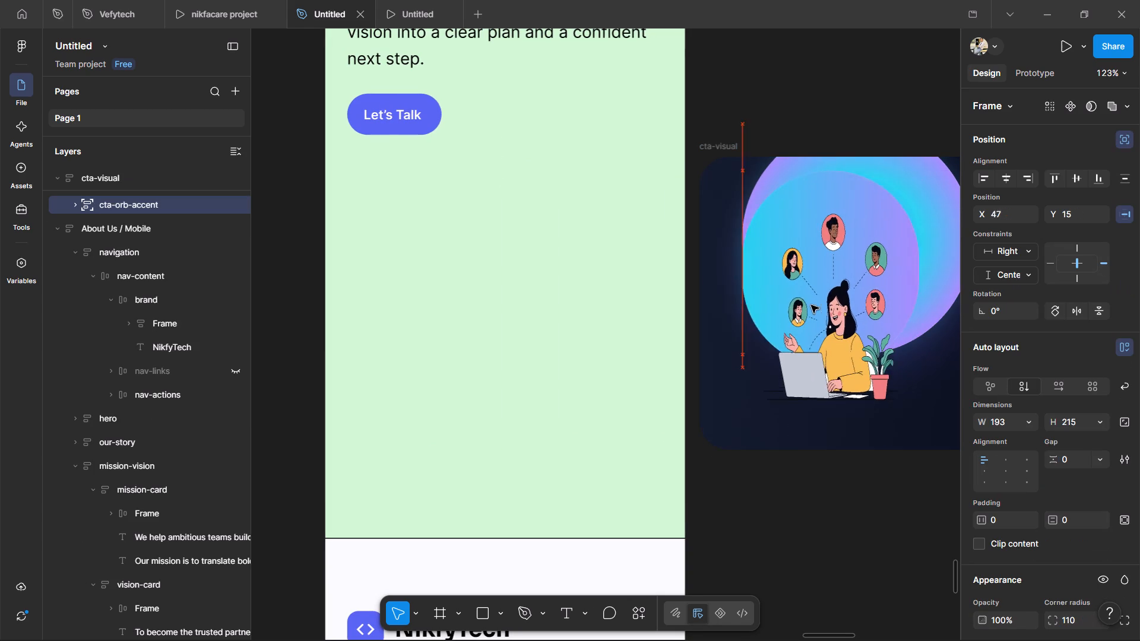
left_click_drag(811, 305, 522, 318)
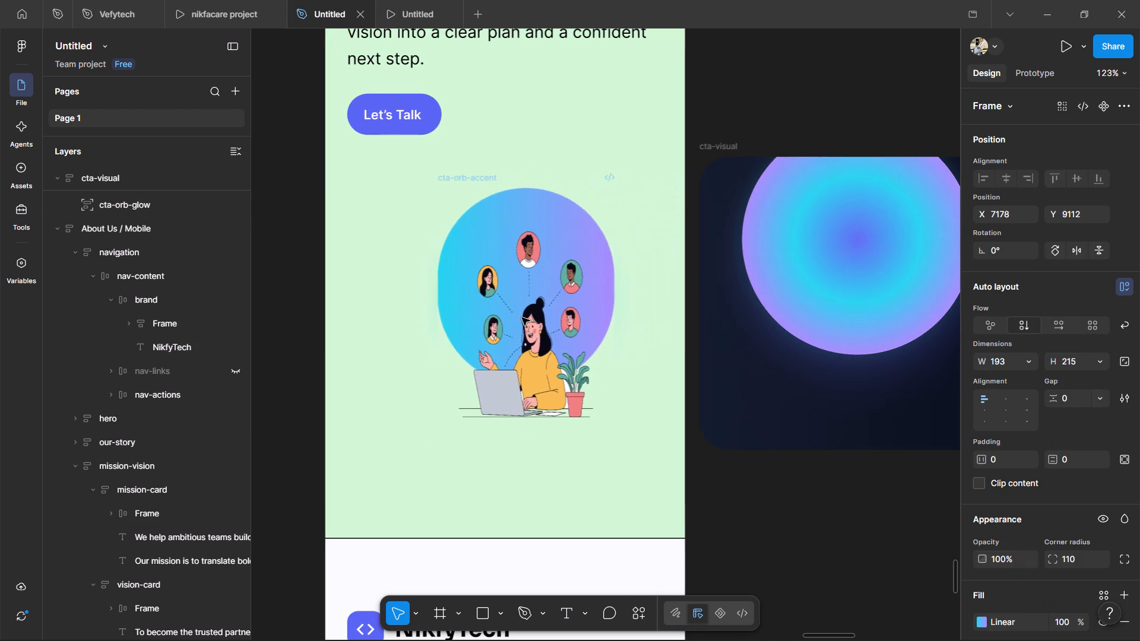
left_click_drag(522, 318, 480, 320)
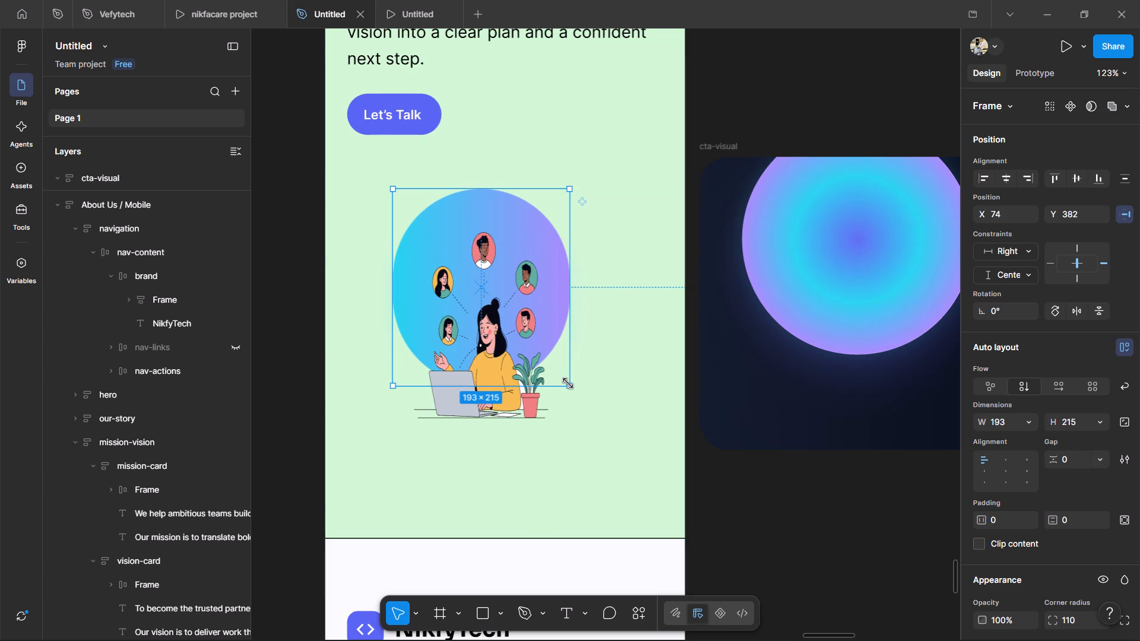
Enlarge the cta-orb-accent frame to about 325 × 330 and place it at about X 24, Y 365 below the Let's Talk button.
left_click_drag(568, 383, 699, 496)
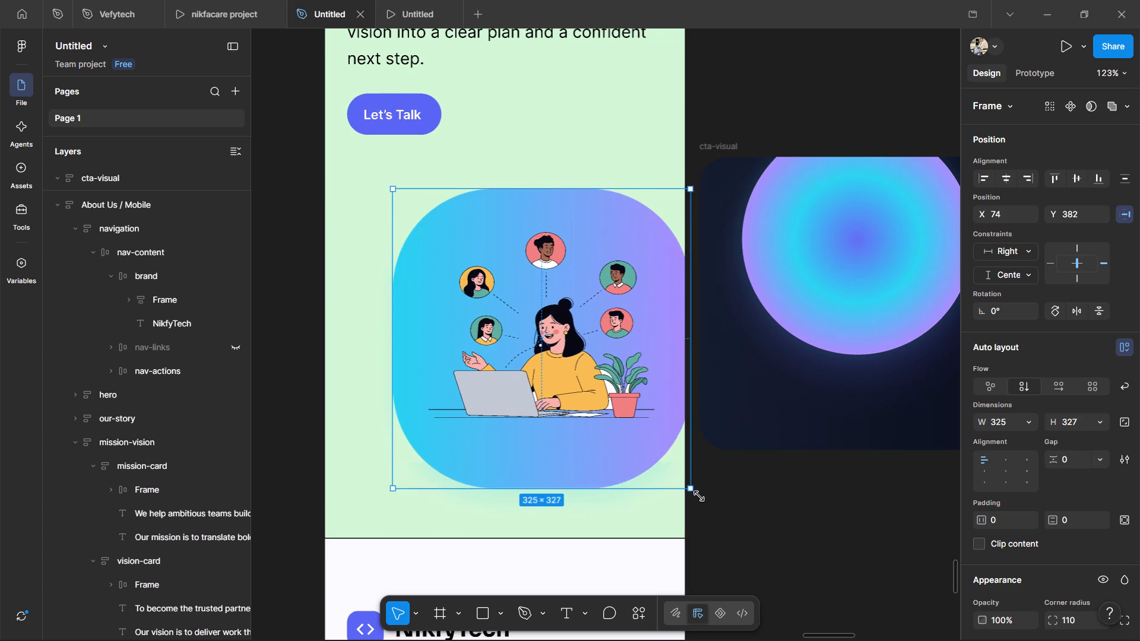
left_click_drag(699, 496, 690, 491)
left_click_drag(594, 409, 531, 409)
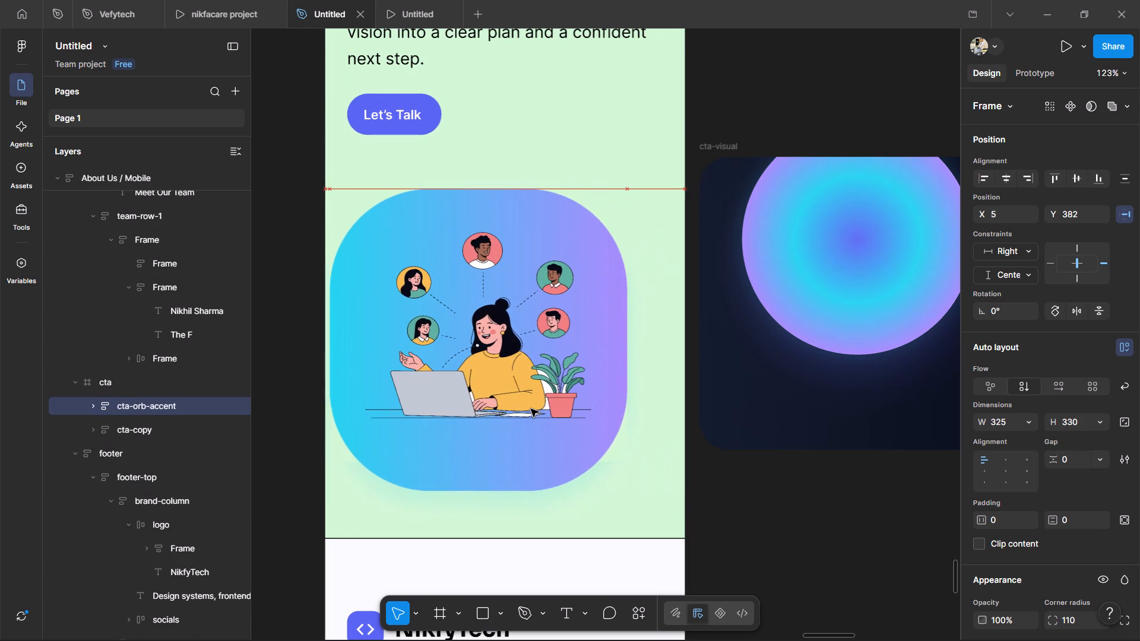
left_click_drag(531, 409, 548, 393)
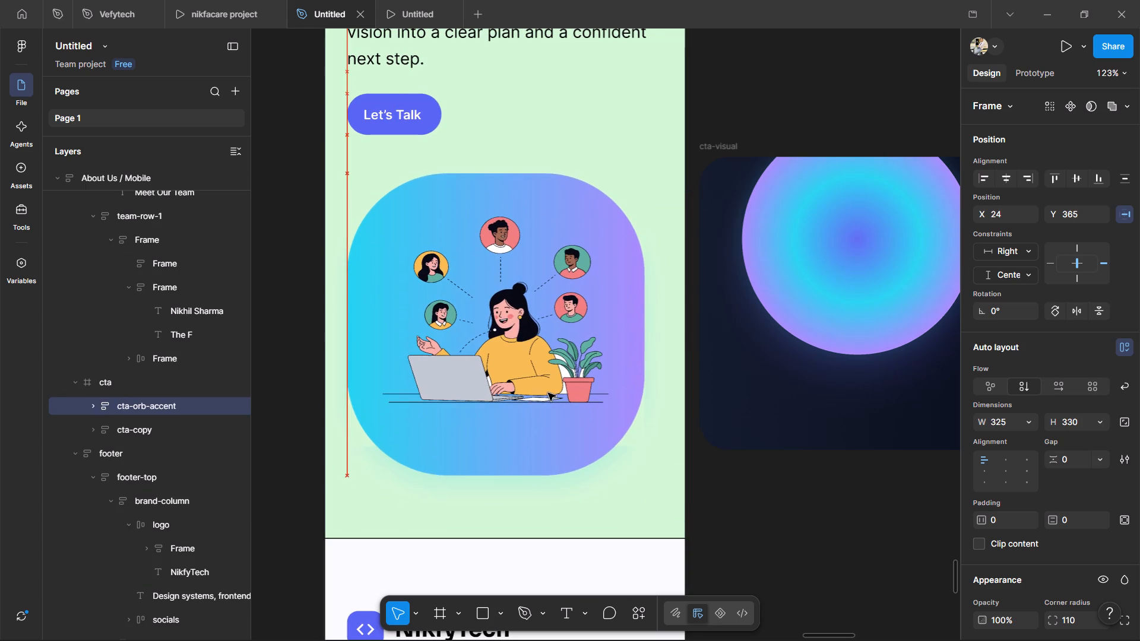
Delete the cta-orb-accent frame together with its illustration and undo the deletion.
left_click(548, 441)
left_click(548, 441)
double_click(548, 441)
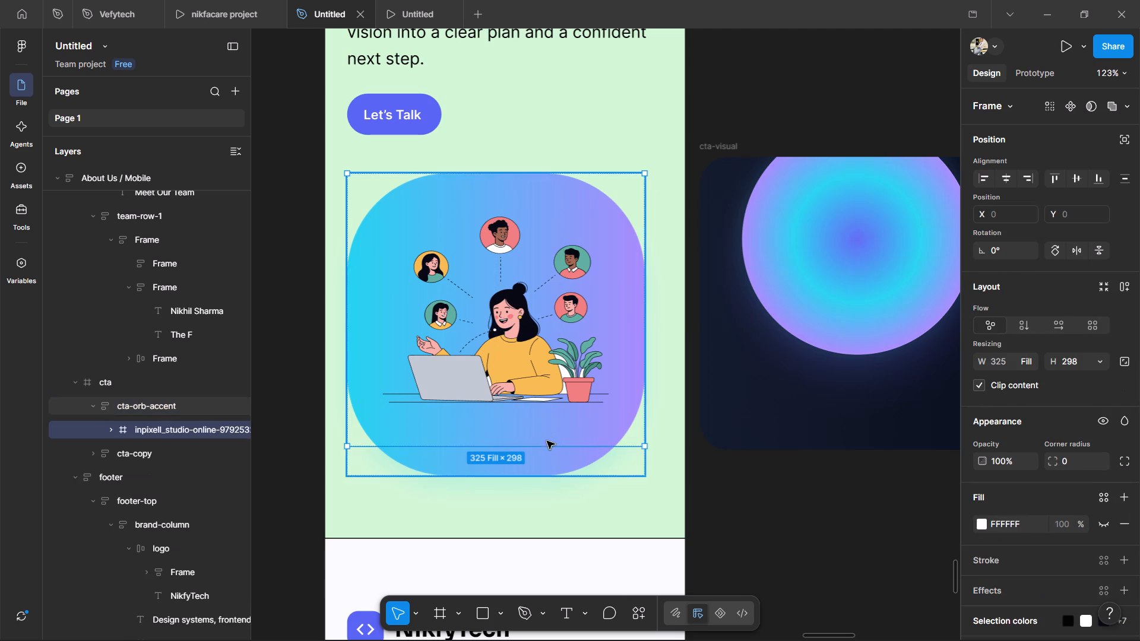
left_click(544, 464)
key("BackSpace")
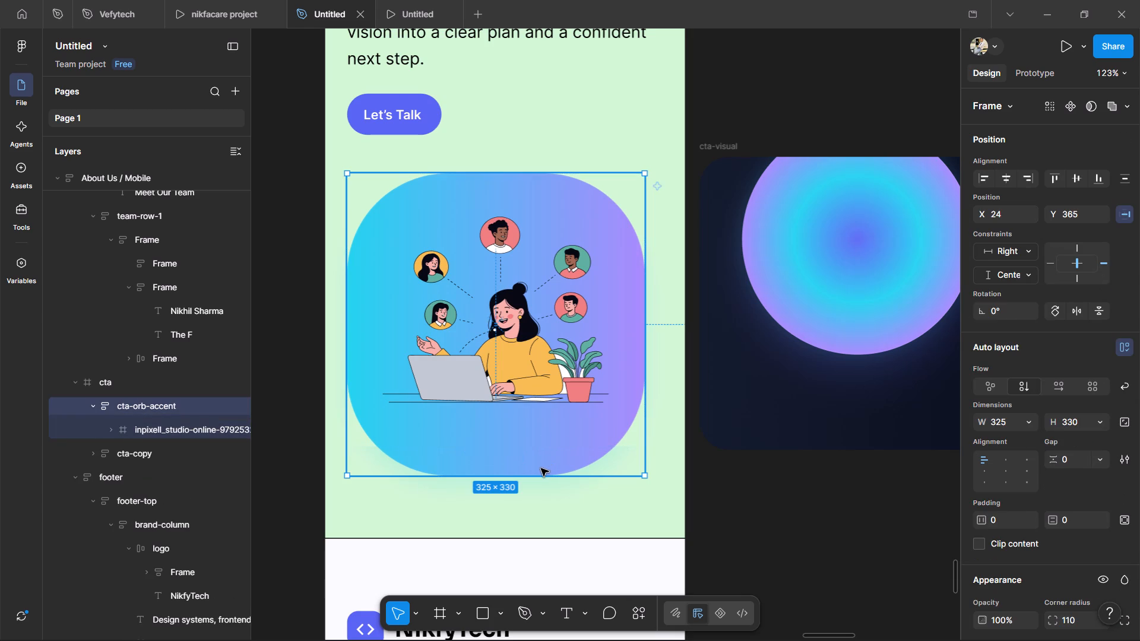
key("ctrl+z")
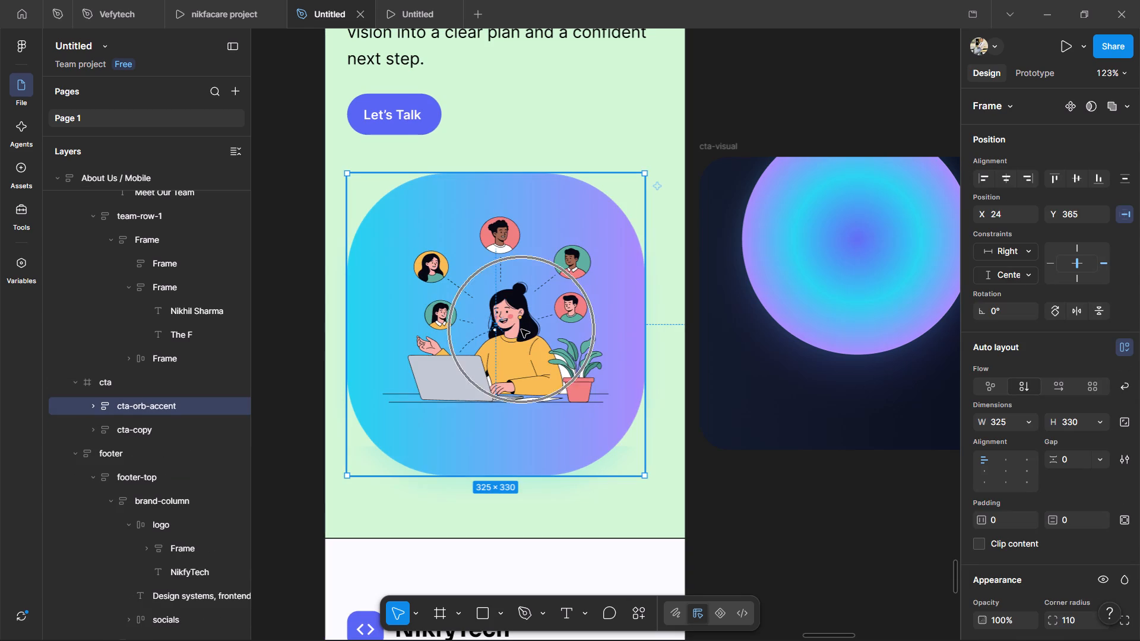
Move the illustration frame out of cta-orb-accent onto the empty canvas between the tablet and mobile designs.
left_click(533, 401)
double_click(535, 384)
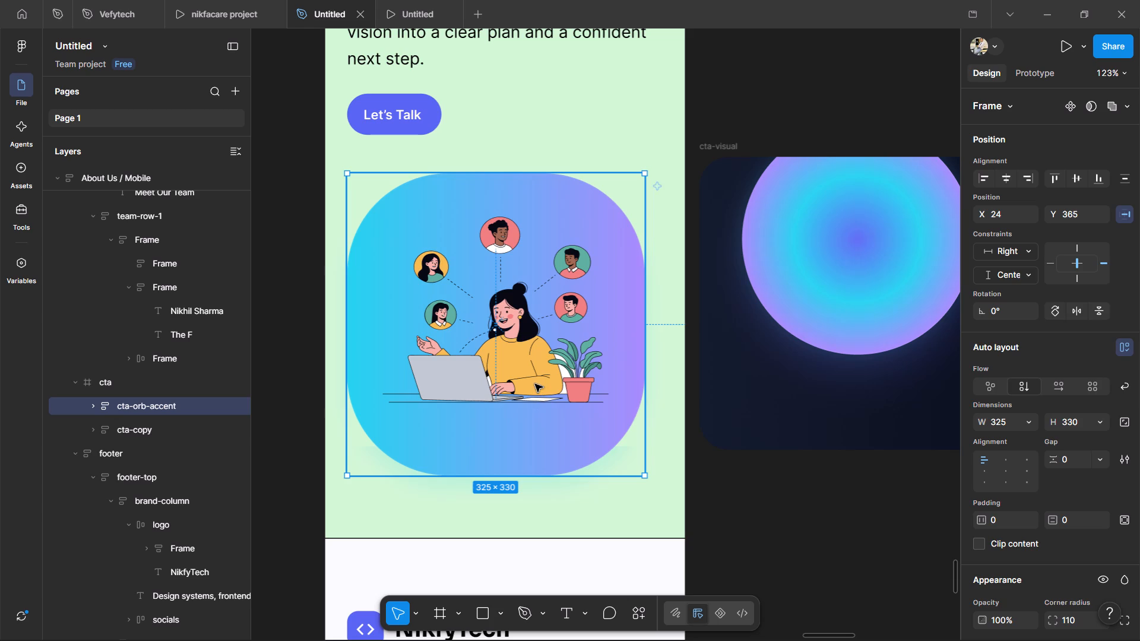
left_click_drag(533, 386, 617, 423)
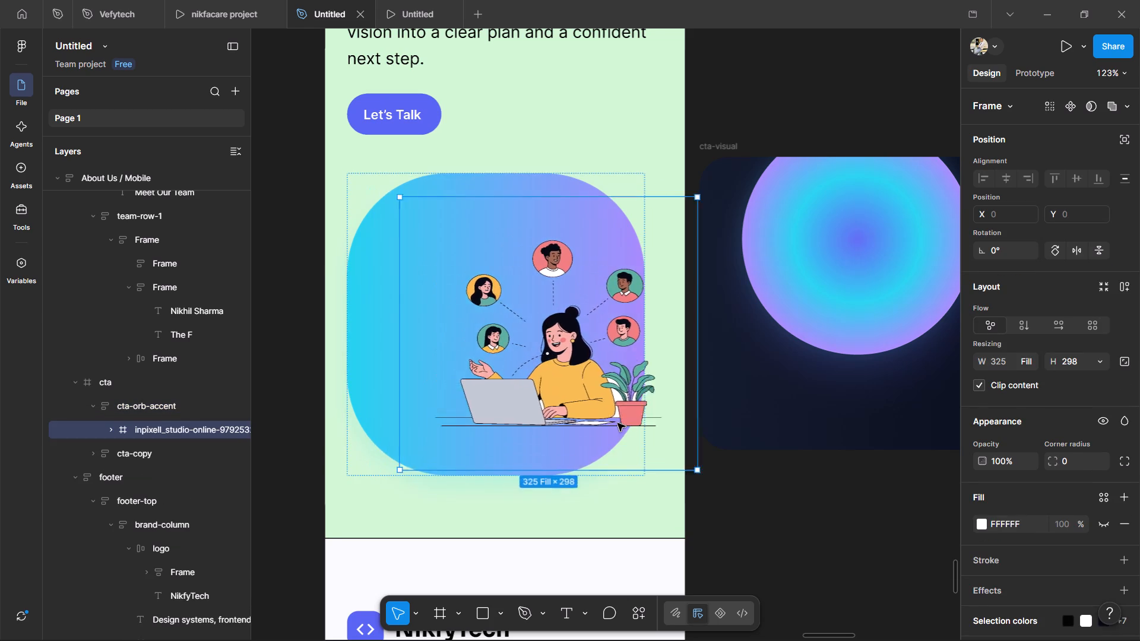
left_click_drag(617, 423, 362, 387)
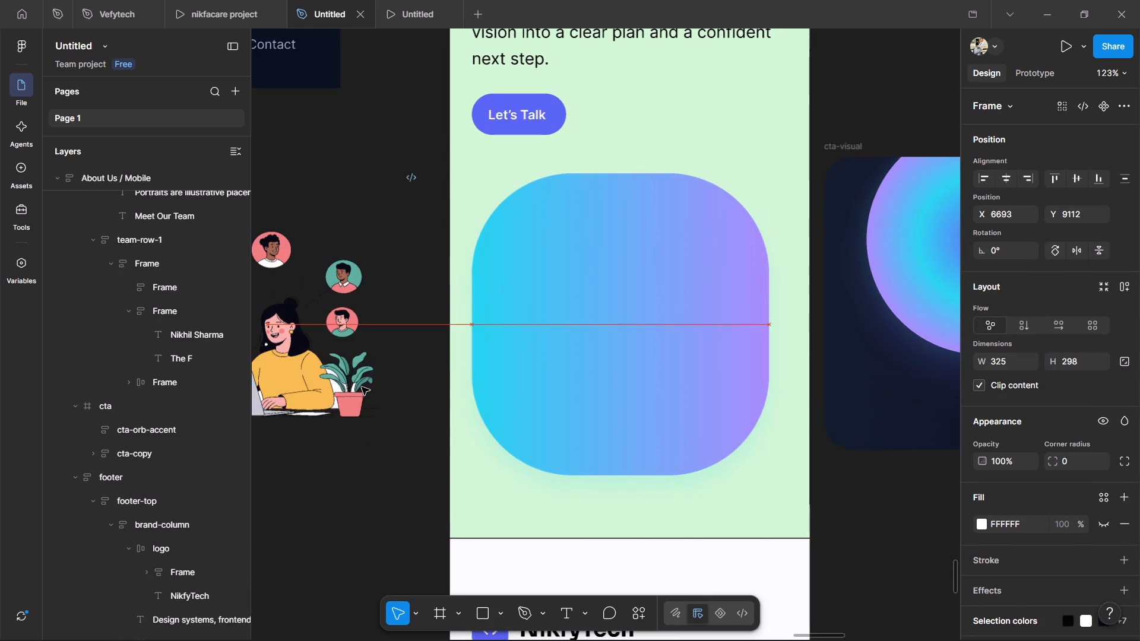
left_click_drag(362, 387, 342, 402)
Delete the emptied gradient cta-orb-accent shape from the mobile cta section.
left_click(552, 387)
double_click(552, 387)
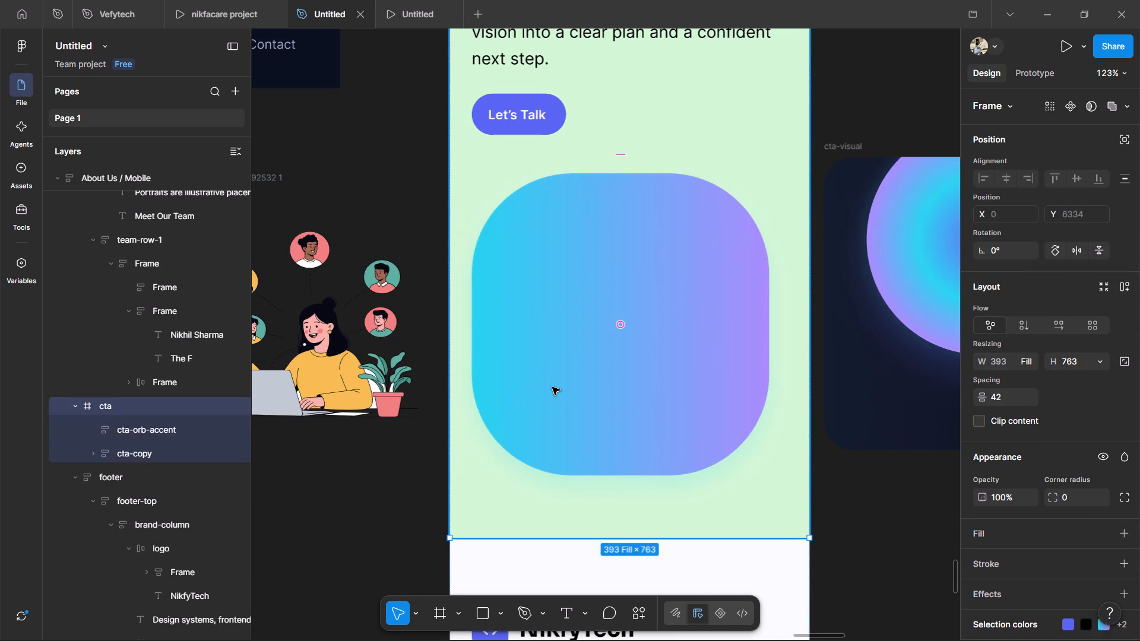
key("BackSpace")
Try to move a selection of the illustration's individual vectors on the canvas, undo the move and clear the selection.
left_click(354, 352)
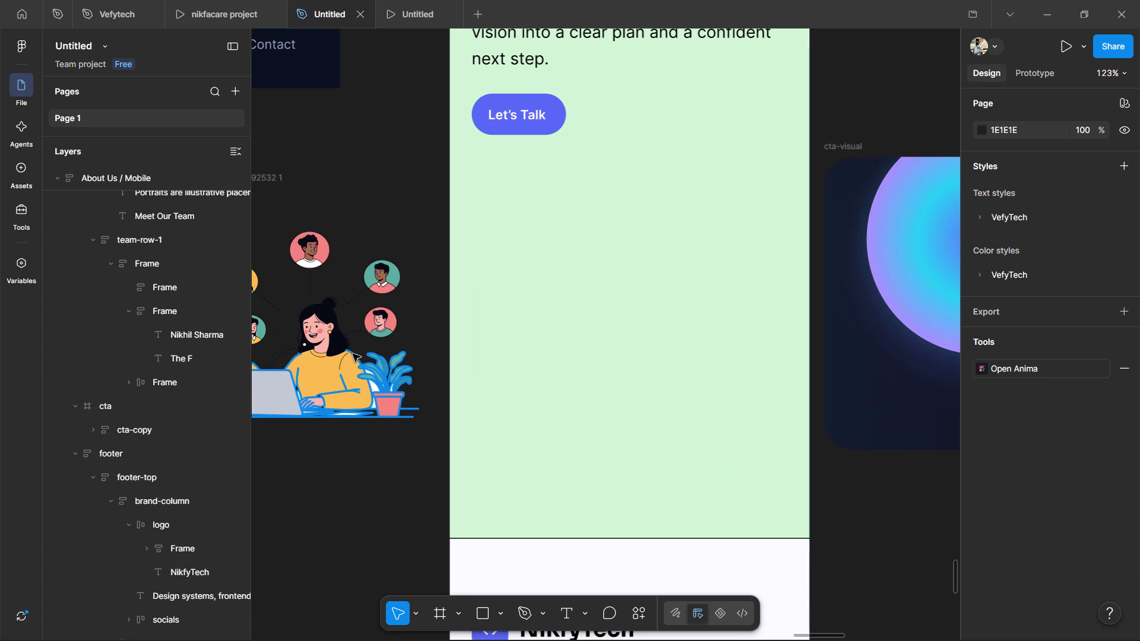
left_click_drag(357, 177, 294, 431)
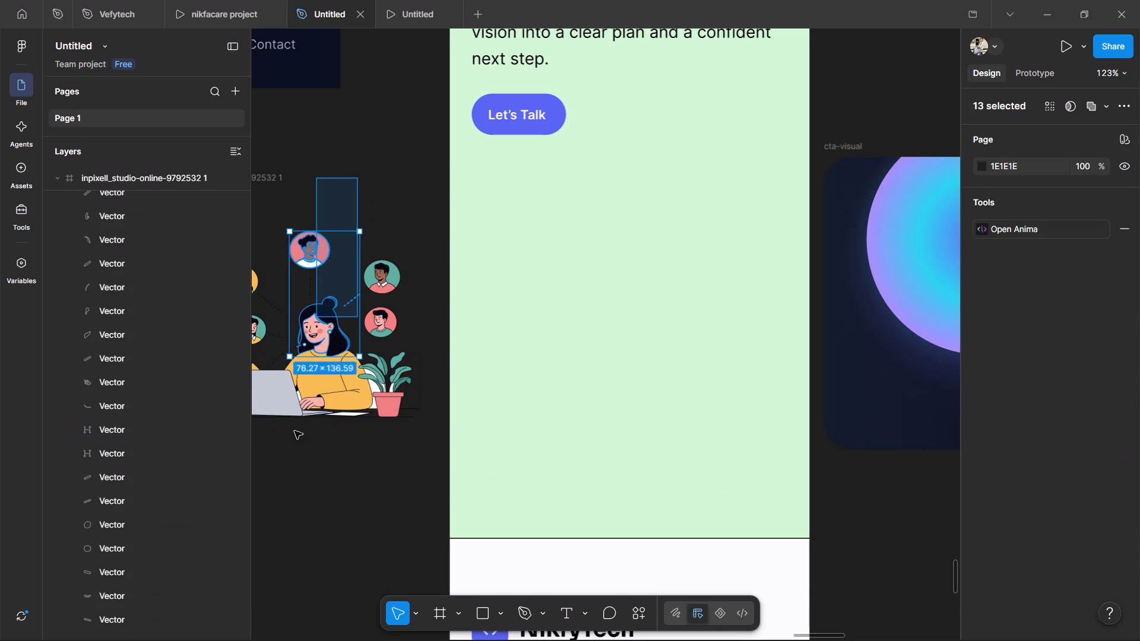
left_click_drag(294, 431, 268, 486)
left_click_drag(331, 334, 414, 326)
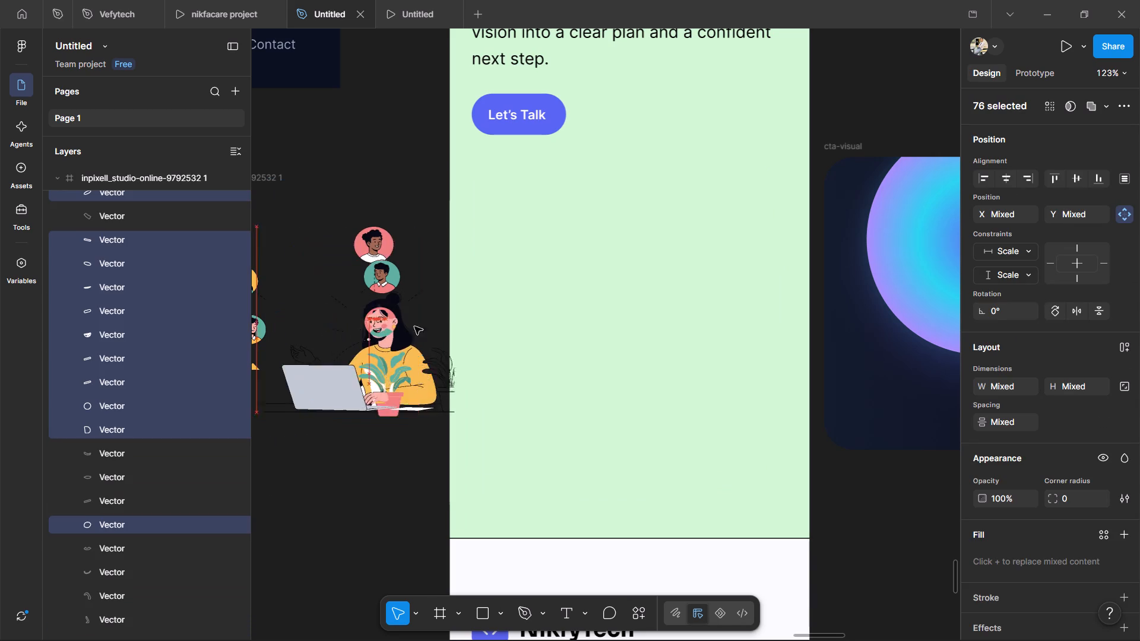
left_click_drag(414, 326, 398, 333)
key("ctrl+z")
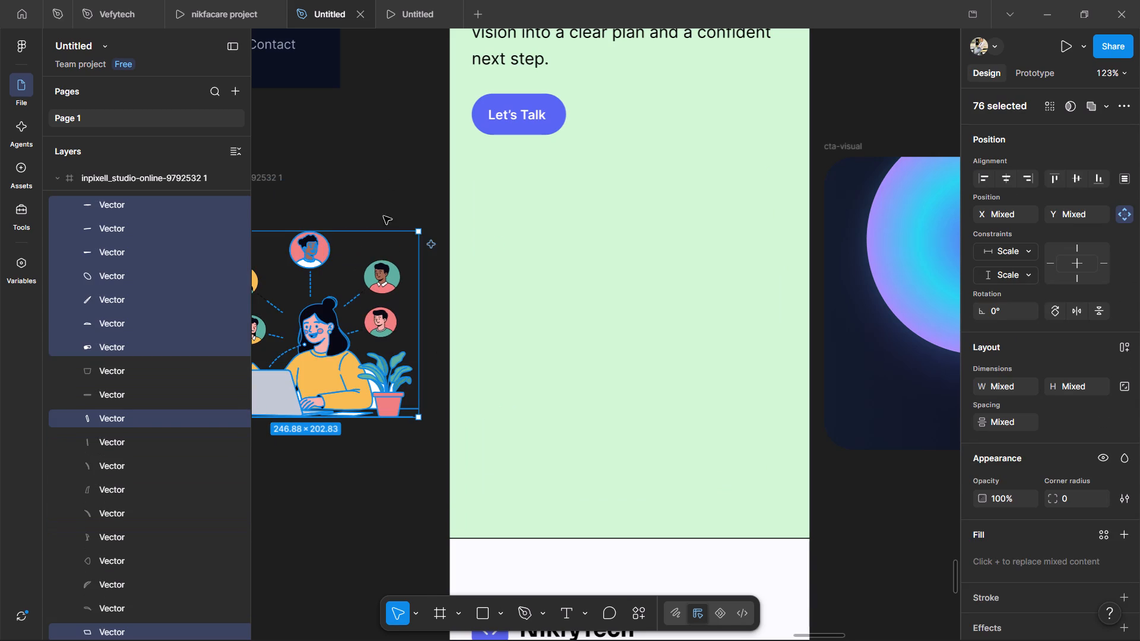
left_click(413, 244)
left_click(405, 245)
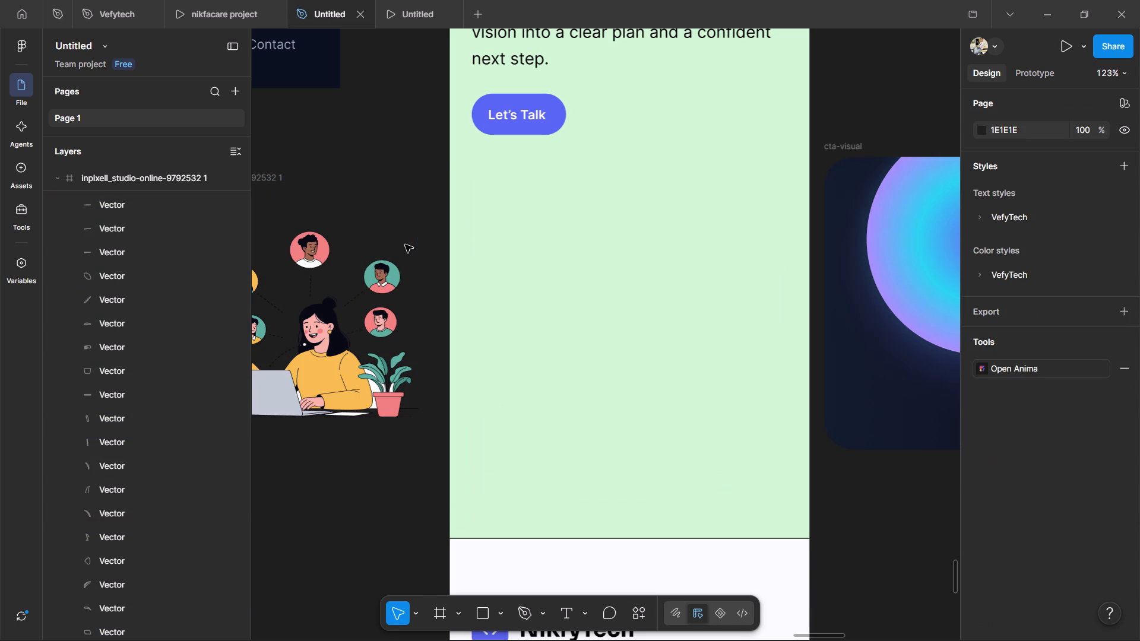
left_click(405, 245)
Move the whole illustration frame into the mobile cta section below the Let's Talk button, at about X 0, Y 388.
scroll(360, 262, "up", 3, "ctrl")
scroll(360, 262, "down", 6, "ctrl")
scroll(360, 262, "up", 4, "shift")
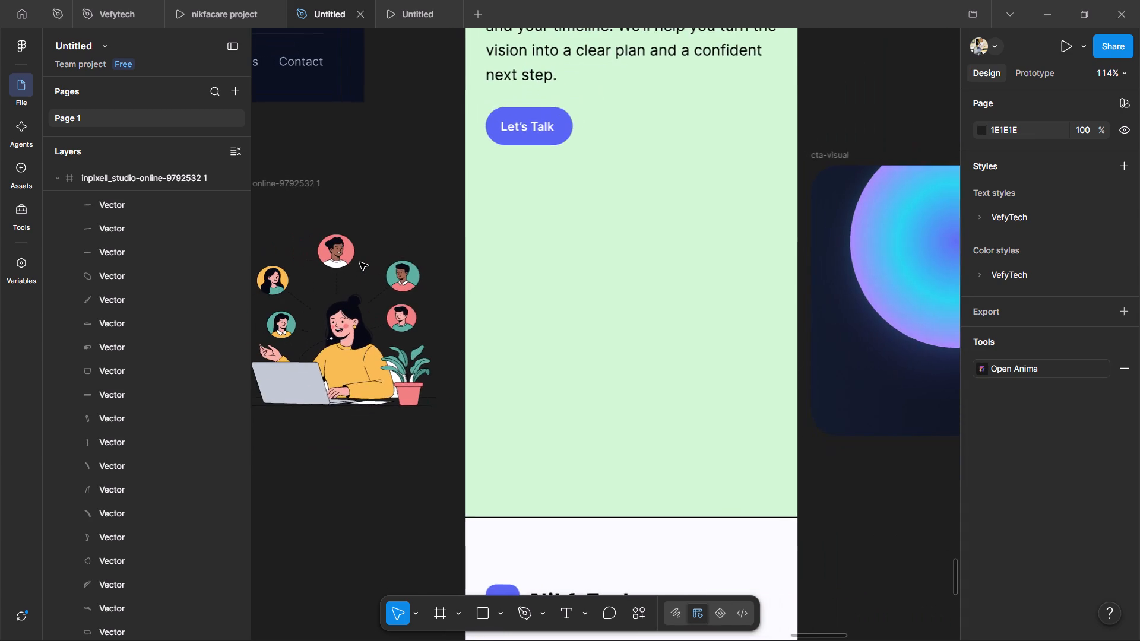
scroll(360, 262, "up", 2, "shift")
left_click(367, 185)
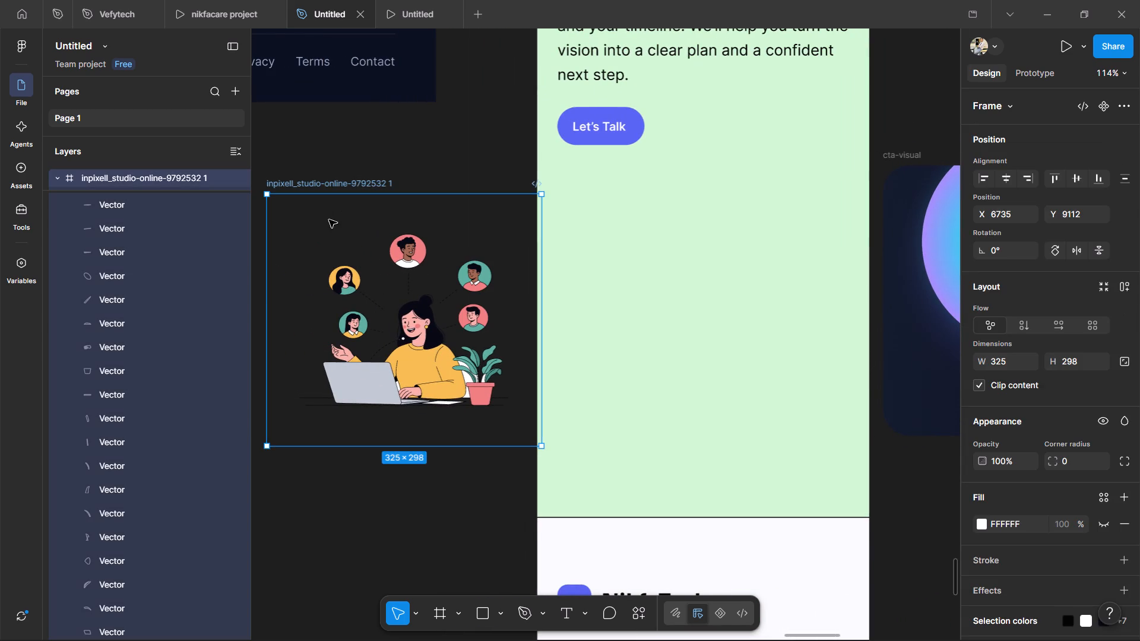
left_click_drag(327, 223, 607, 219)
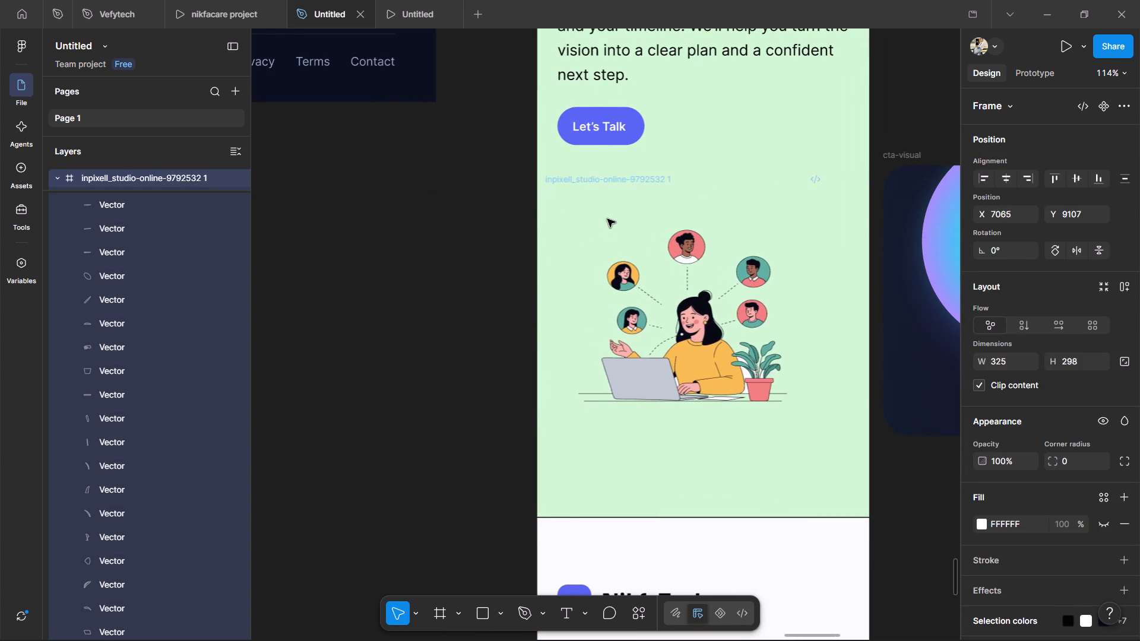
left_click_drag(607, 219, 600, 229)
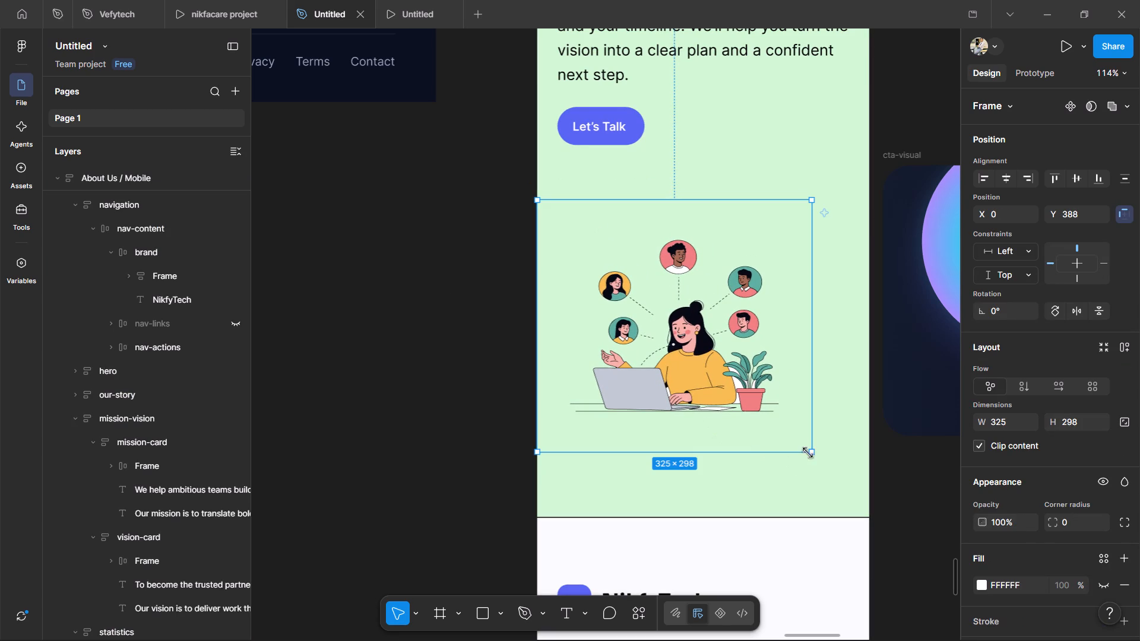
Enlarge the illustration frame to about 393 × 375 so it fills the cta section's full width down to the footer.
left_click_drag(810, 446, 860, 509)
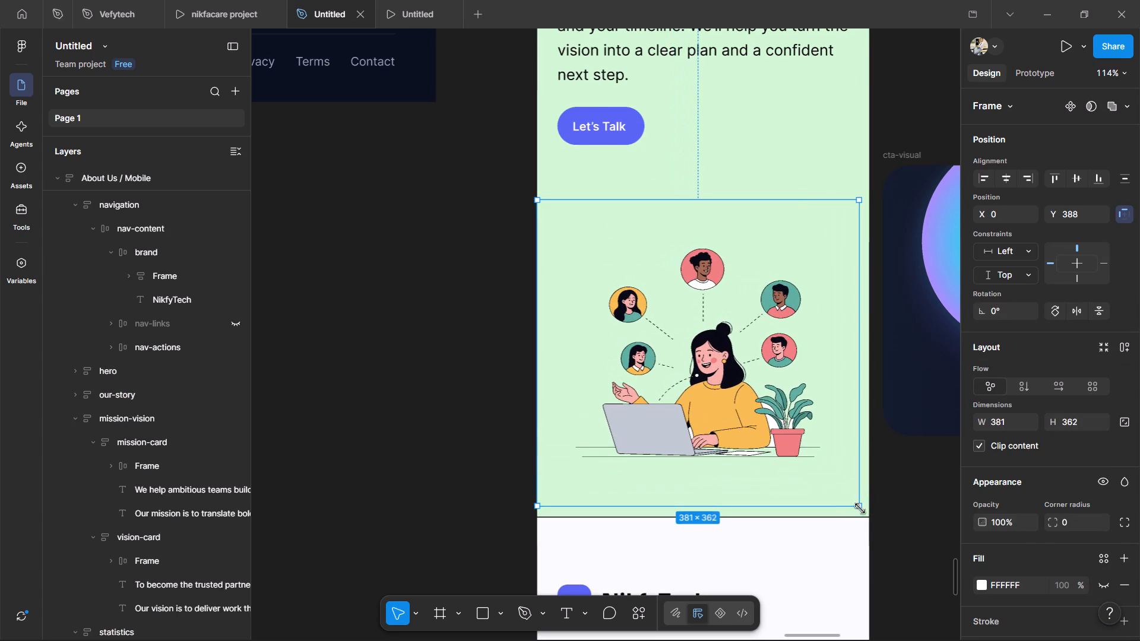
left_click_drag(860, 509, 869, 519)
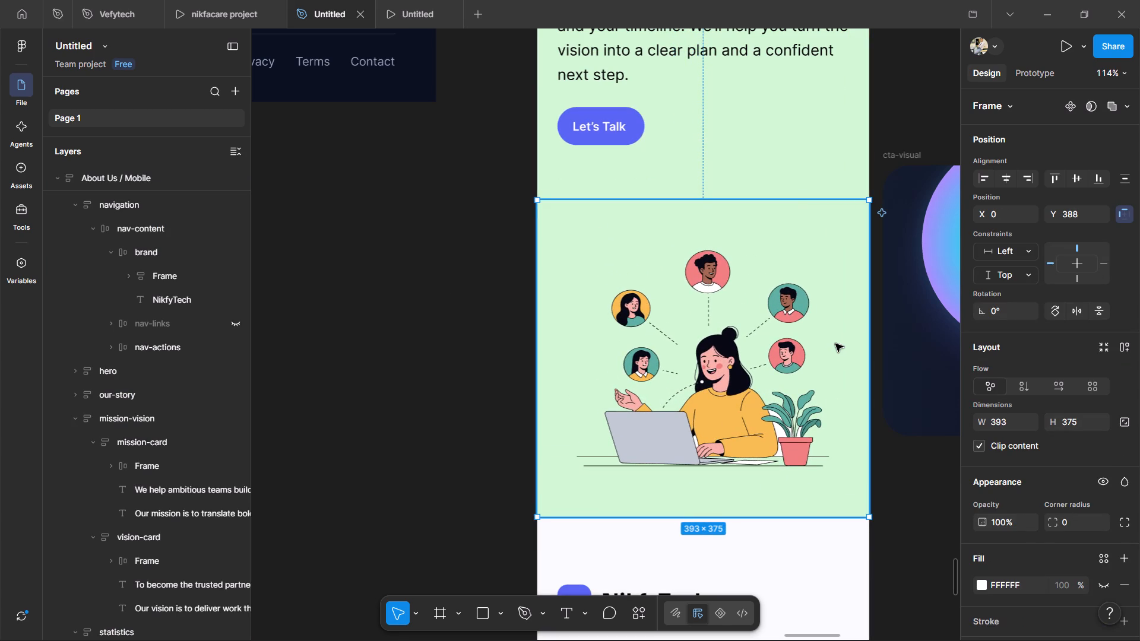
left_click(426, 405)
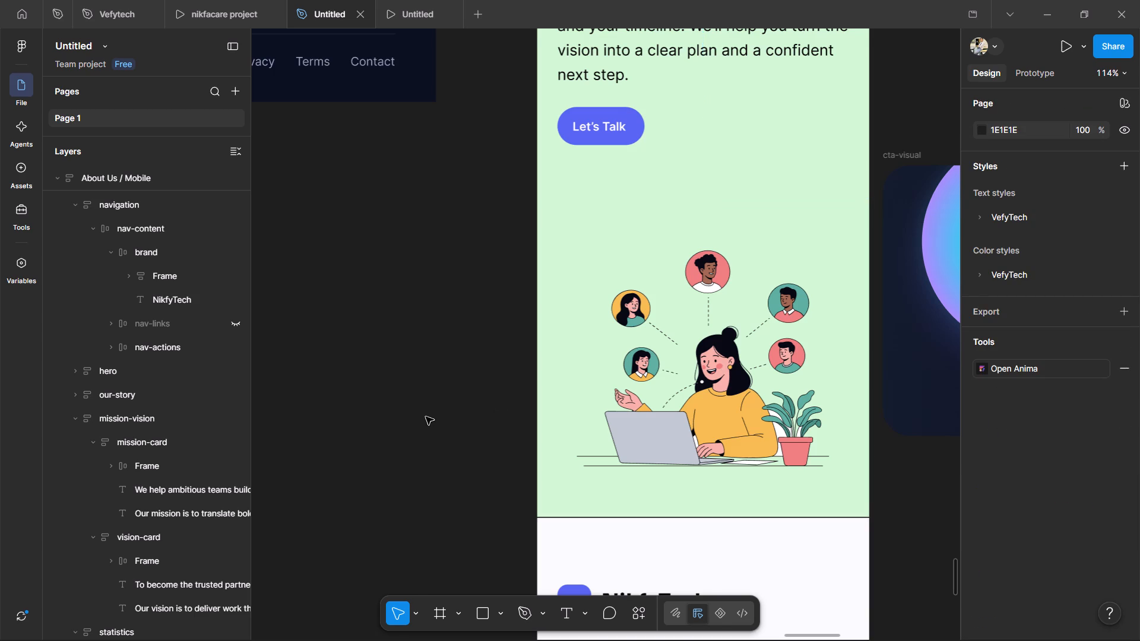
Review the restyled mobile page from the call-to-action section back up through the team and core values sections.
scroll(426, 417, "down", 12)
scroll(433, 441, "up", 12)
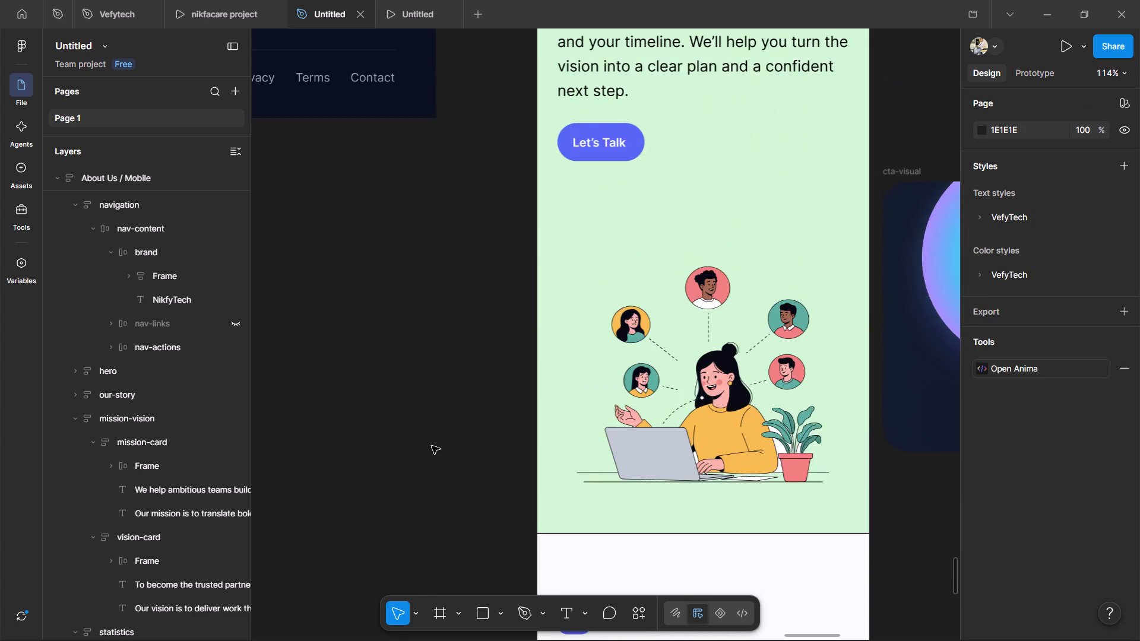
scroll(432, 446, "up", 20)
scroll(432, 446, "up", 7)
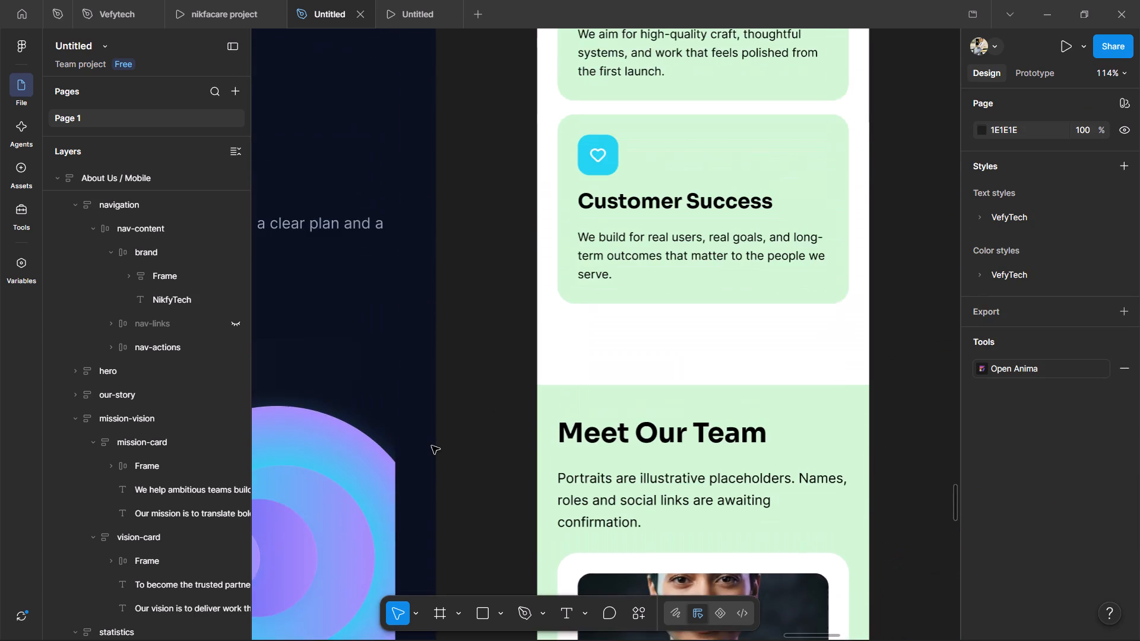
scroll(432, 446, "up", 20)
scroll(432, 446, "up", 6)
scroll(432, 446, "down", 6, "ctrl")
scroll(432, 446, "up", 7, "ctrl")
scroll(432, 446, "down", 1)
scroll(432, 446, "up", 8)
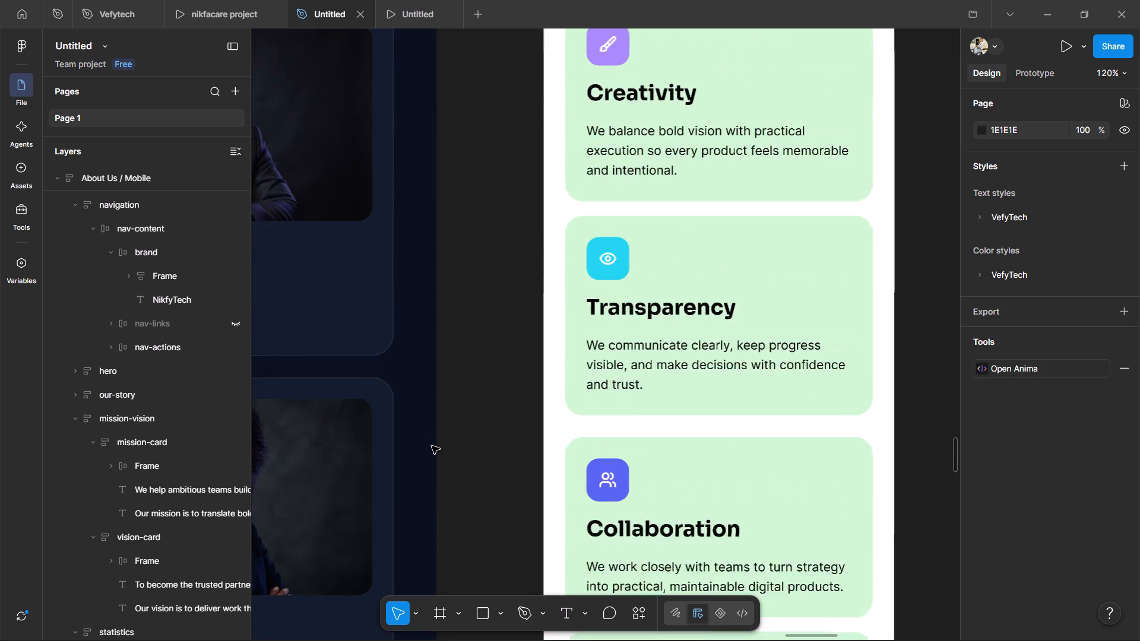
scroll(432, 446, "up", 2)
scroll(432, 446, "up", 20)
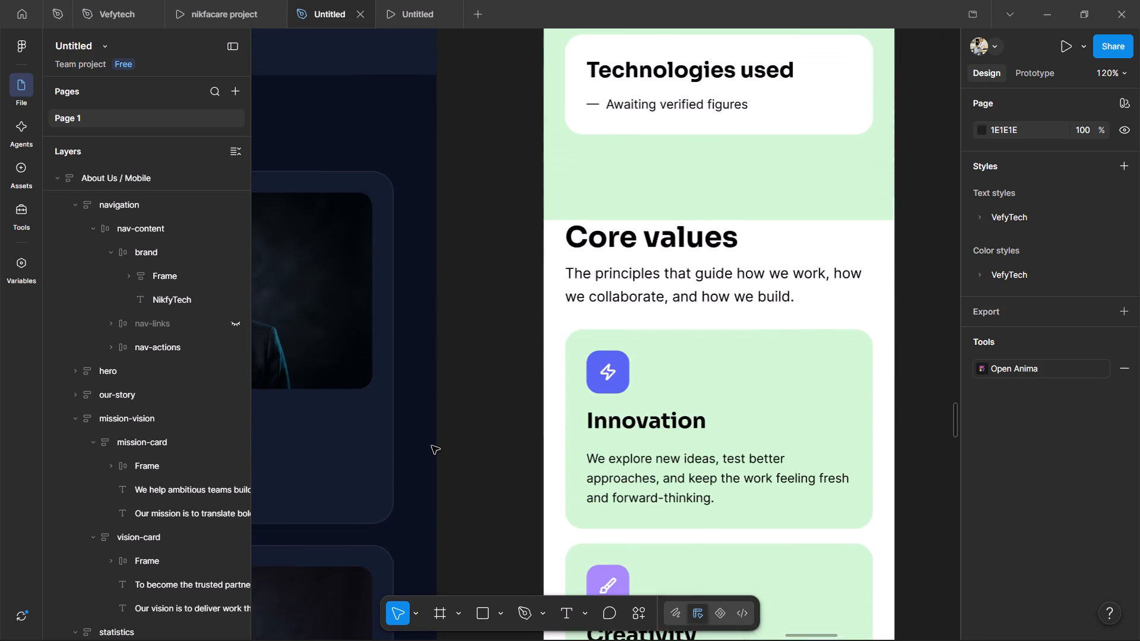
Review the restyled mobile page from the statistics section up through the our-story cards to the hero visual.
scroll(432, 446, "up", 20)
scroll(432, 446, "up", 4)
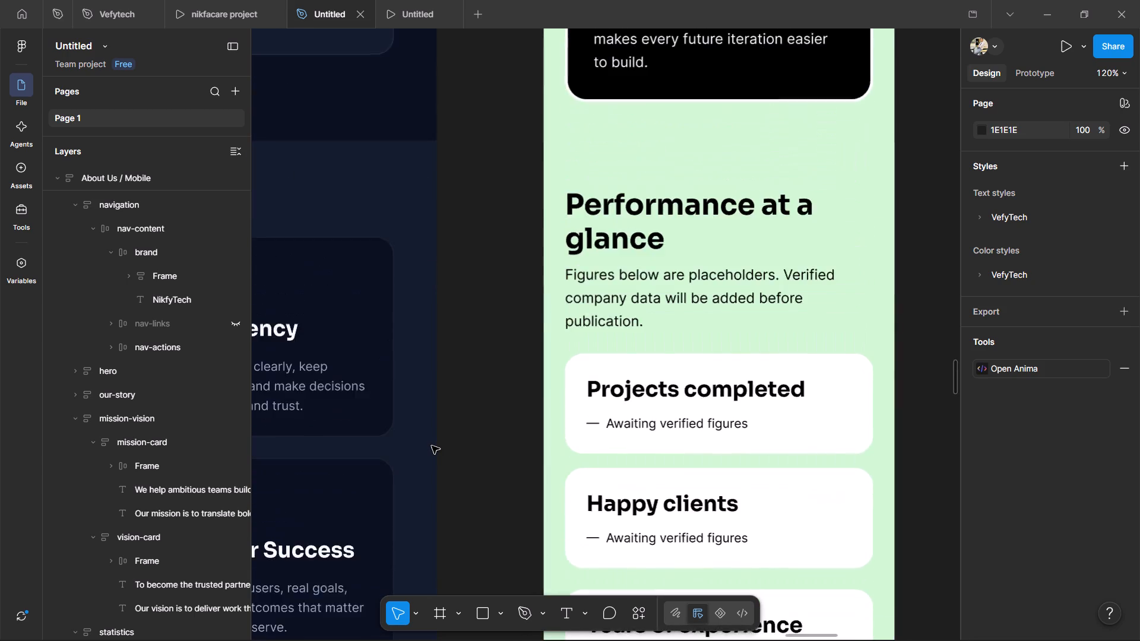
scroll(432, 446, "up", 5)
scroll(432, 446, "up", 18)
scroll(432, 446, "down", 1)
scroll(432, 446, "up", 15)
scroll(427, 441, "down", 1)
scroll(427, 441, "up", 17)
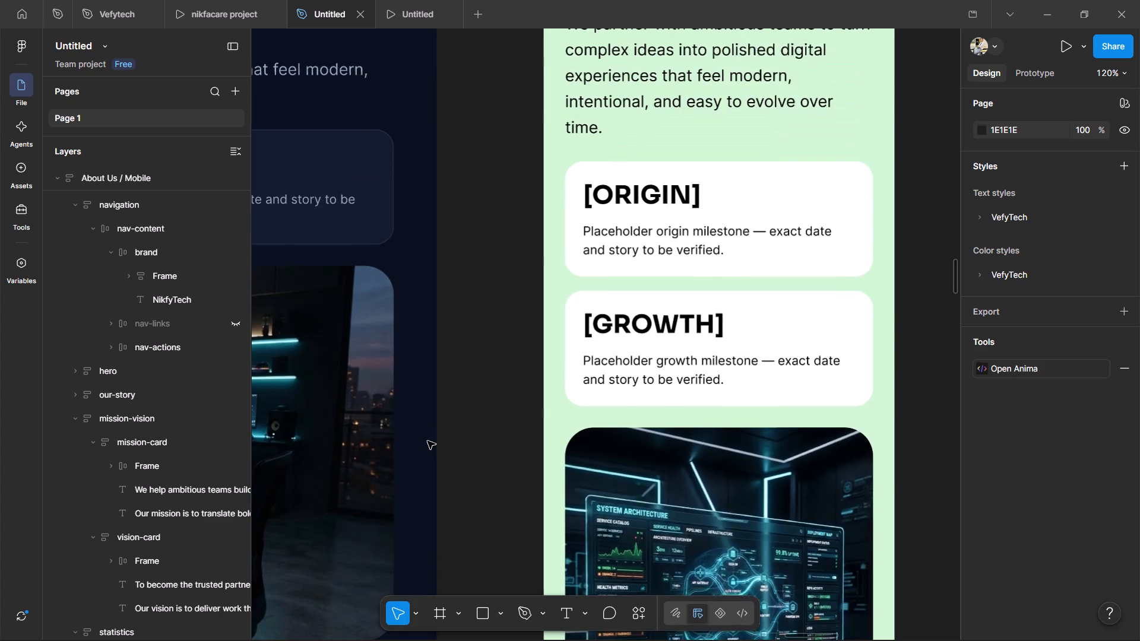
scroll(427, 441, "up", 4)
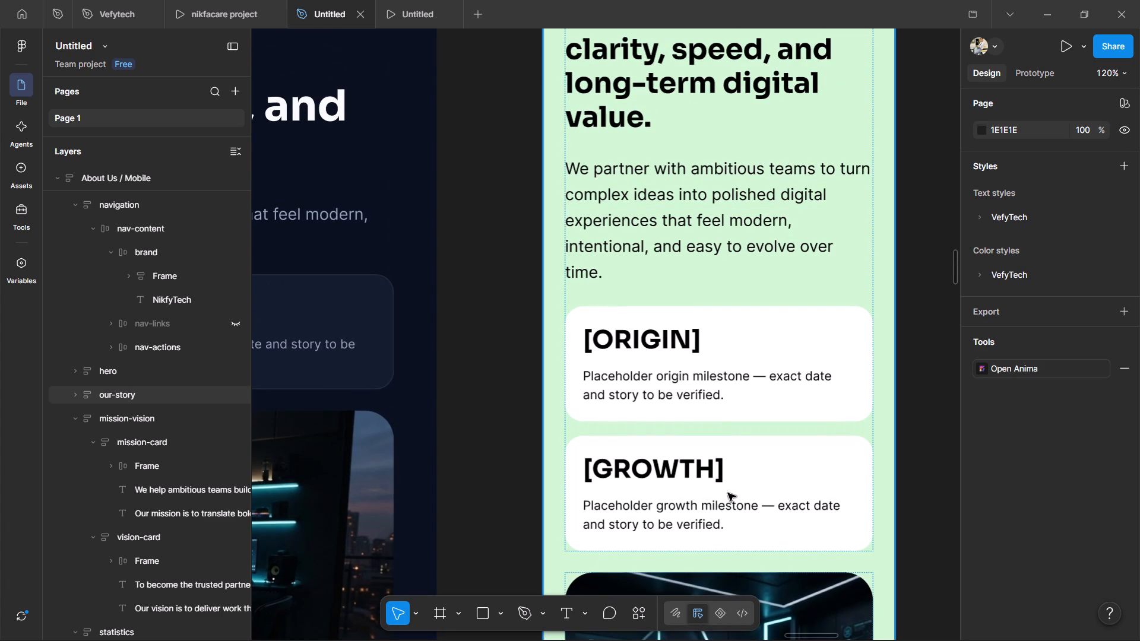
scroll(721, 490, "up", 6)
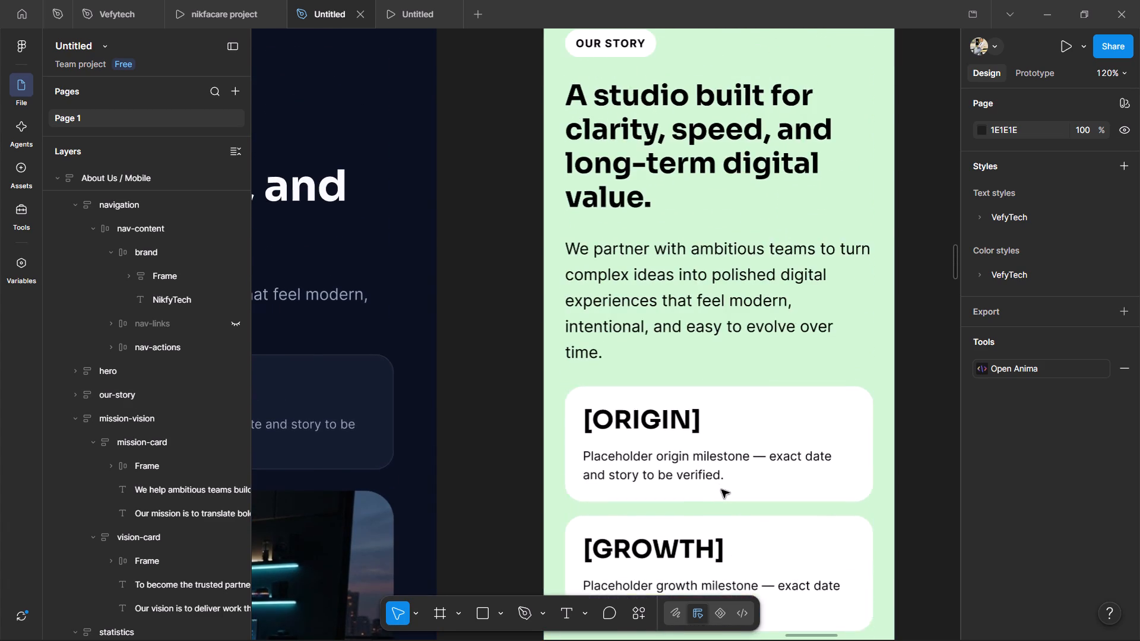
scroll(721, 490, "up", 18)
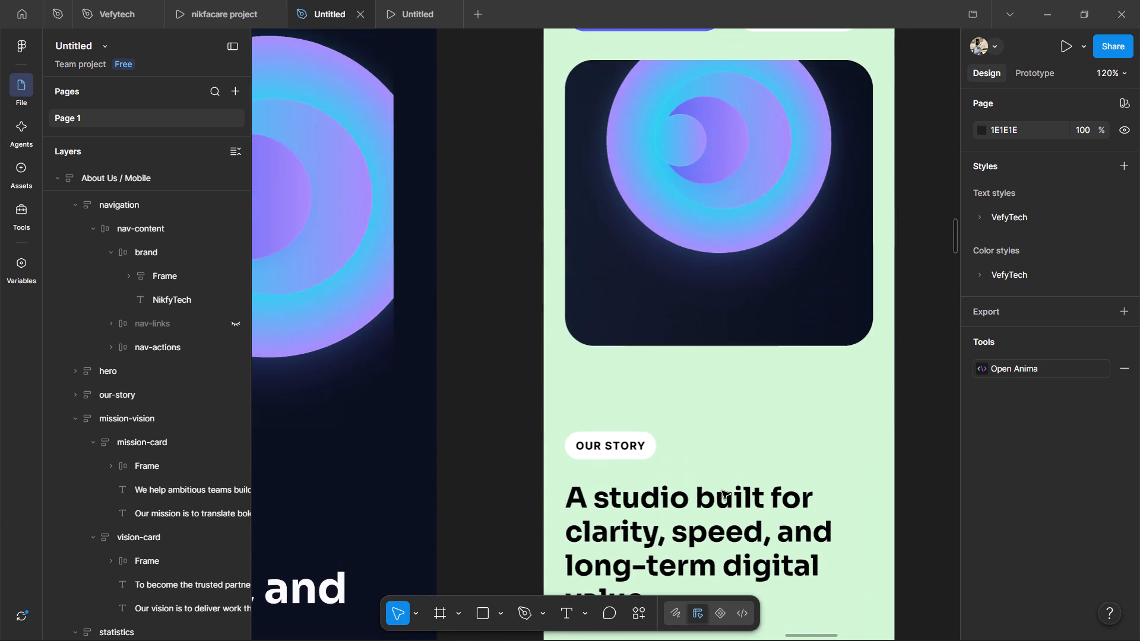
scroll(722, 491, "up", 11)
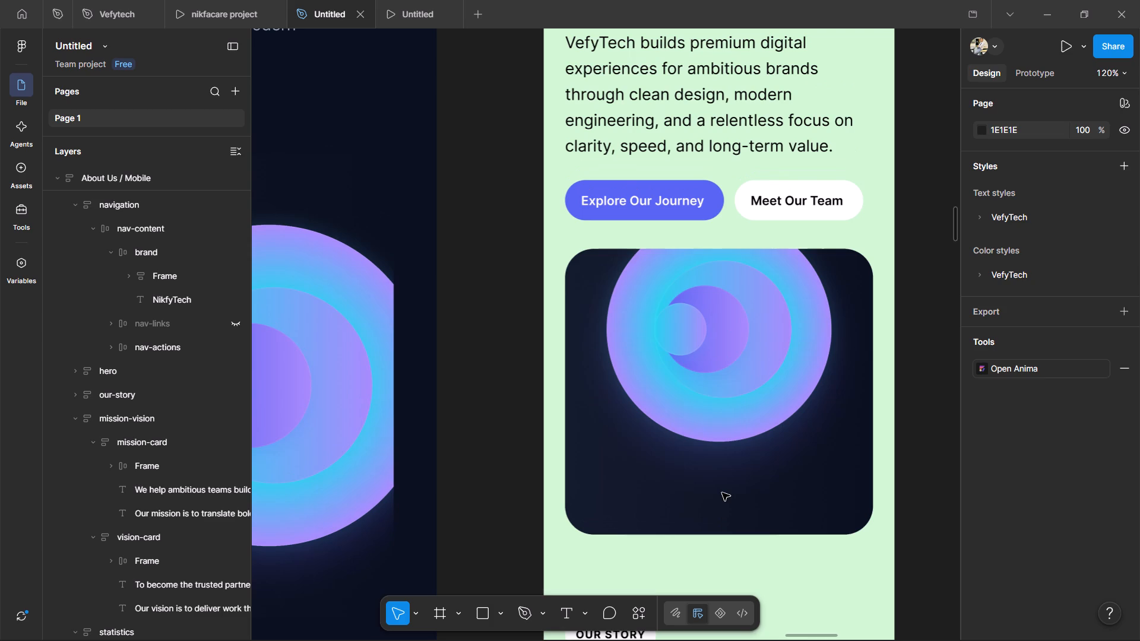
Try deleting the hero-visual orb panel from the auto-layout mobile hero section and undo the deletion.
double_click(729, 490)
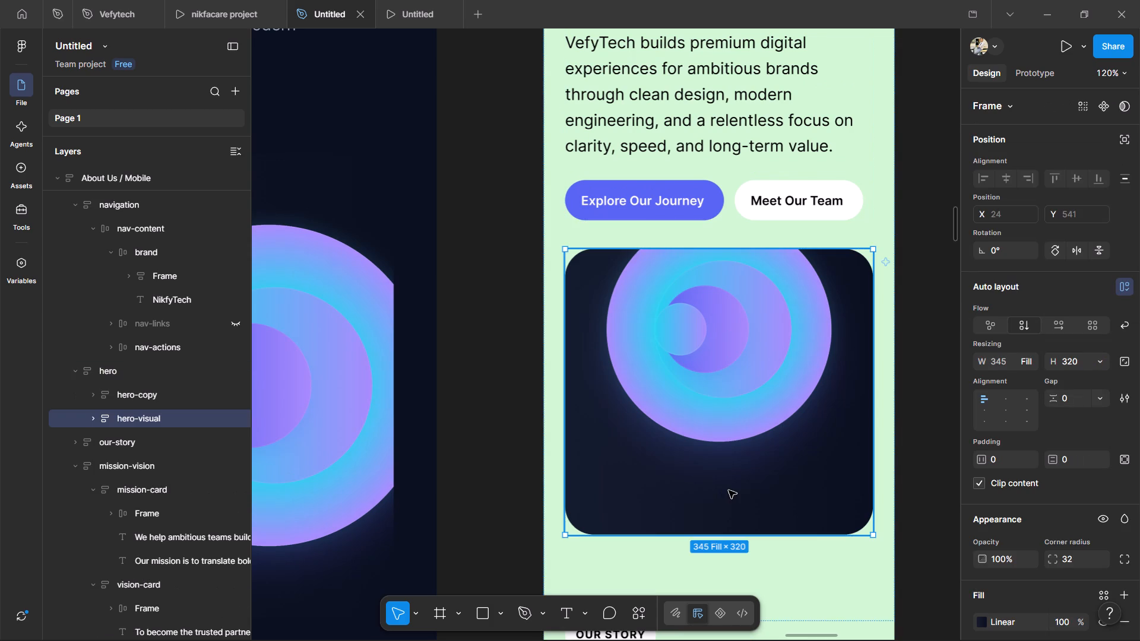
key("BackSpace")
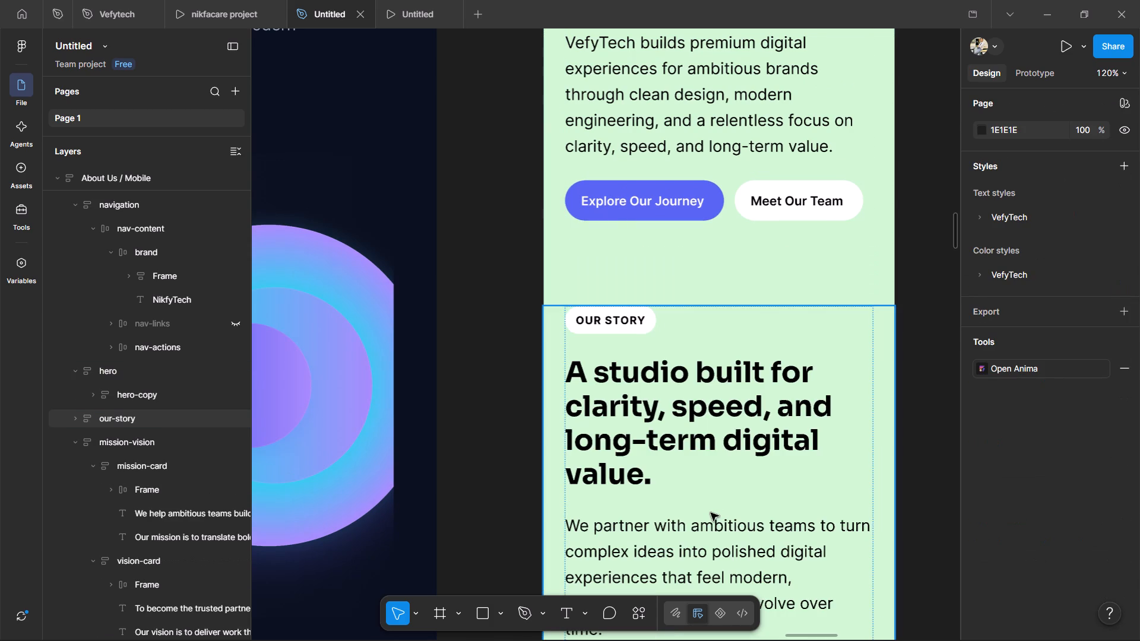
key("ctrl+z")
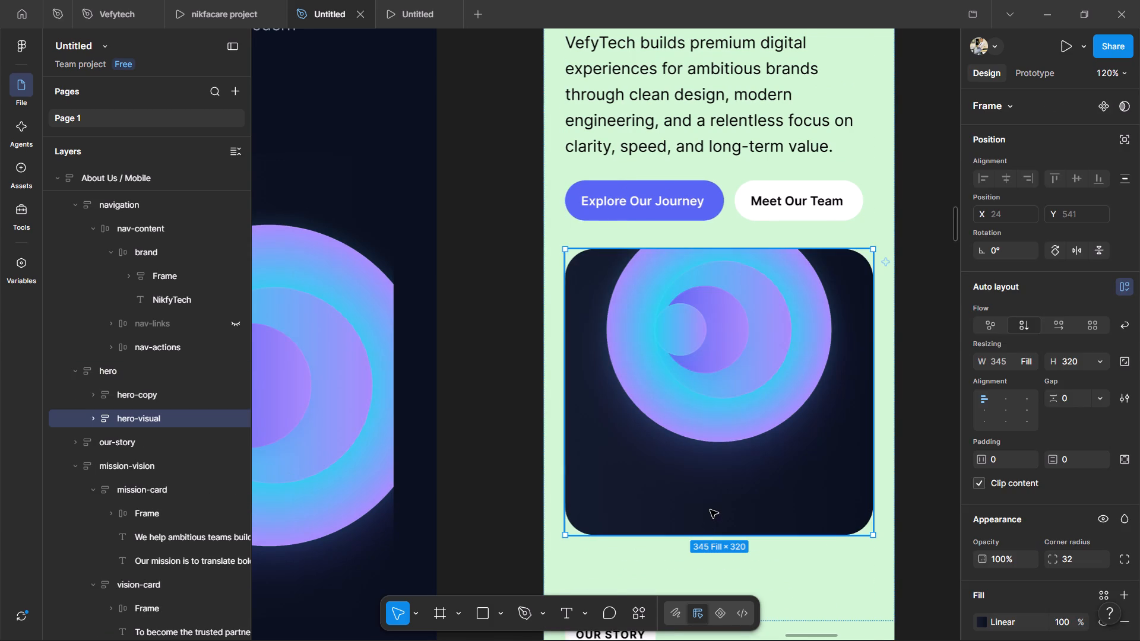
Remove auto layout from the mobile page's hero frame.
scroll(710, 510, "up", 2)
left_click(889, 221)
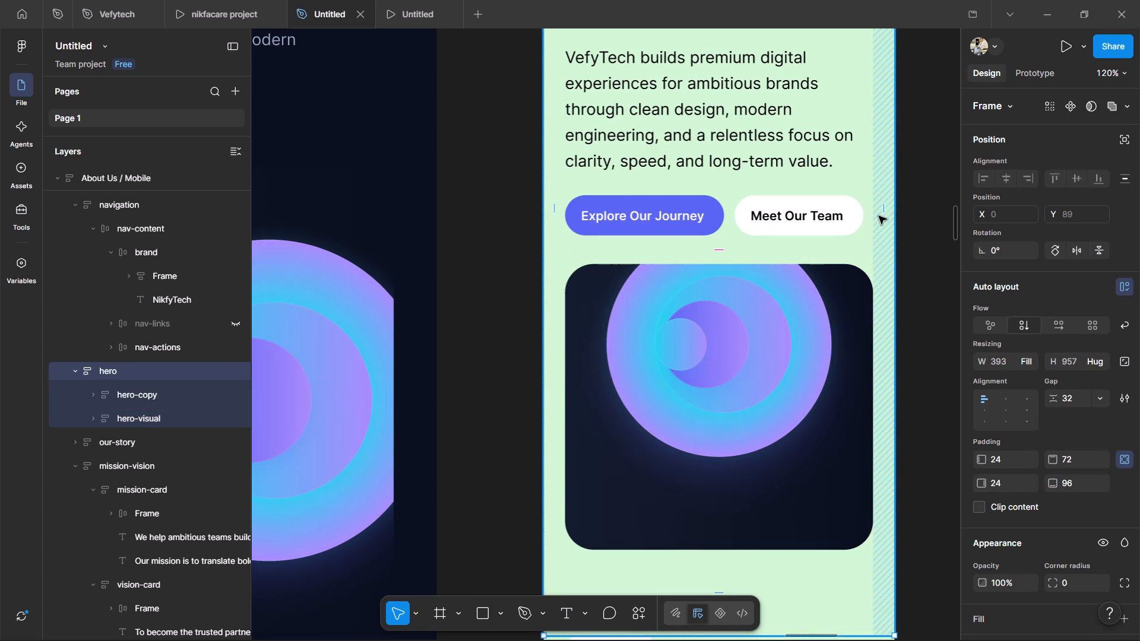
left_click(1128, 286)
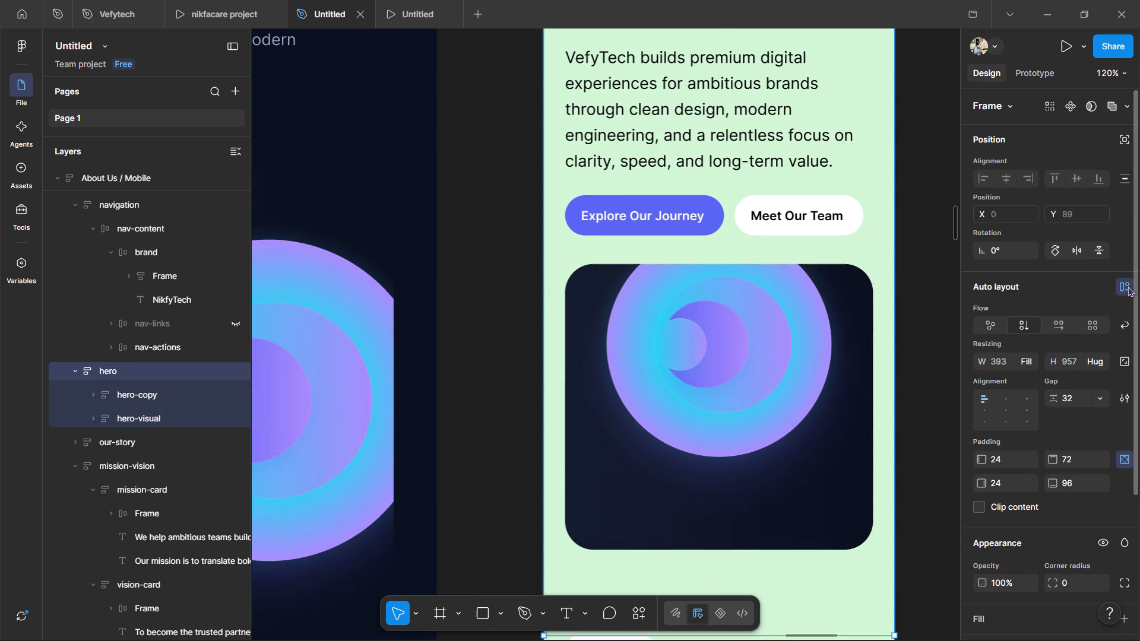
Delete the hero-visual orb panel below the mobile hero's buttons.
left_click(737, 384)
double_click(734, 386)
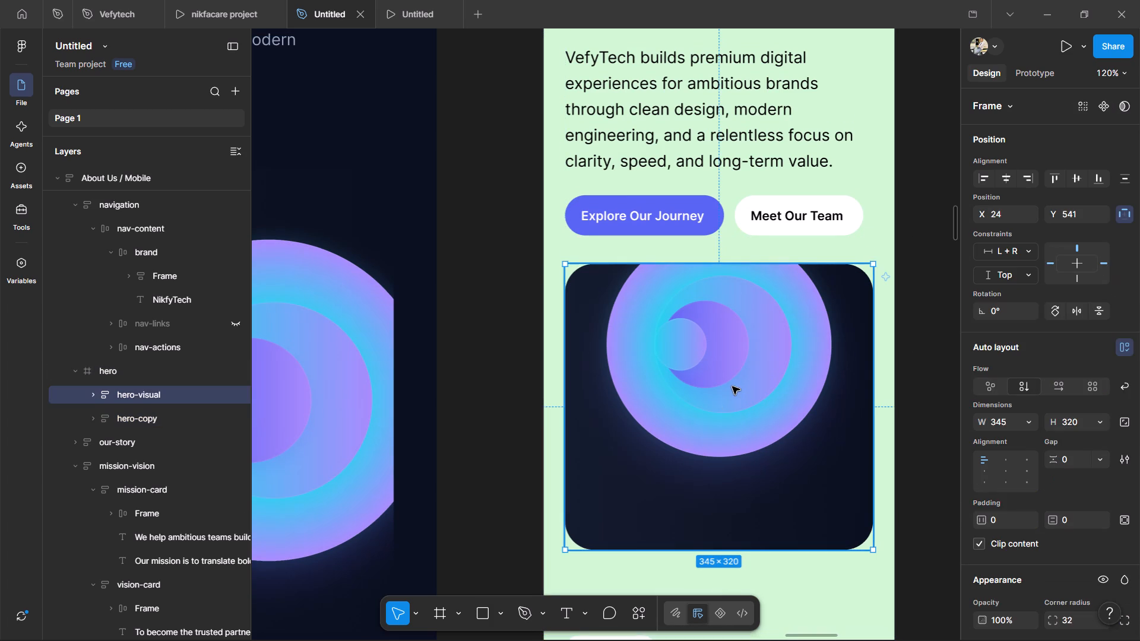
key("BackSpace")
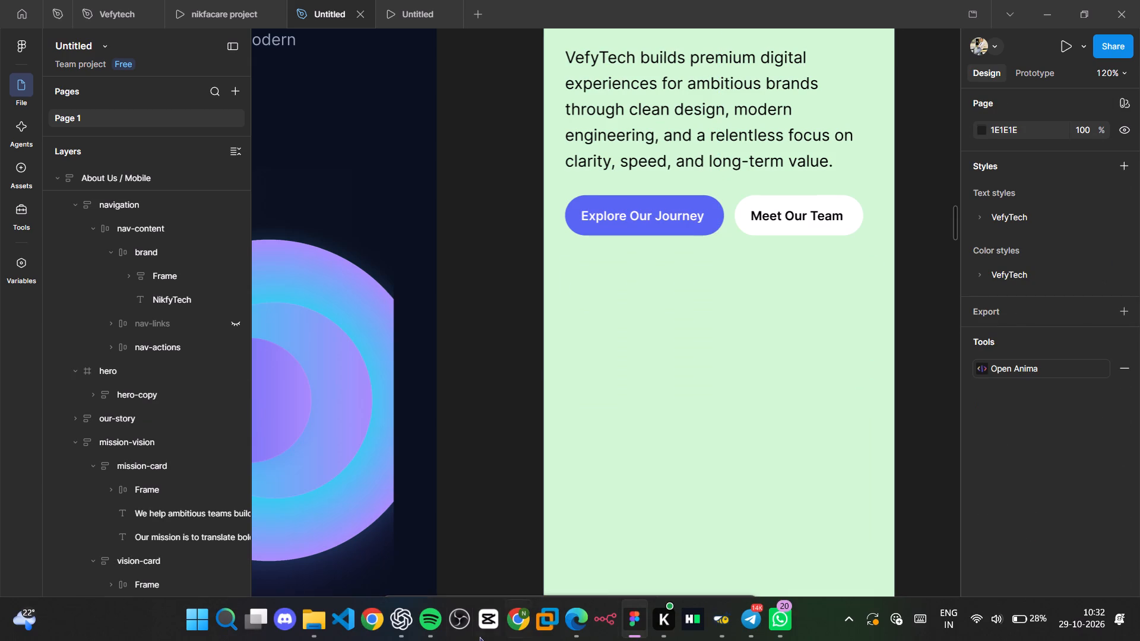
Preview the Contact Us illustration from the Downloads folder in the browser and return to the folder.
left_click(319, 632)
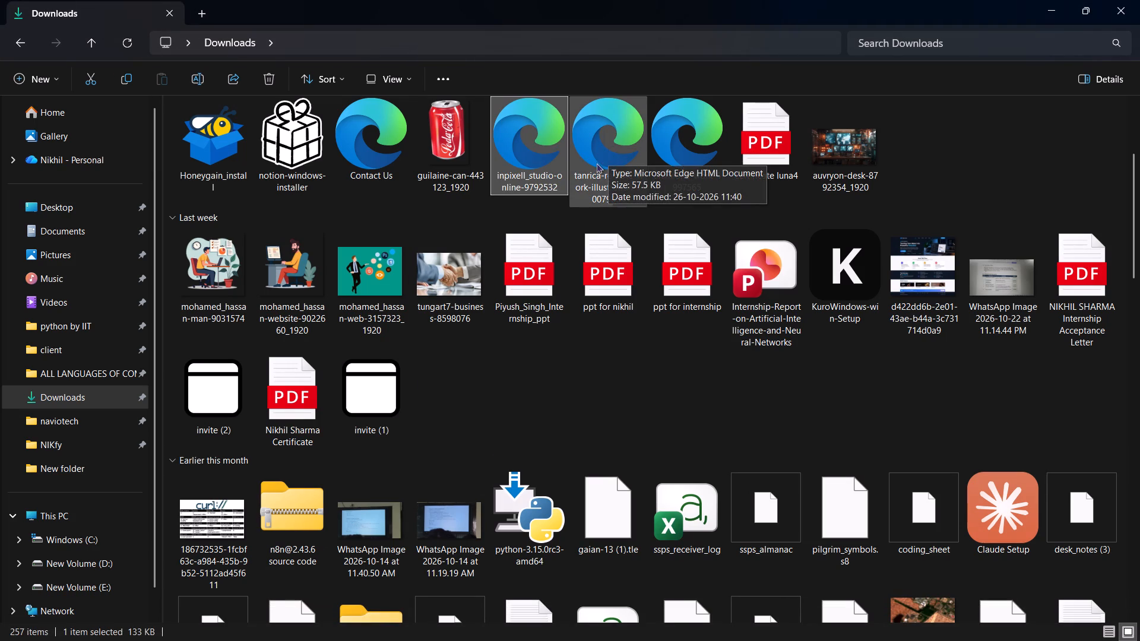
double_click(387, 162)
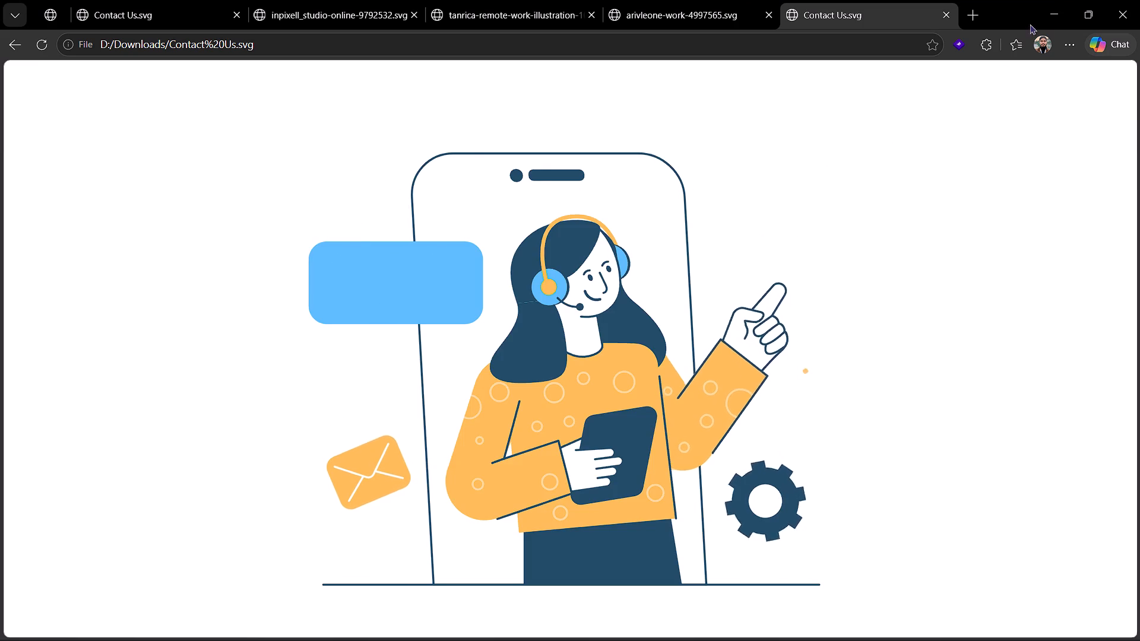
left_click(1050, 8)
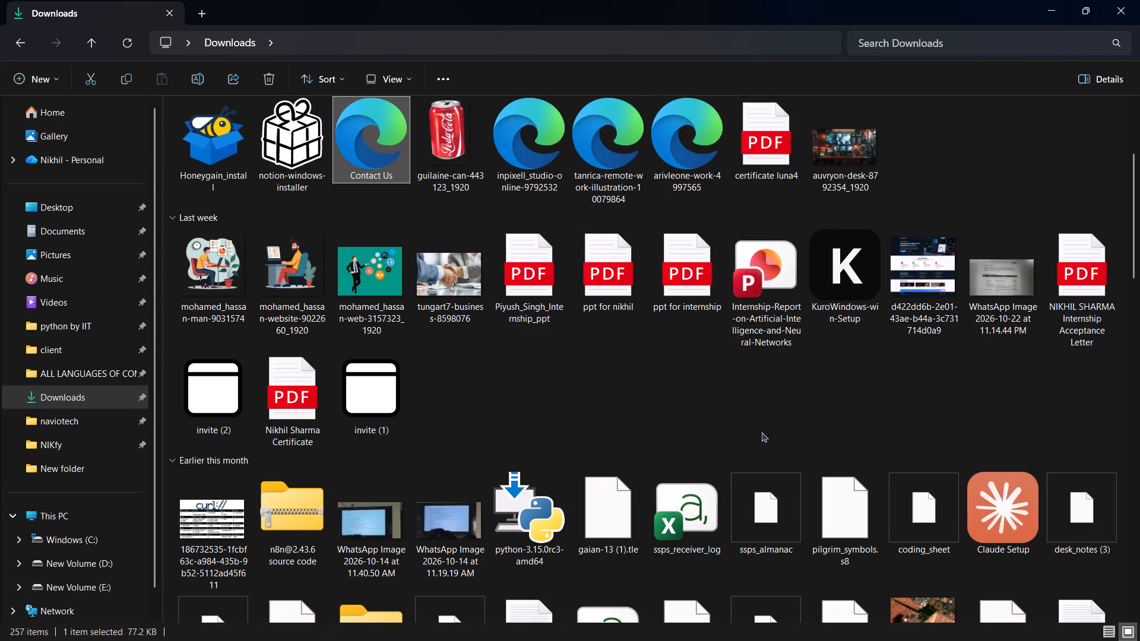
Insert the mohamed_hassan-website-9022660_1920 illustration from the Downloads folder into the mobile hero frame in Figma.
scroll(761, 431, "up", 3)
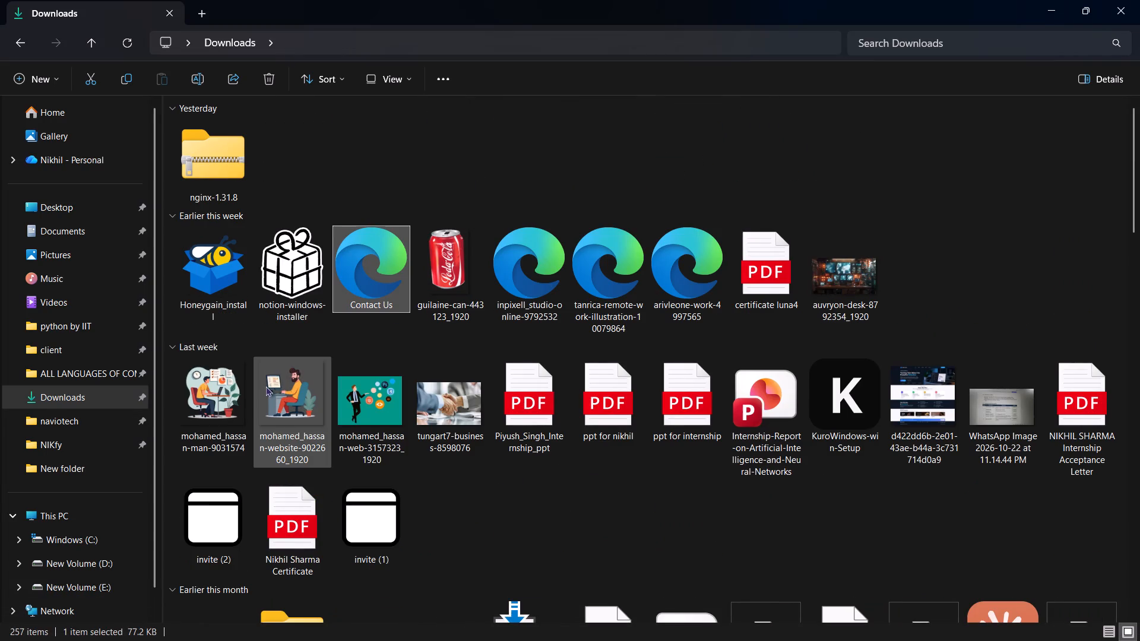
left_click_drag(275, 389, 928, 550)
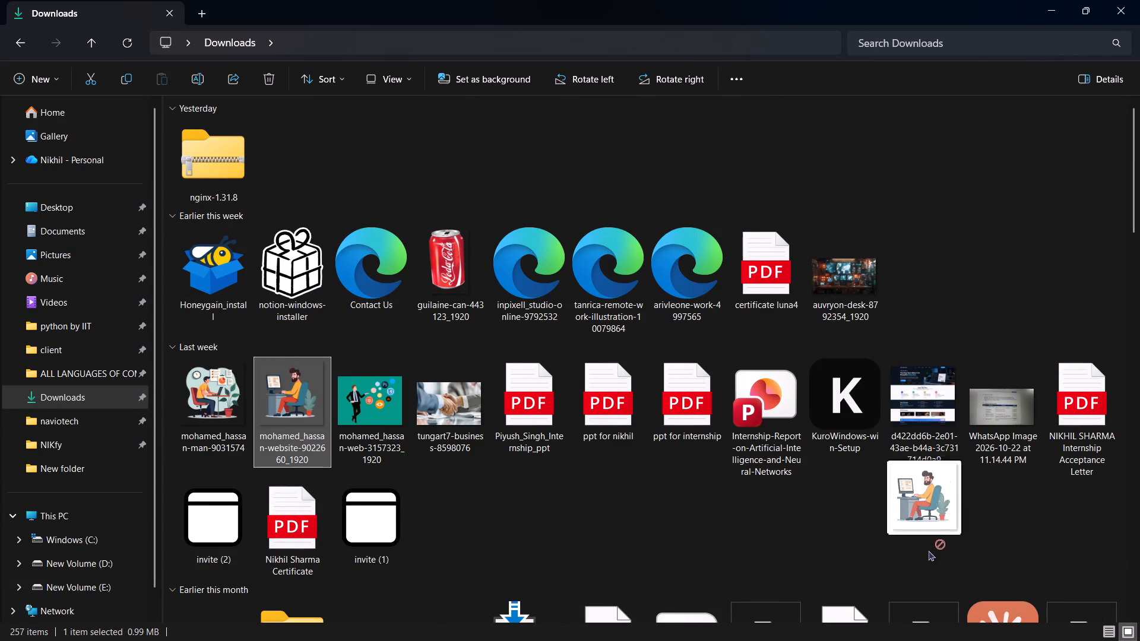
left_click_drag(928, 550, 623, 617)
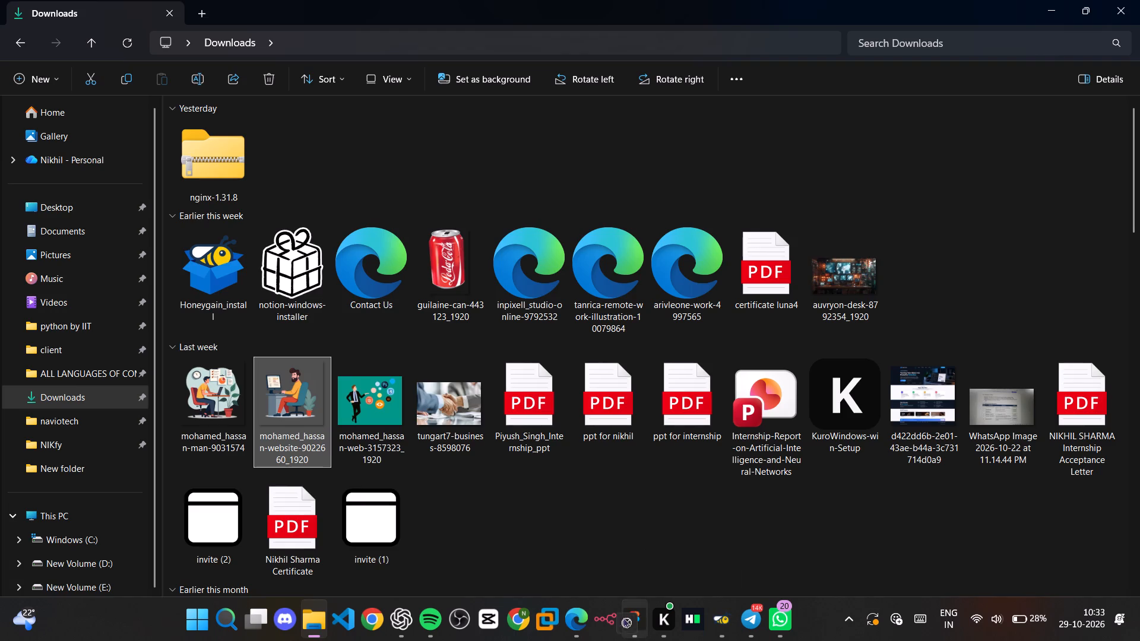
left_click_drag(623, 617, 677, 384)
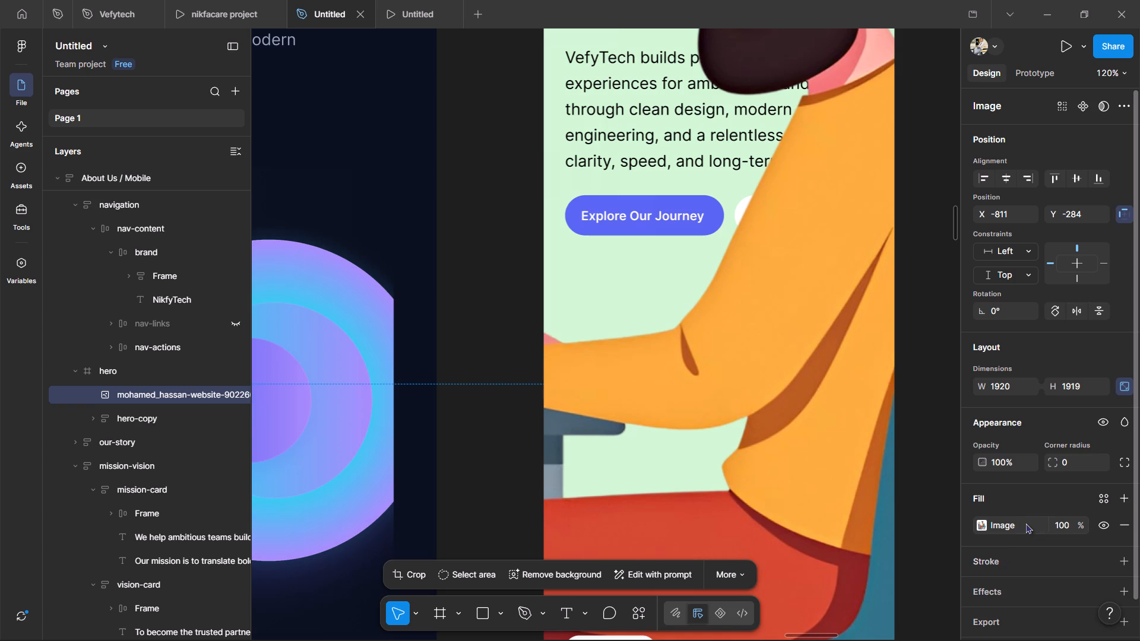
Set the hero illustration's image fill mode to Fit, trying Crop along the way.
left_click(995, 522)
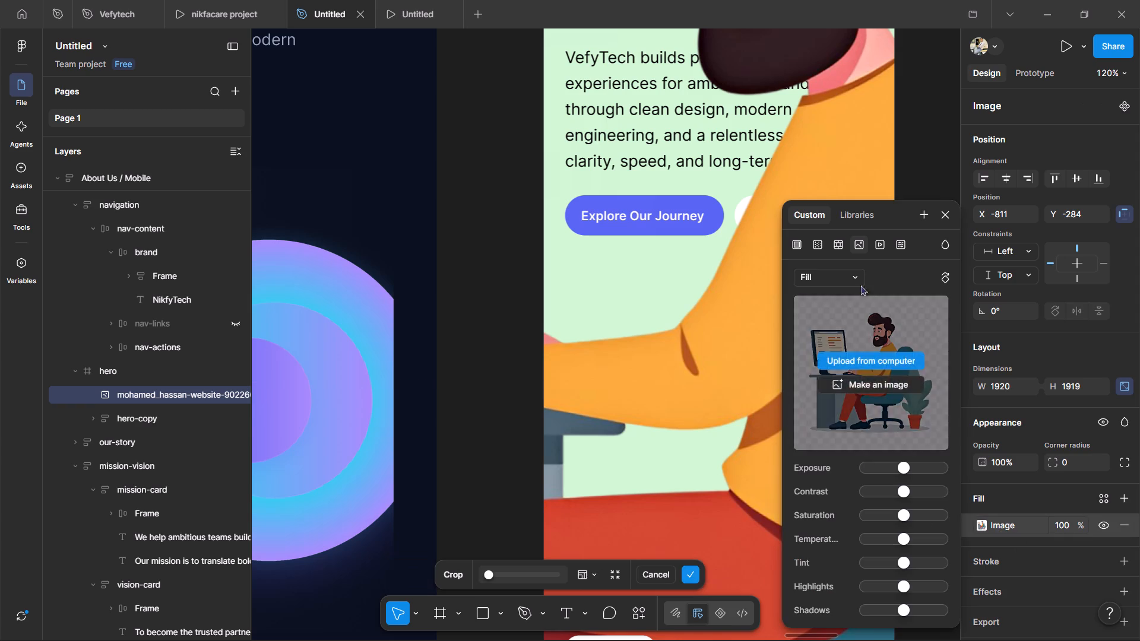
left_click(822, 269)
left_click(820, 296)
left_click(831, 278)
left_click(831, 292)
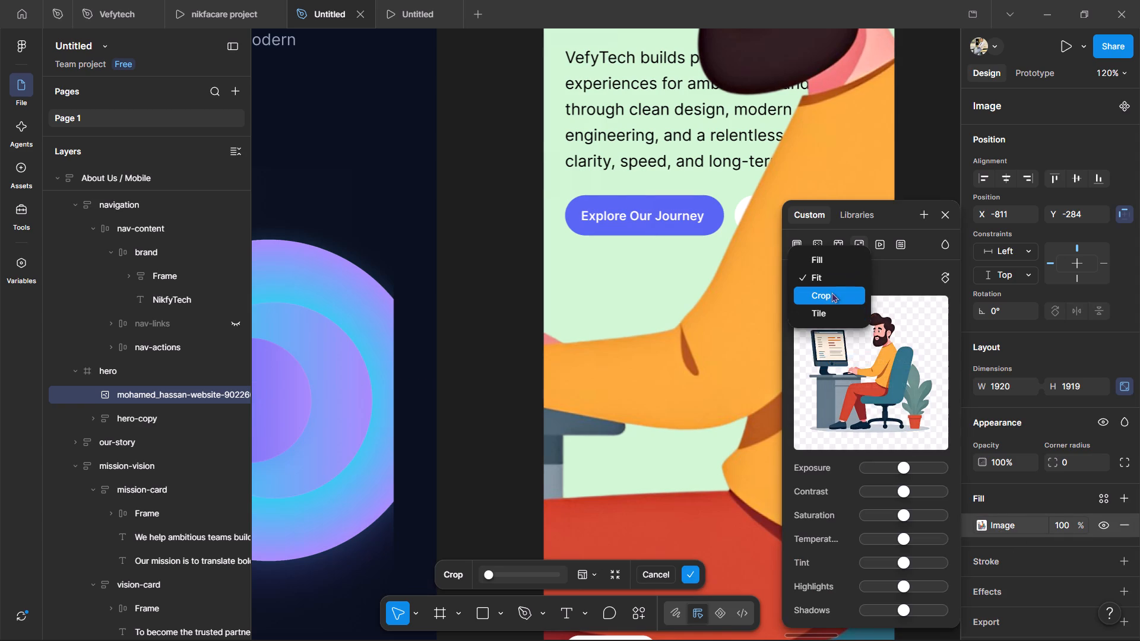
left_click(834, 281)
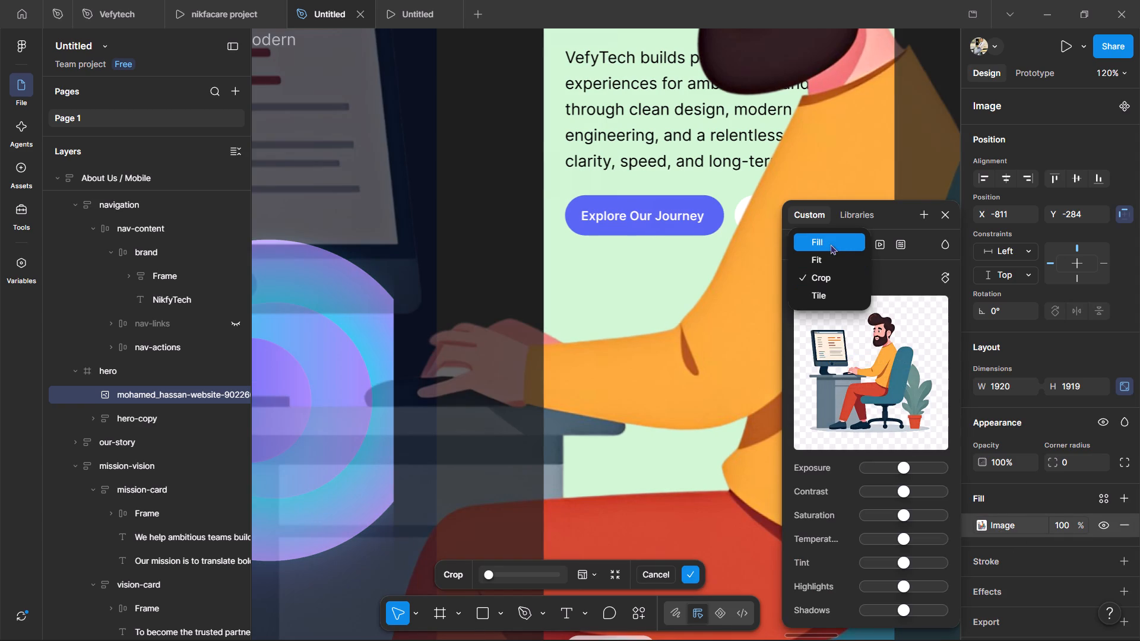
left_click(828, 250)
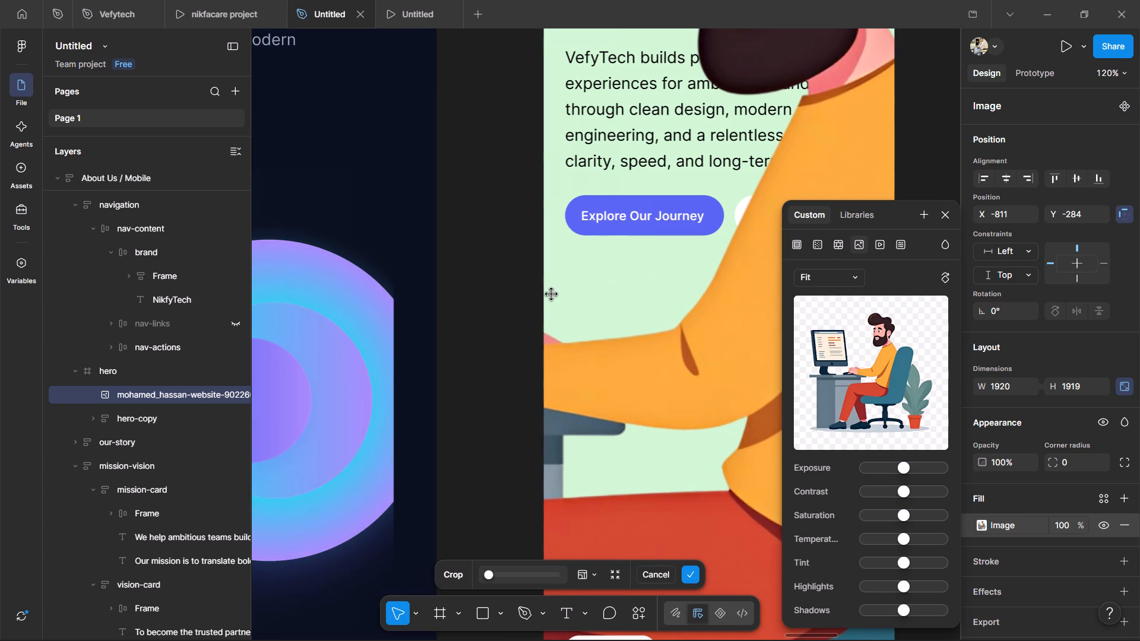
scroll(552, 294, "up", 5, "ctrl")
scroll(551, 295, "down", 15, "ctrl")
scroll(610, 265, "down", 1)
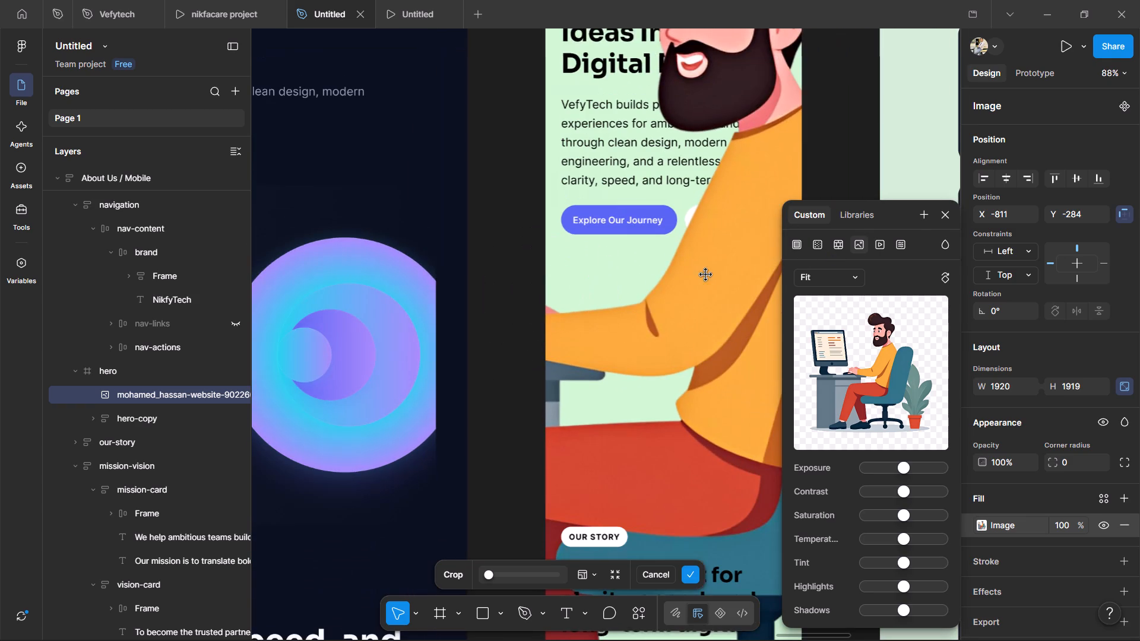
left_click(946, 215)
Scale the hero illustration down to about 688 × 688 and move it over the mobile hero at about X -164, Y 199.
scroll(756, 287, "down", 4, "ctrl")
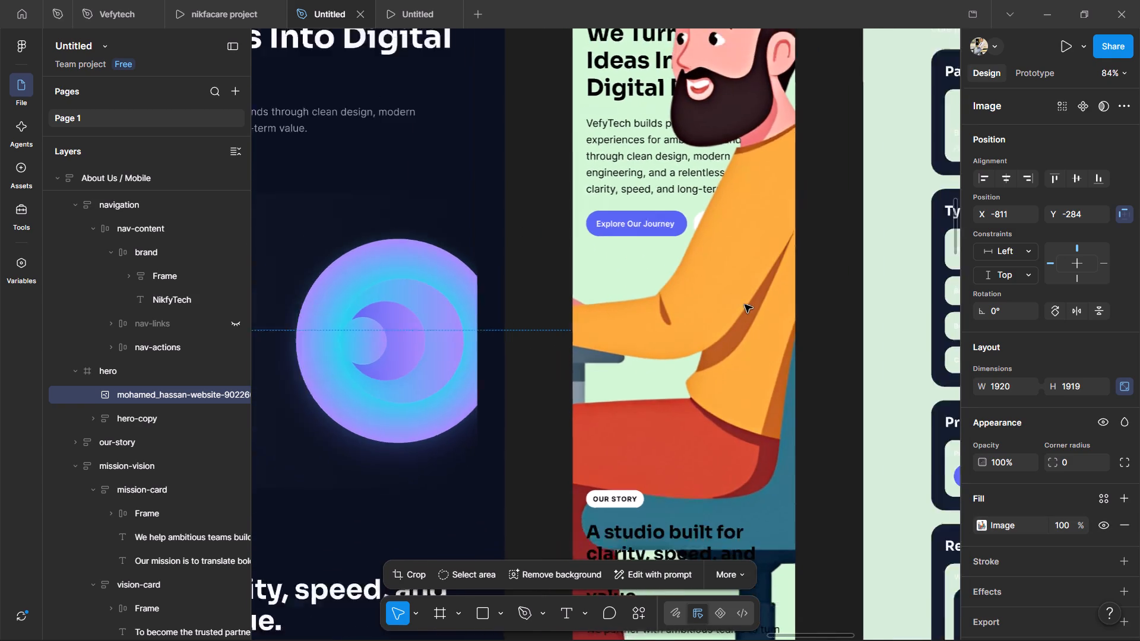
scroll(745, 304, "down", 12, "ctrl")
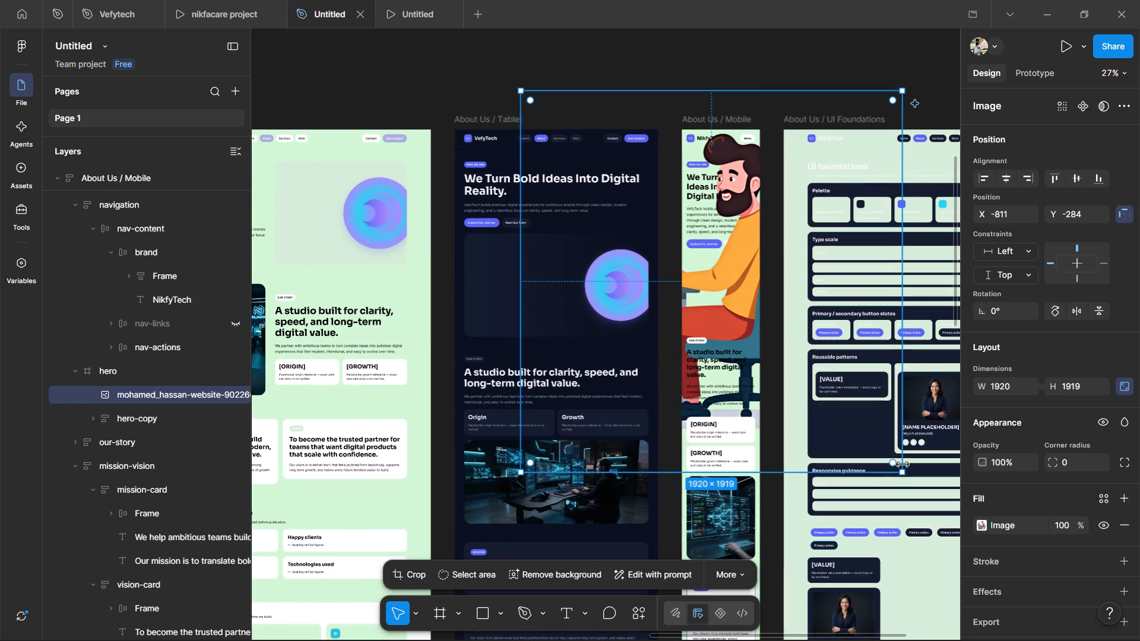
left_click_drag(904, 471, 741, 284)
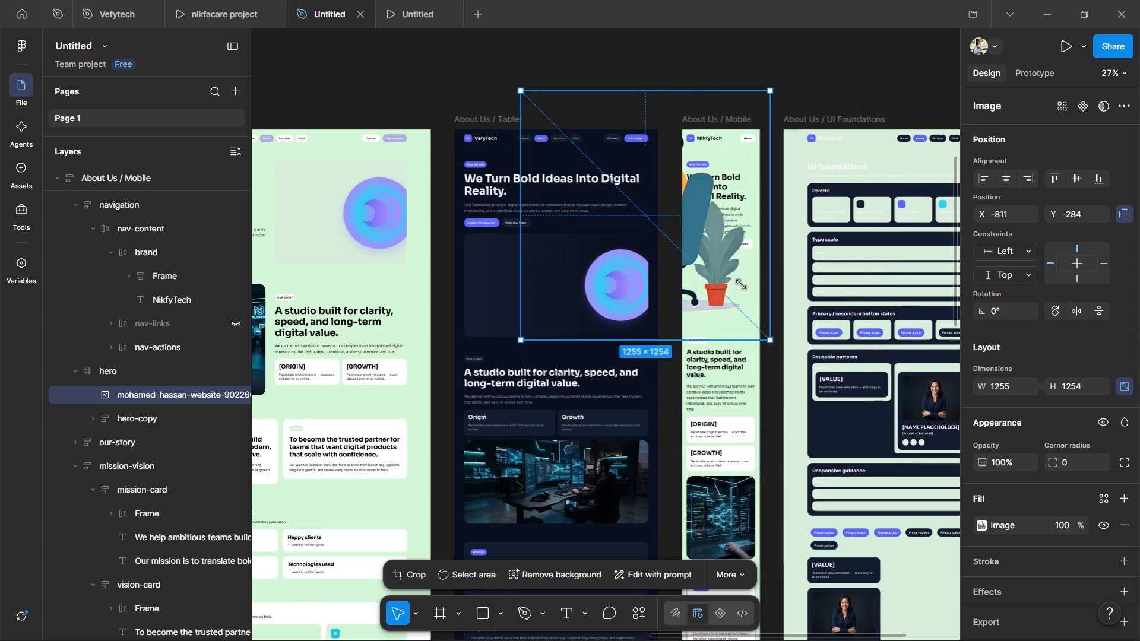
left_click_drag(741, 284, 657, 215)
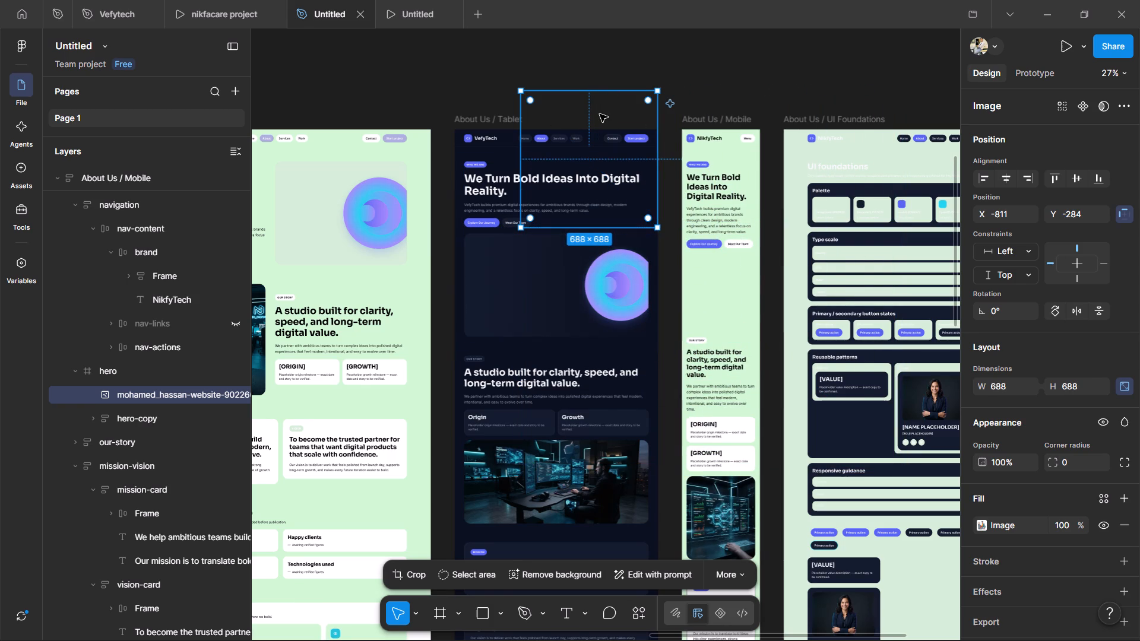
left_click_drag(600, 114, 721, 205)
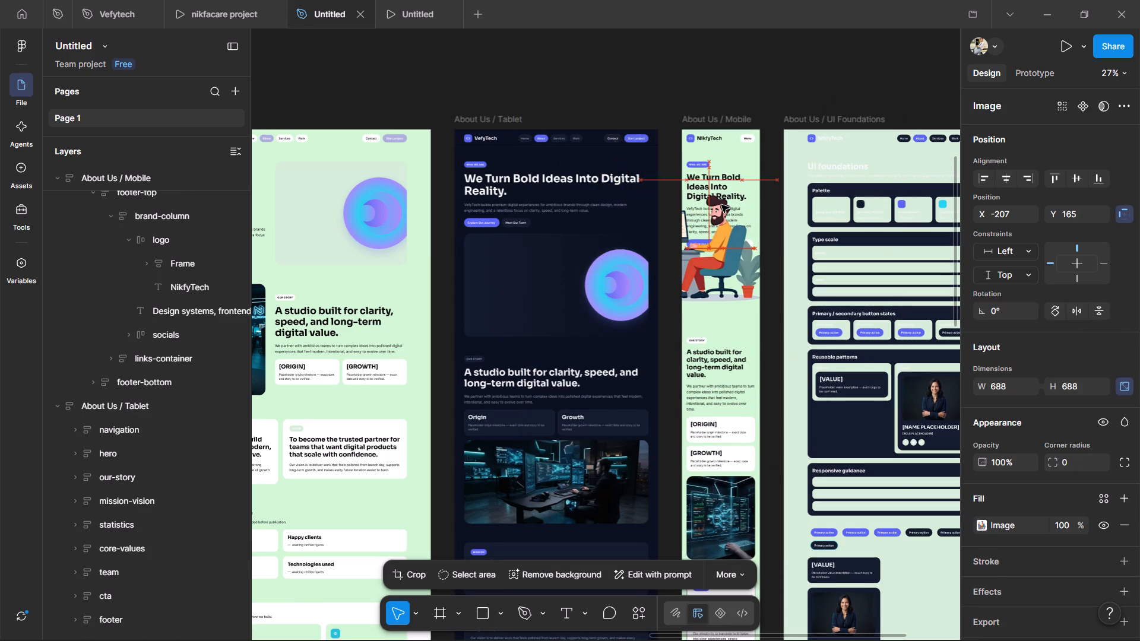
left_click_drag(721, 205, 726, 211)
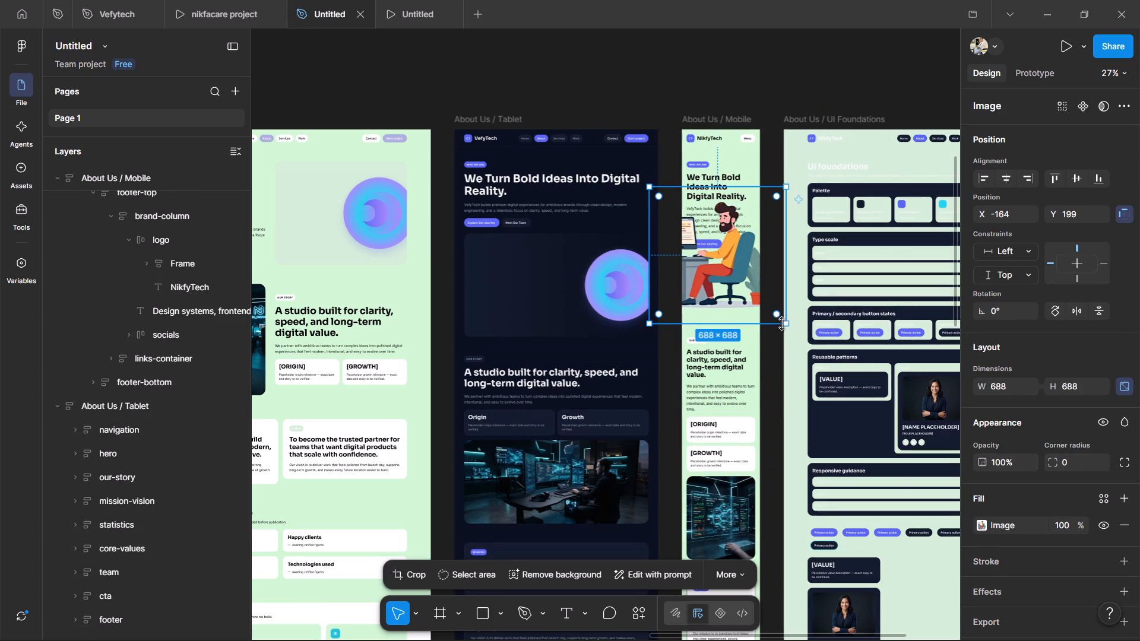
Shrink the illustration to about 450 × 450 and center it below the hero buttons, above the Our Story section.
left_click_drag(786, 325, 740, 267)
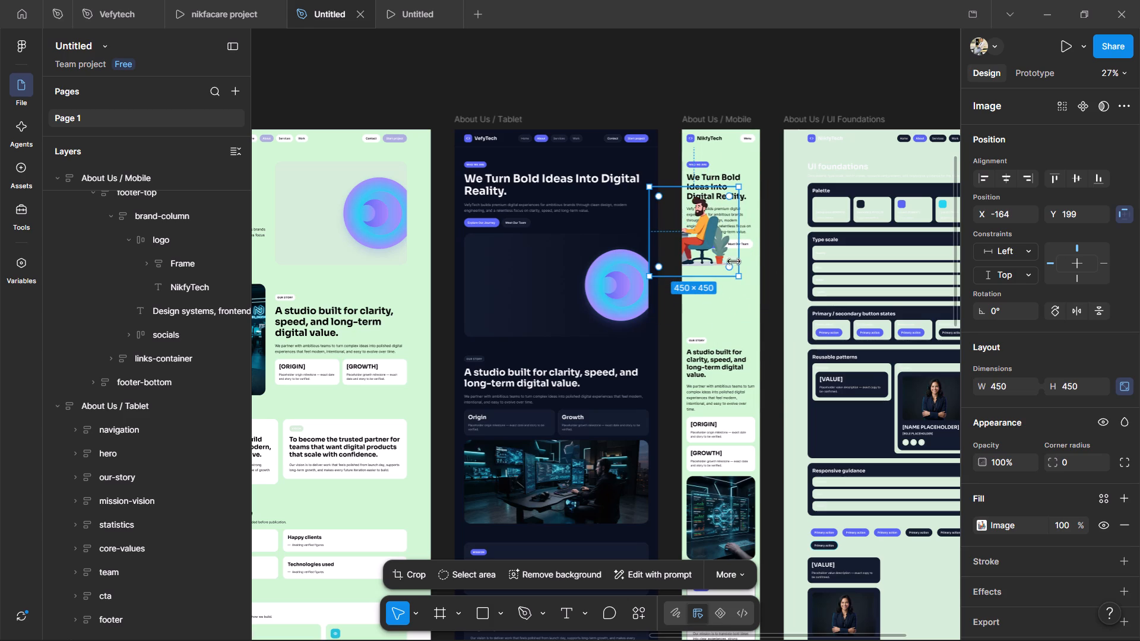
left_click_drag(688, 229, 715, 287)
left_click(760, 77)
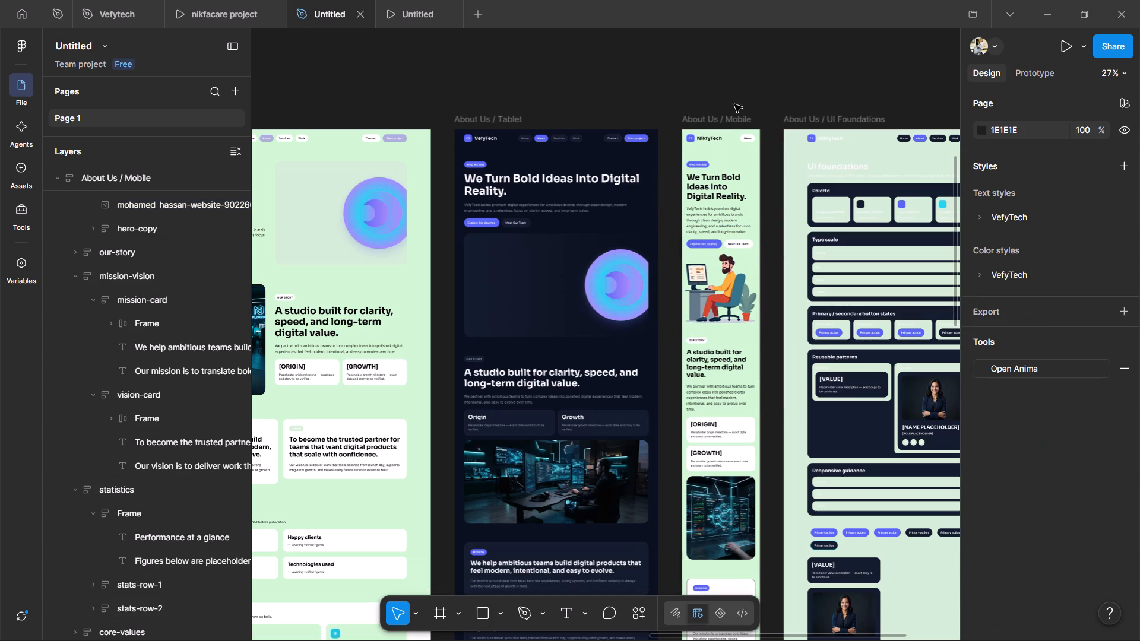
Preview the About Us / Mobile frame inline with the Fill screen scaling option and check how the page displays.
left_click(723, 121)
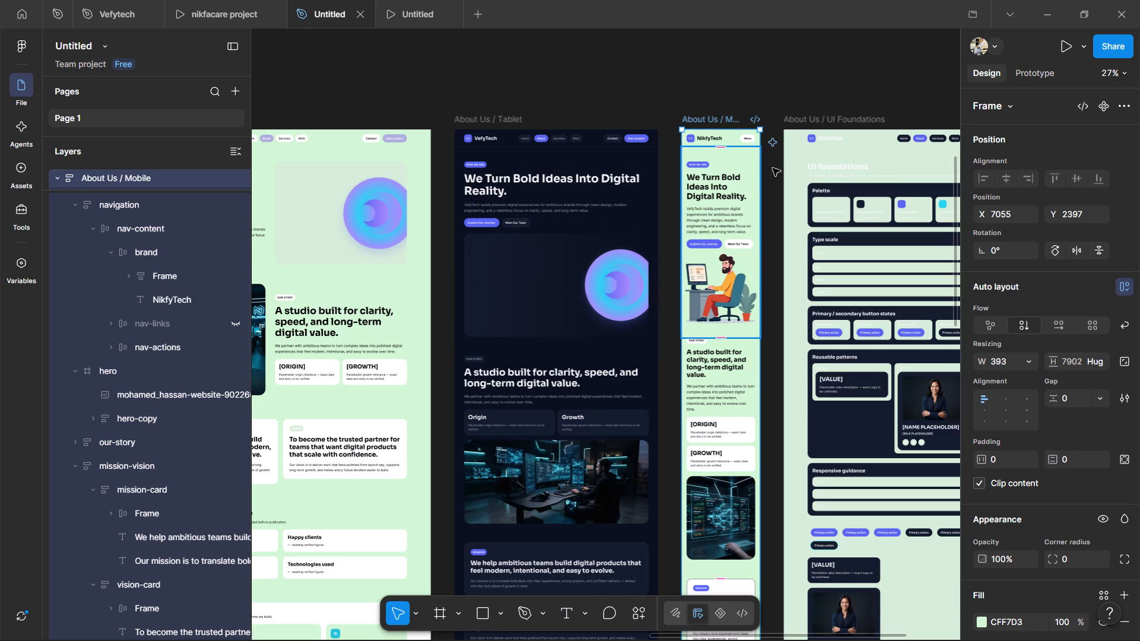
key("shift+space")
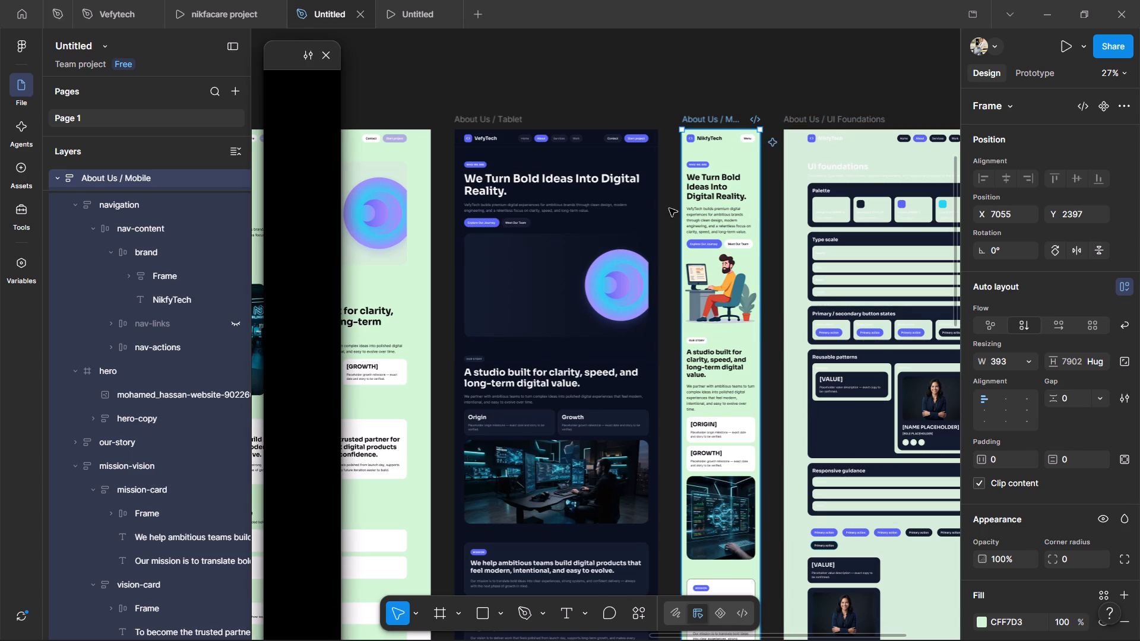
left_click(307, 52)
left_click(311, 56)
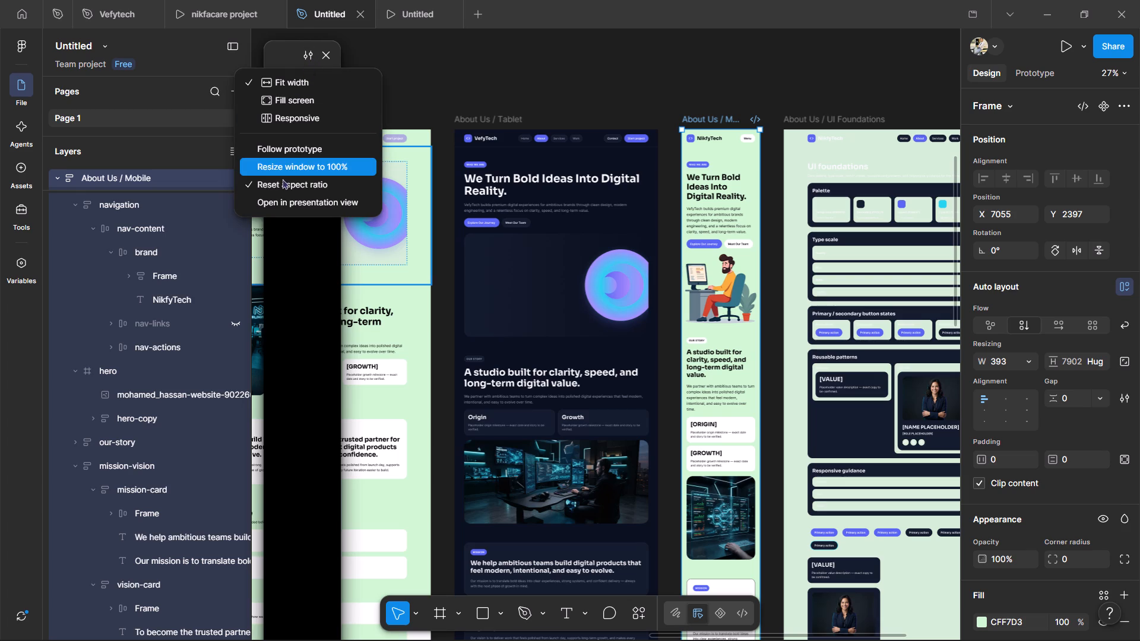
left_click(308, 104)
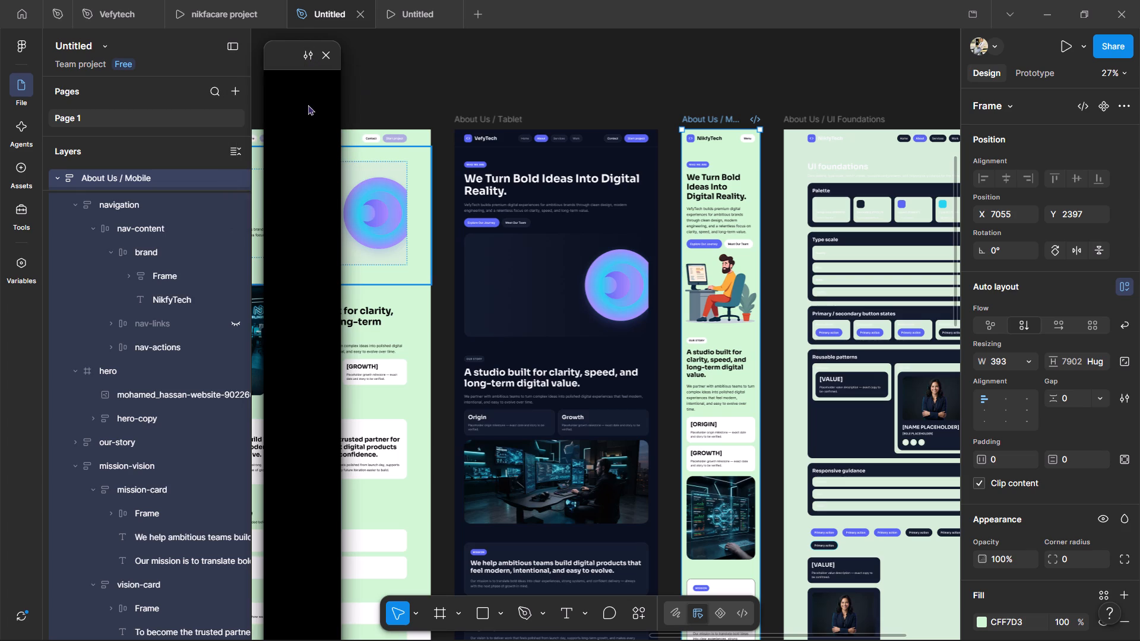
left_click(312, 60)
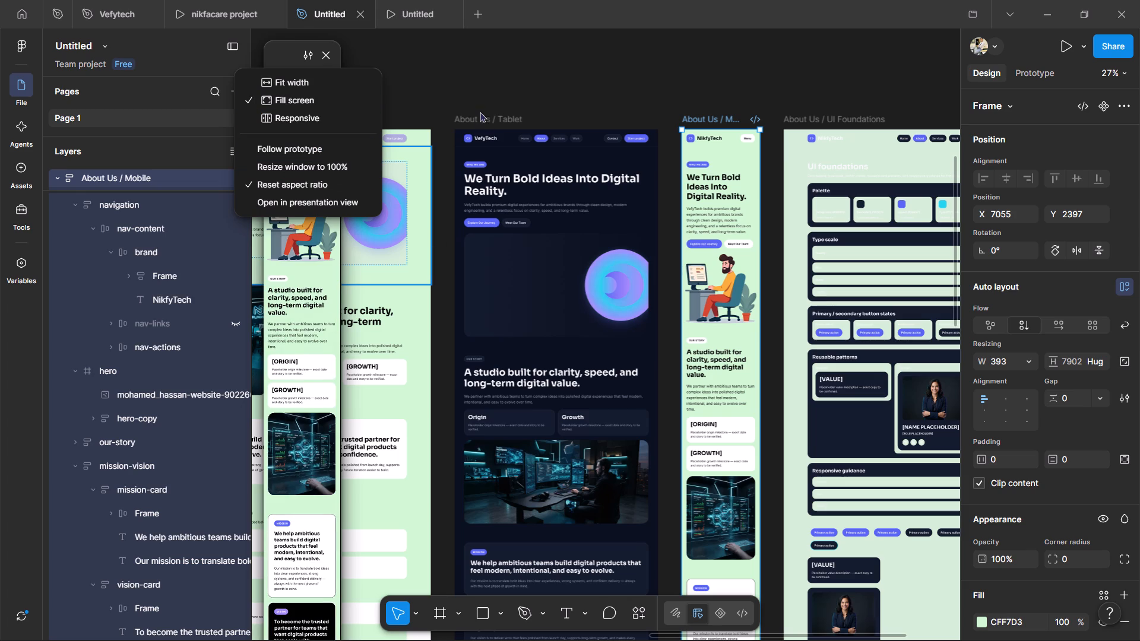
left_click(480, 92)
scroll(295, 204, "down", 4)
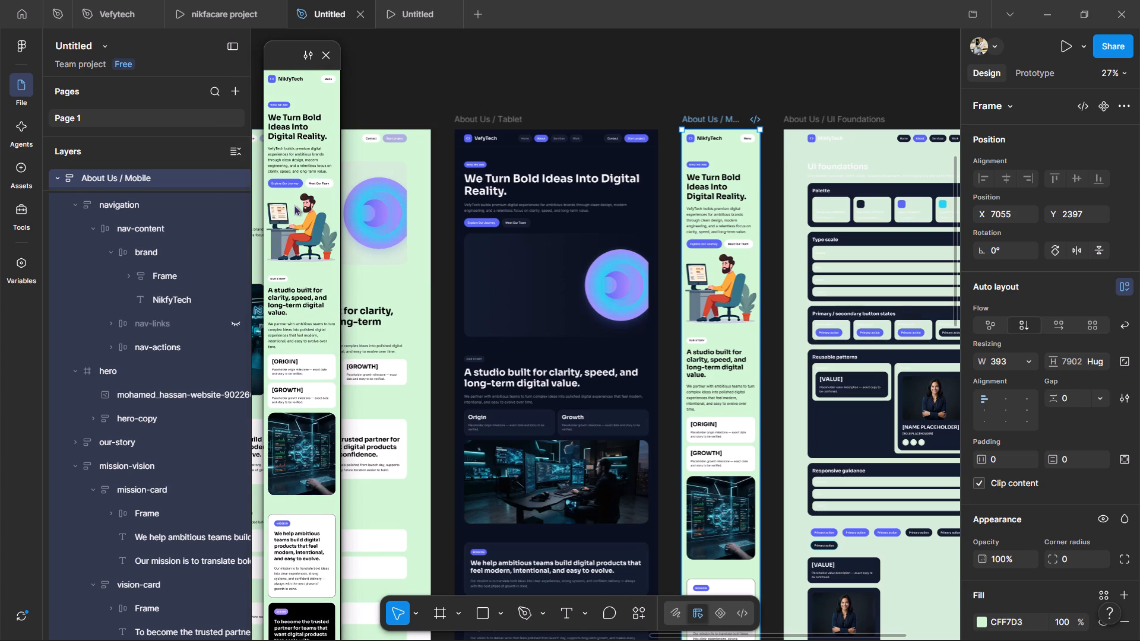
scroll(294, 205, "down", 4)
scroll(294, 205, "up", 3)
scroll(294, 205, "down", 3)
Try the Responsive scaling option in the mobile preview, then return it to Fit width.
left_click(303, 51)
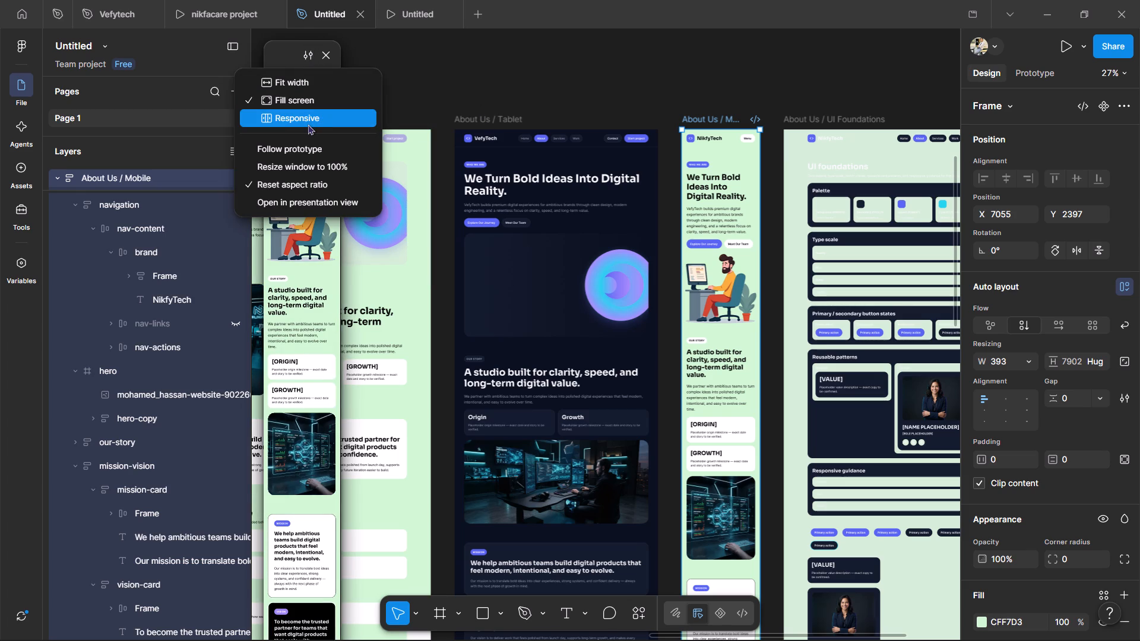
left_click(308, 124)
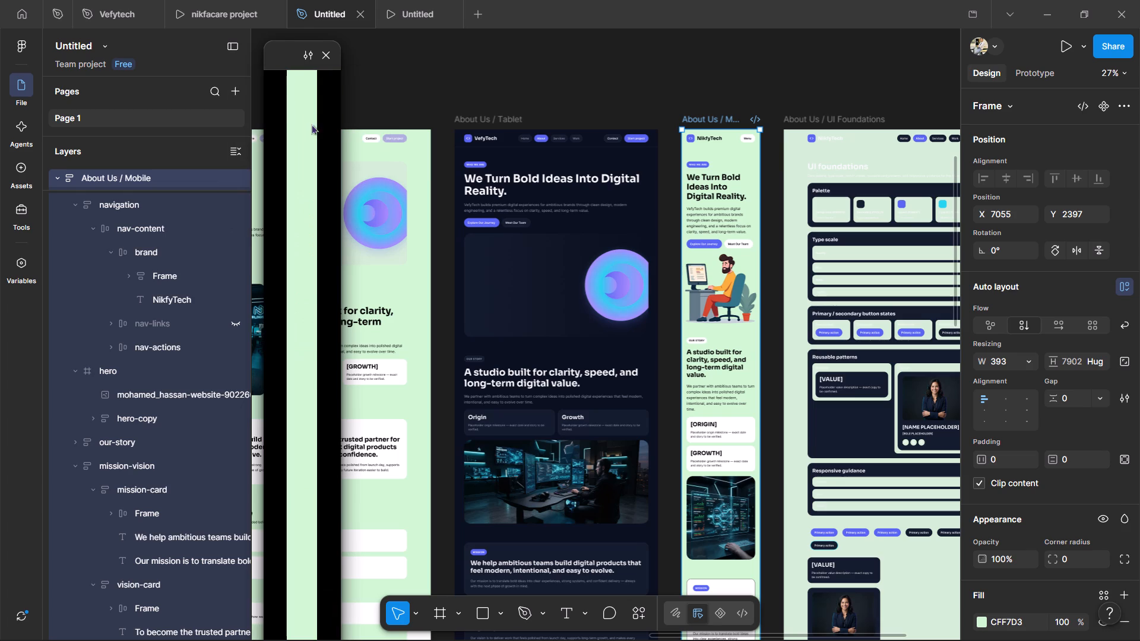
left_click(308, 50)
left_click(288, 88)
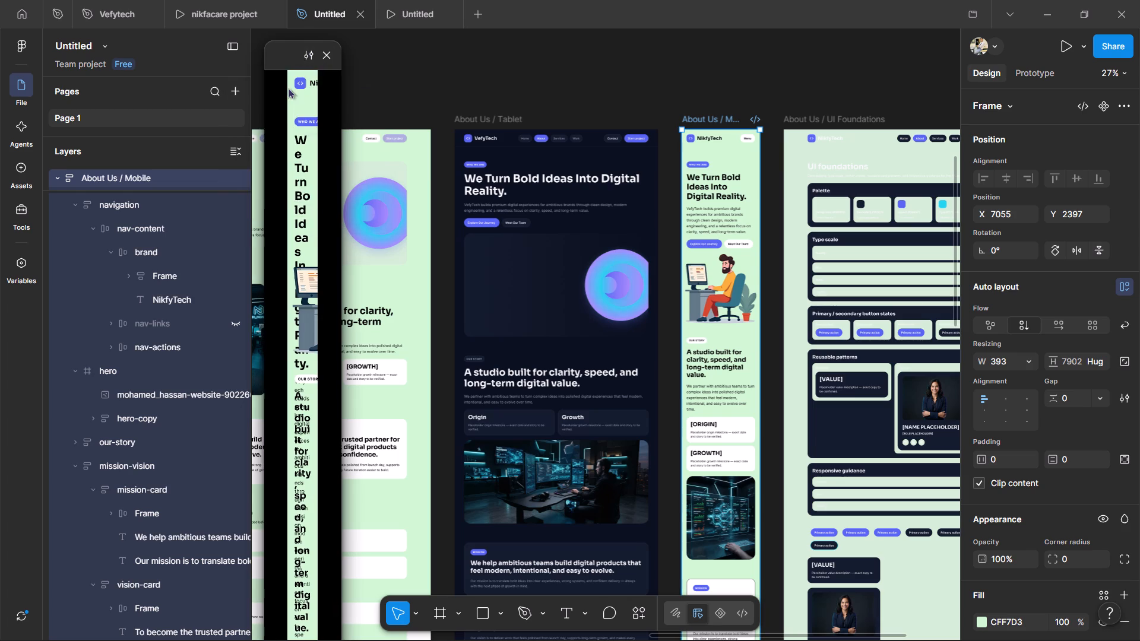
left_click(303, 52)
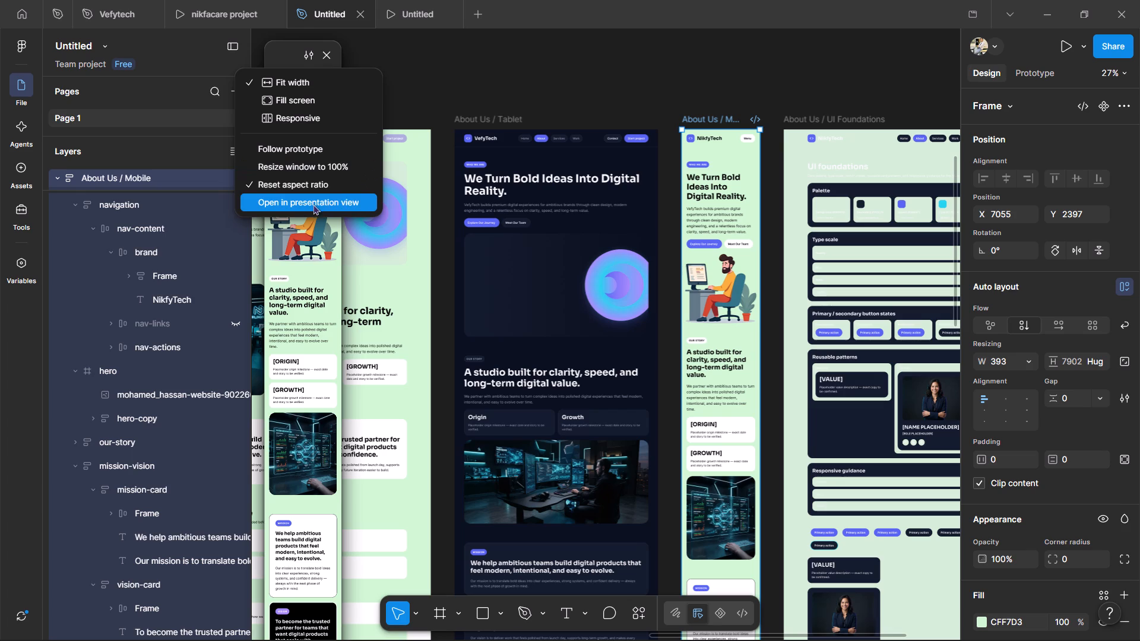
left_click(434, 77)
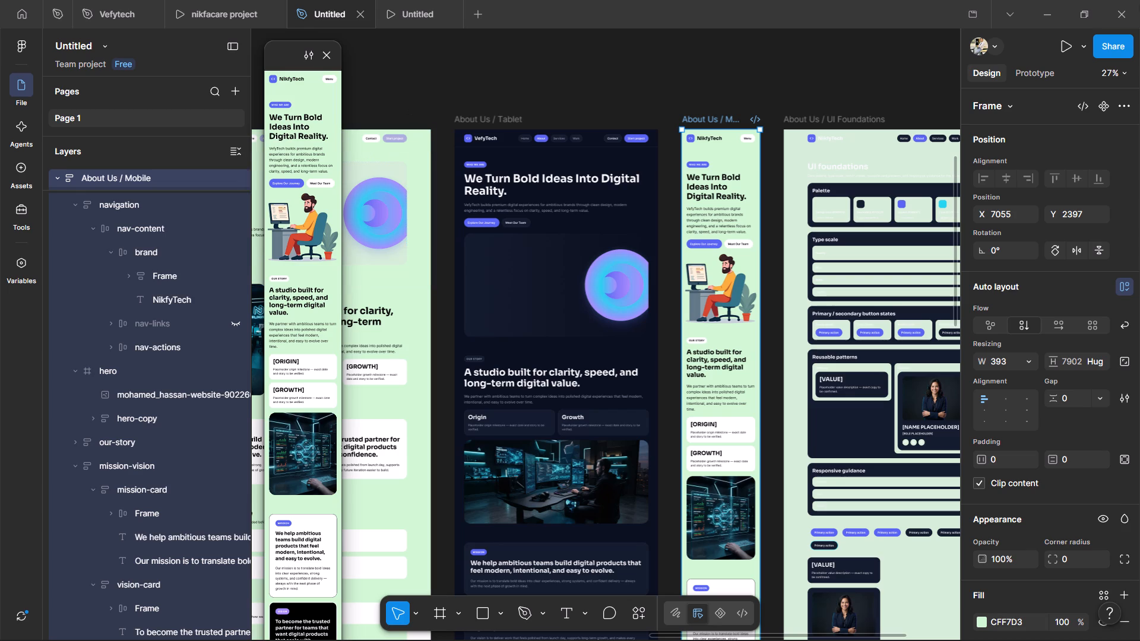
Set the prototype device to iPhone 18 Pro in the prototype settings.
left_click(1032, 72)
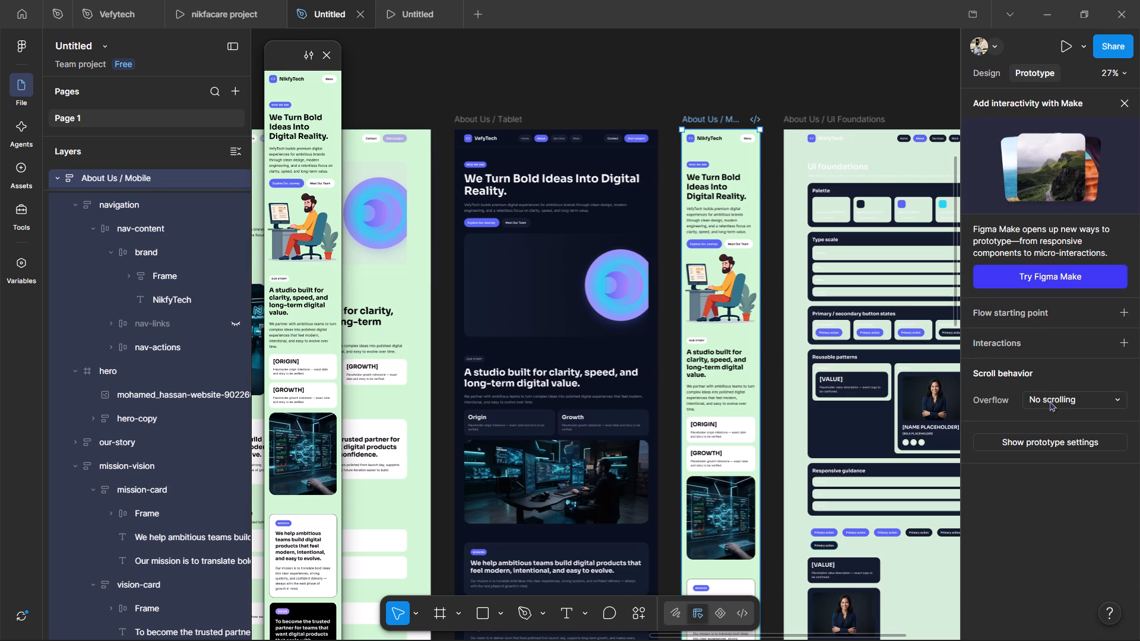
left_click(1031, 446)
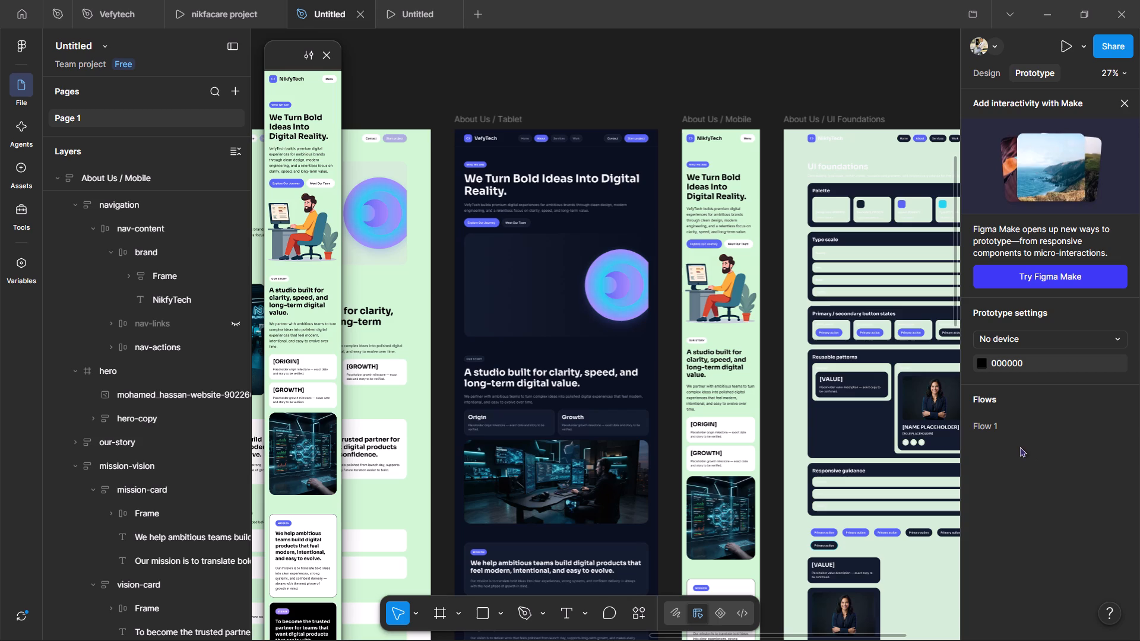
left_click(1040, 331)
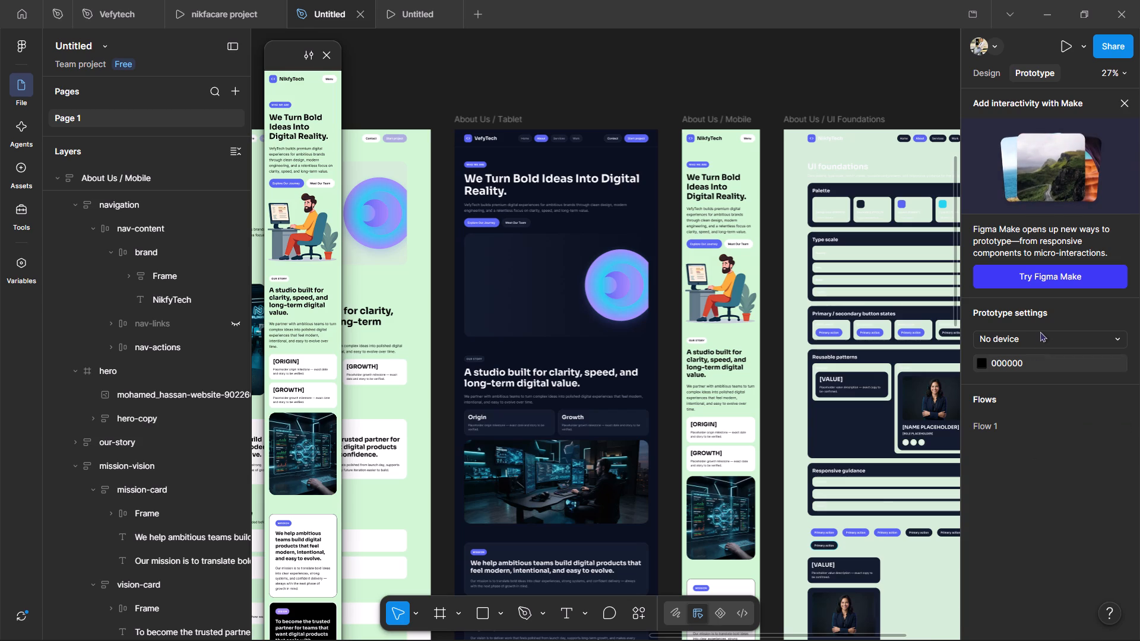
left_click(1037, 335)
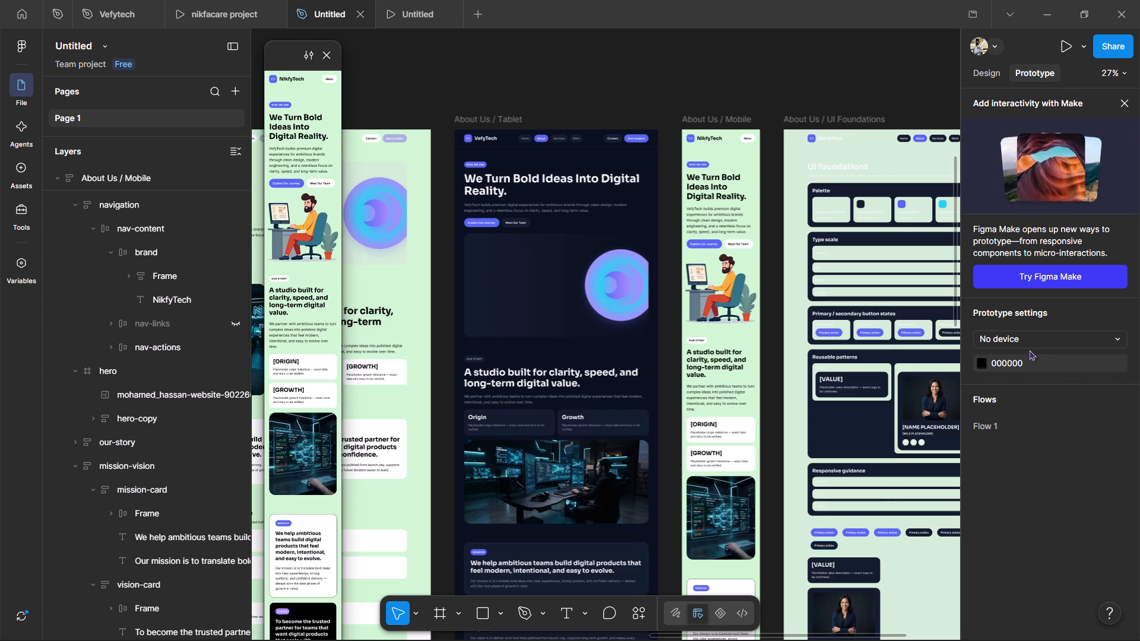
left_click(1029, 350)
left_click(1033, 339)
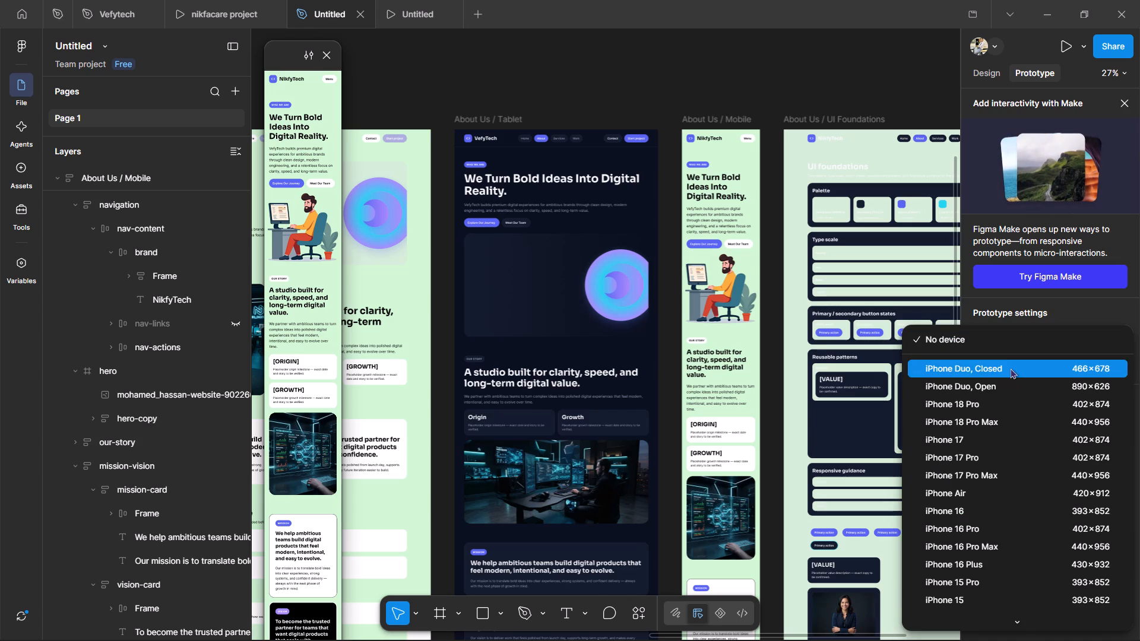
left_click(1008, 408)
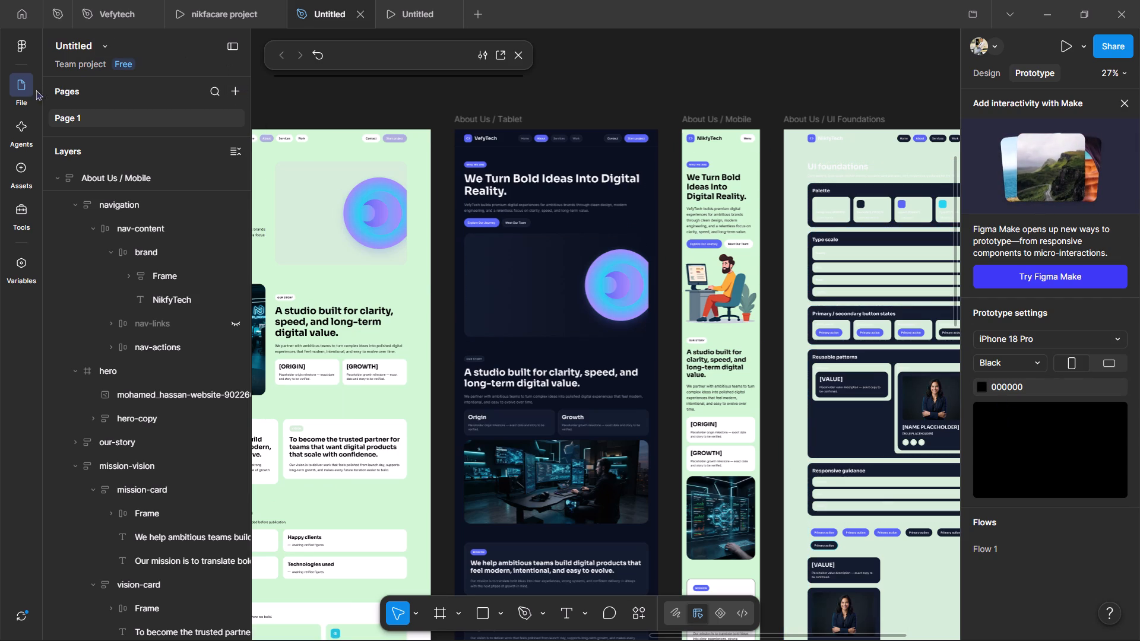
Narrow the layers sidebar to give the canvas more room.
left_click(20, 83)
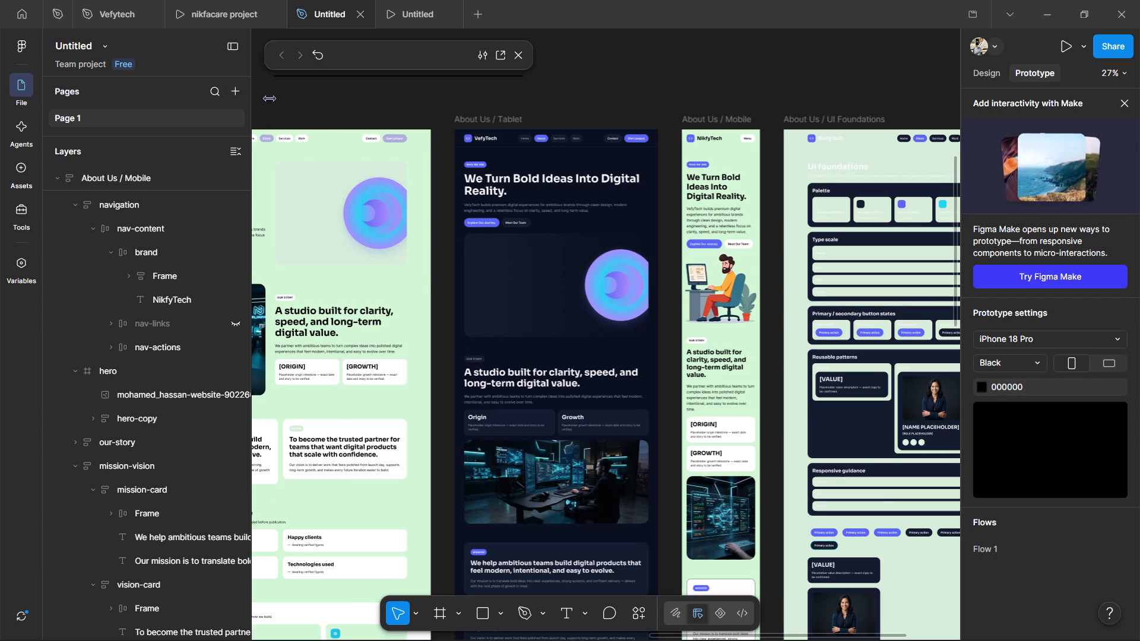
left_click(285, 97)
left_click_drag(251, 112, 139, 116)
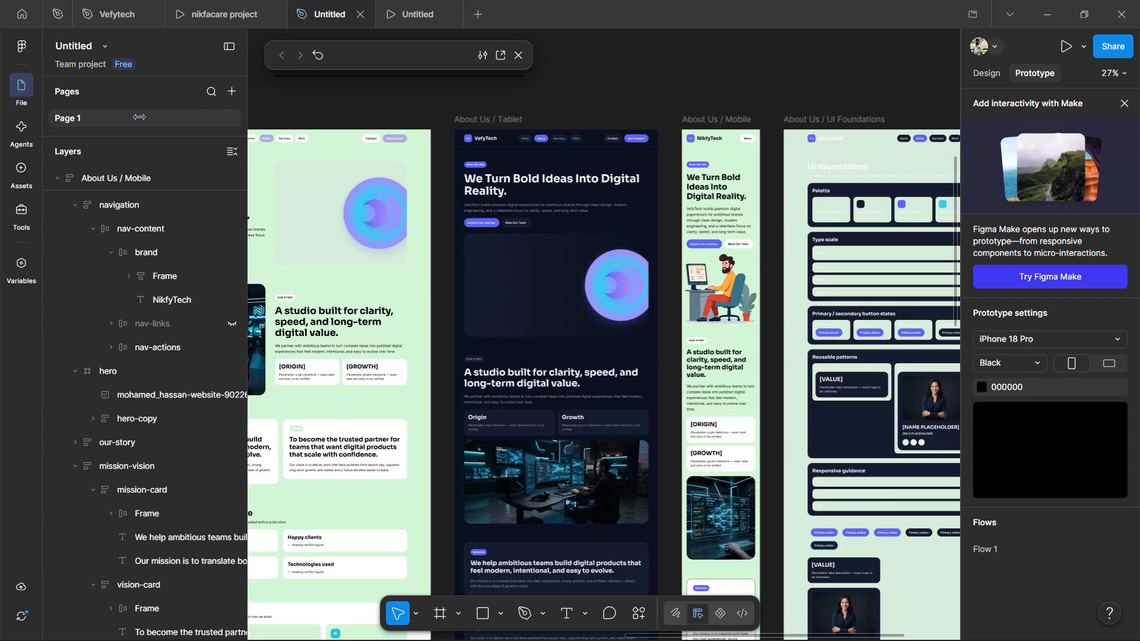
left_click_drag(139, 116, 99, 110)
Preview the mobile page in the iPhone 18 Pro device frame, examining every section down past the call-to-action and back to the hero.
key("shift+space")
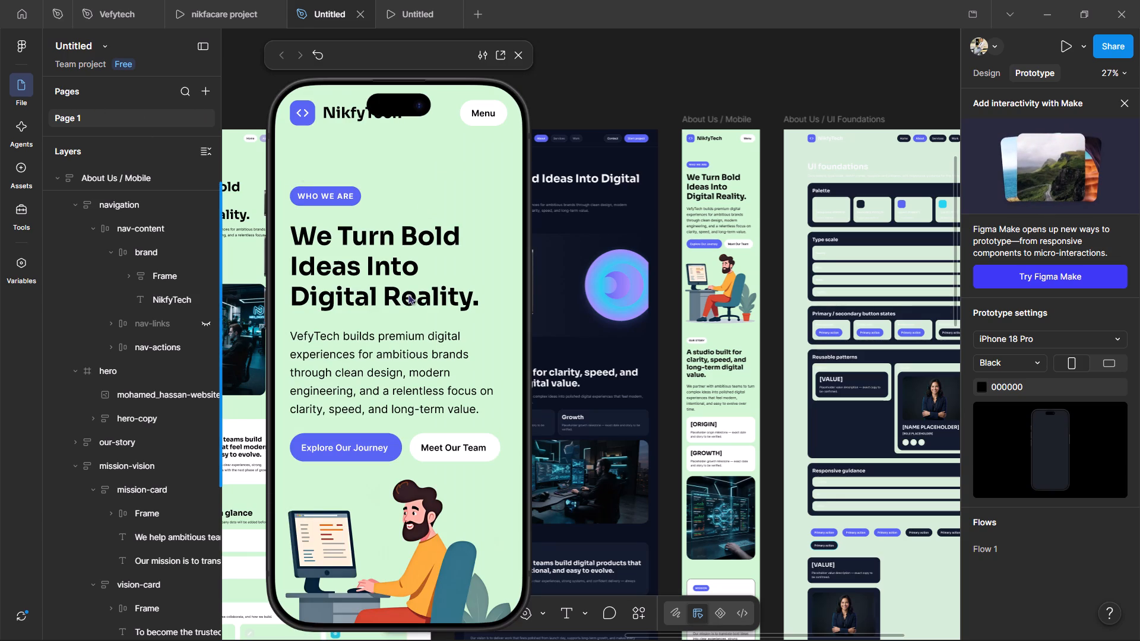
scroll(408, 294, "down", 12)
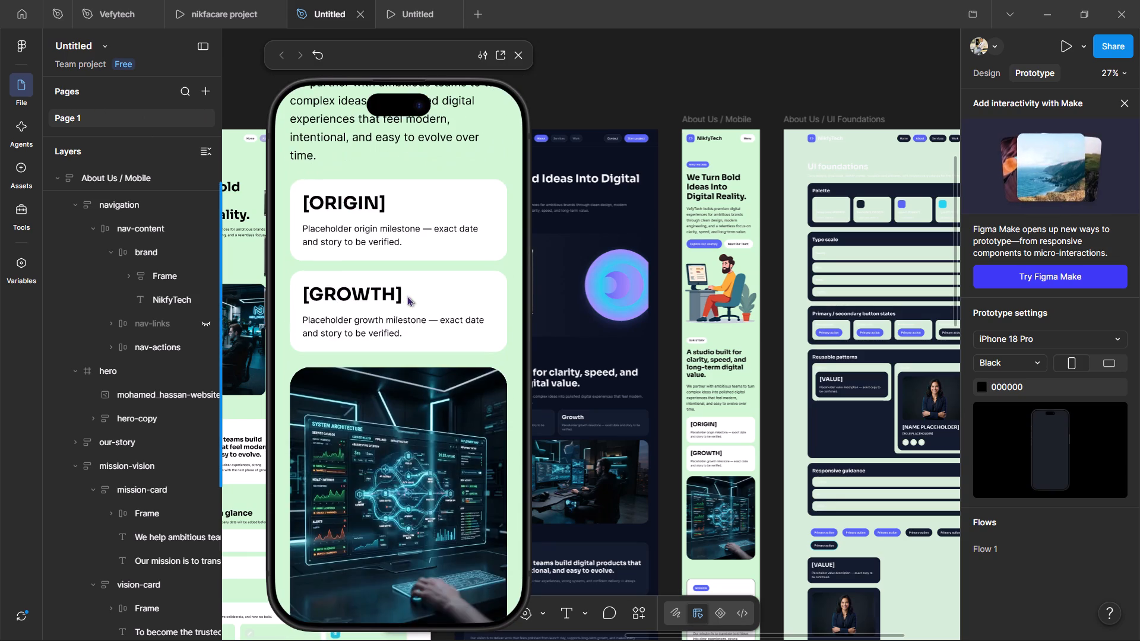
scroll(407, 296, "down", 17)
scroll(407, 296, "down", 18)
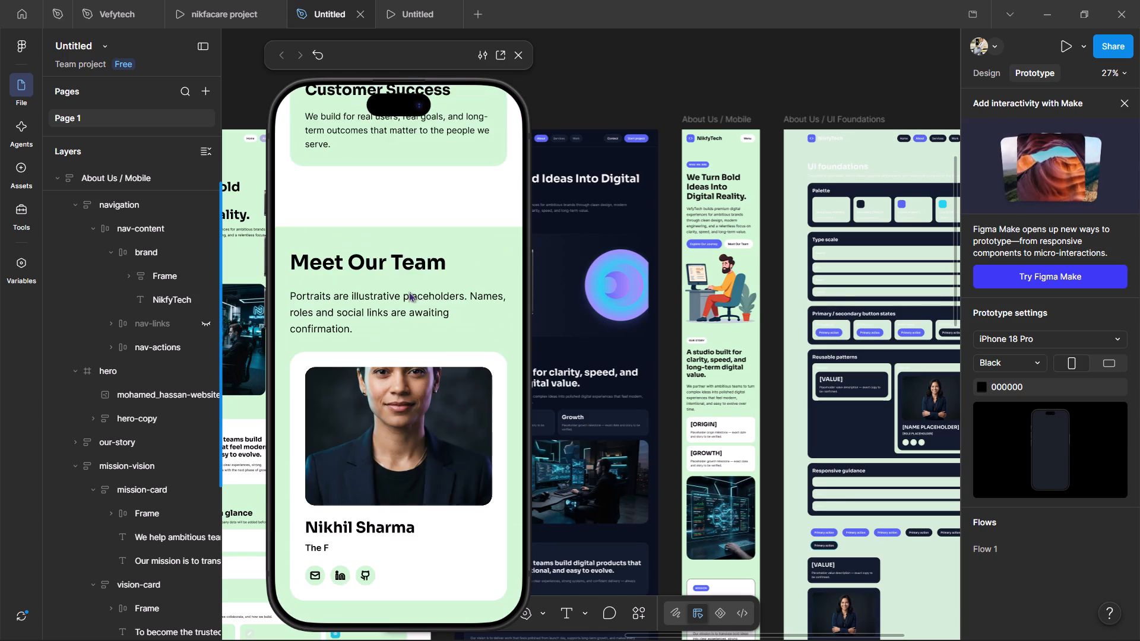
scroll(408, 291, "down", 19)
scroll(408, 291, "up", 8)
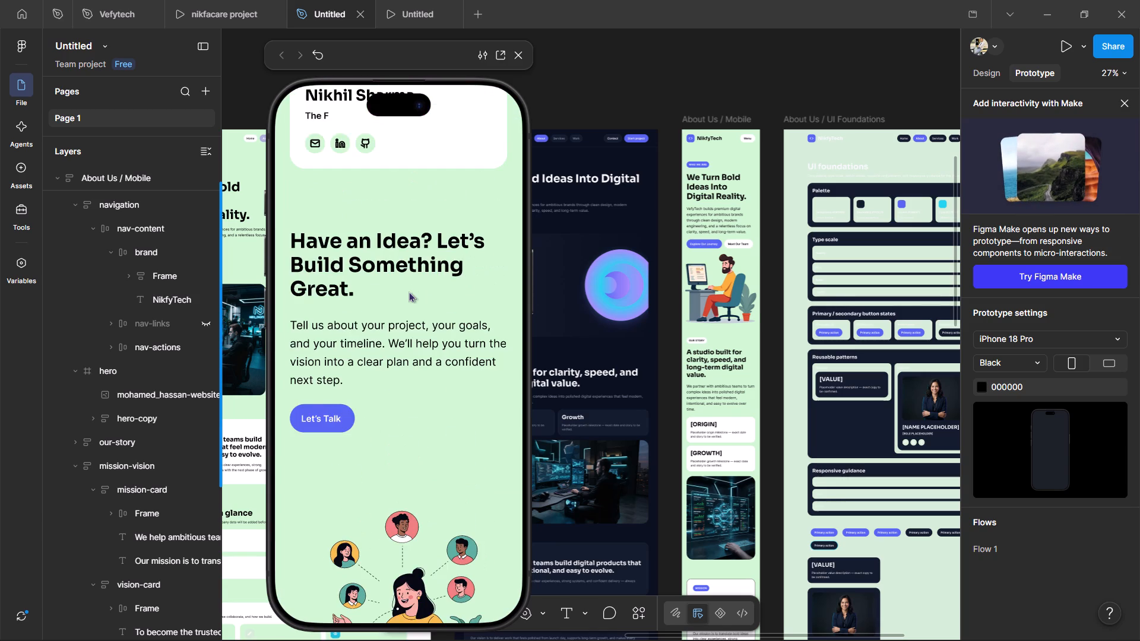
scroll(408, 291, "up", 17)
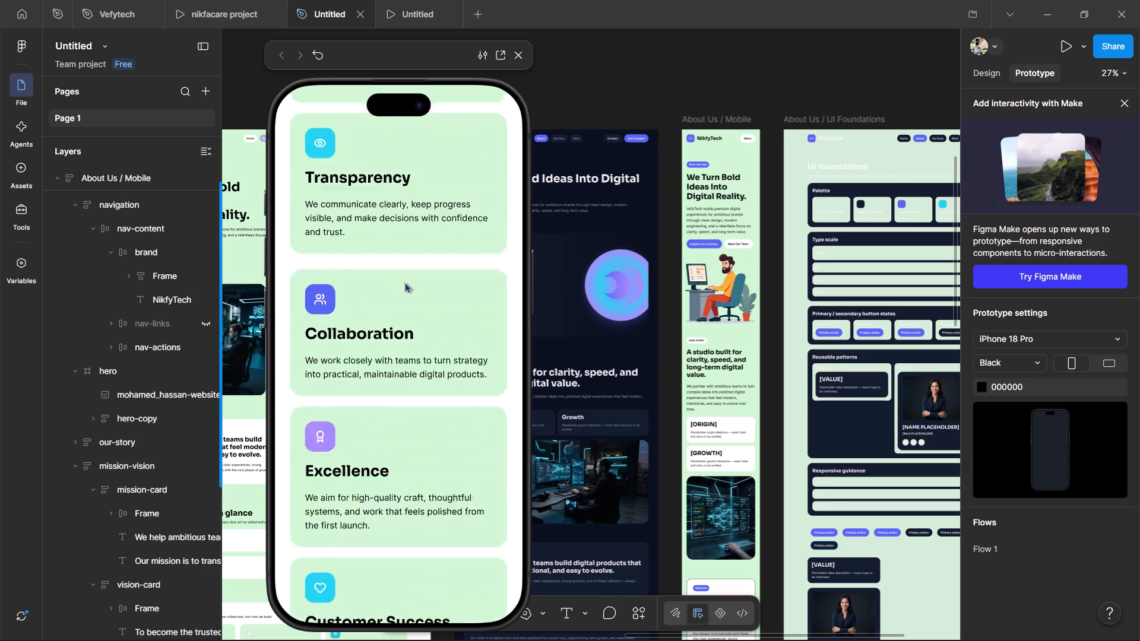
scroll(404, 282, "up", 11)
scroll(455, 243, "up", 12)
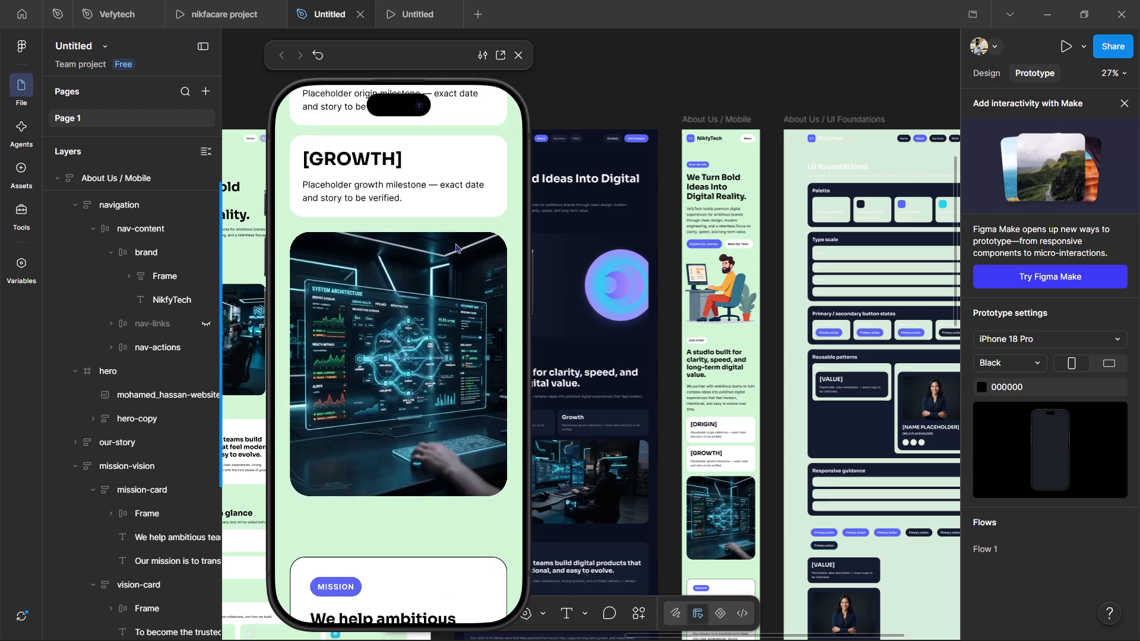
scroll(455, 243, "up", 18)
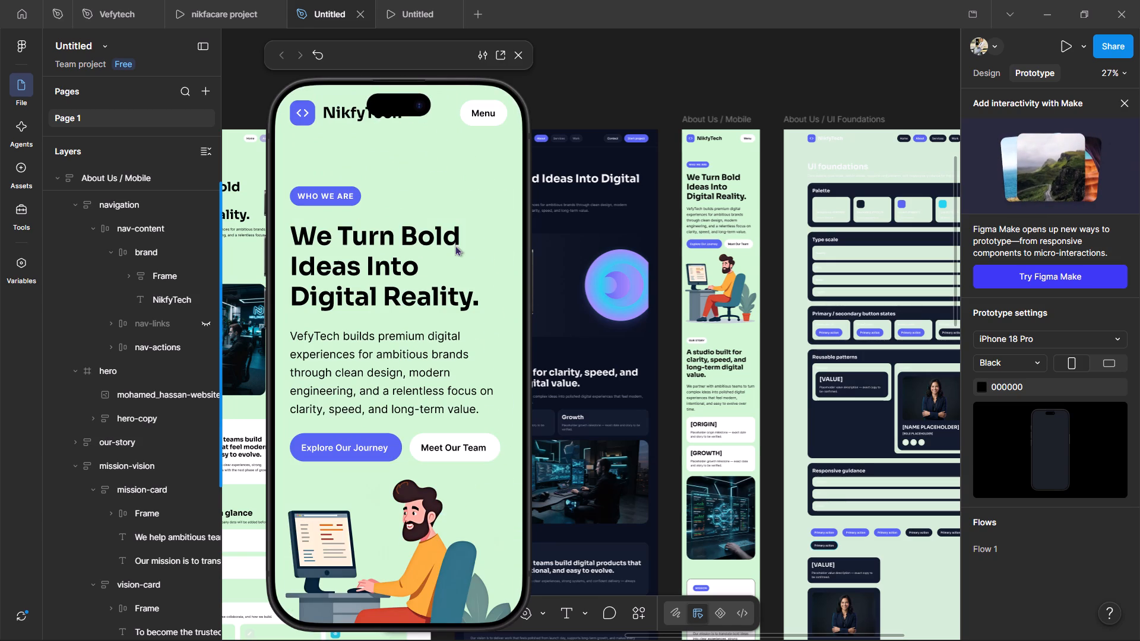
Review the mobile page in the iPhone 18 Pro preview, examining each section from the hero down to the footer.
scroll(454, 248, "down", 1)
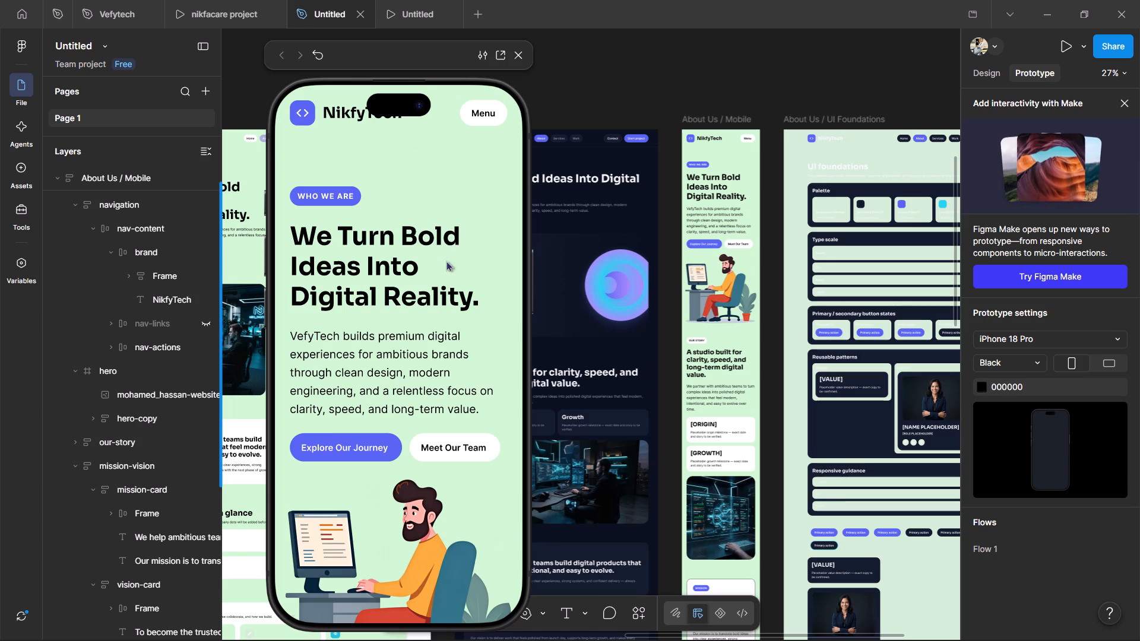
scroll(442, 265, "down", 6)
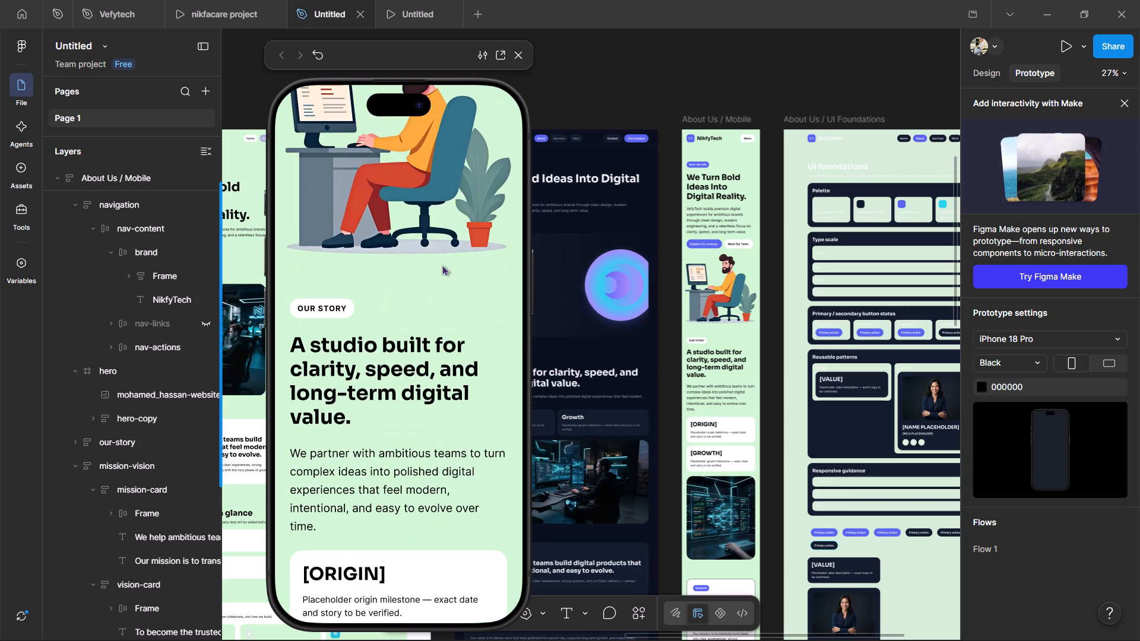
scroll(442, 265, "down", 7)
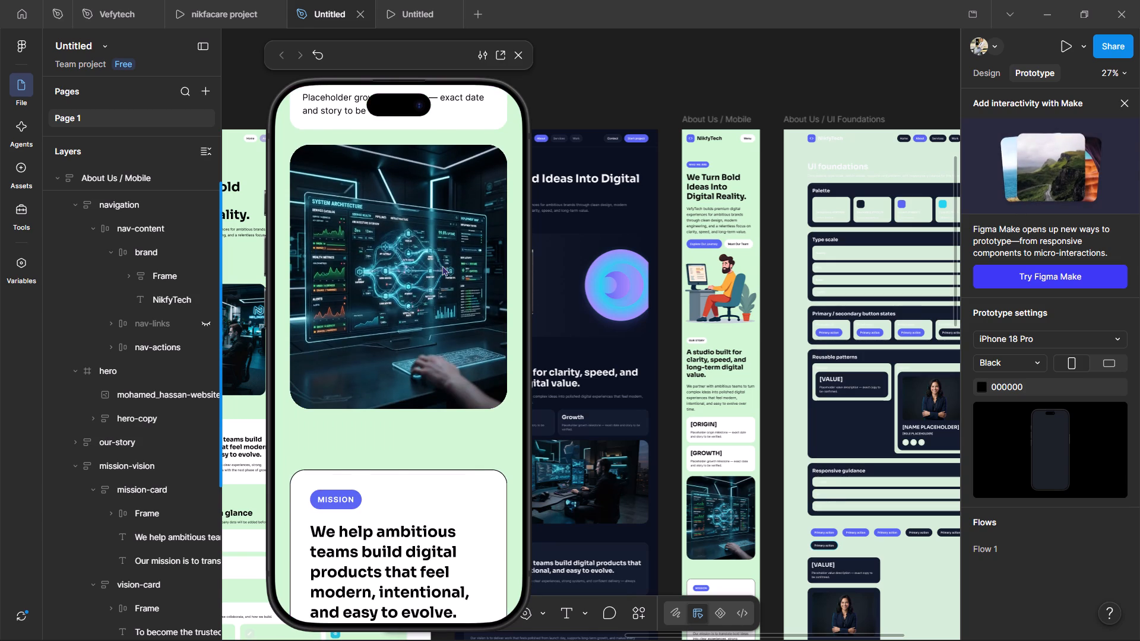
scroll(442, 265, "down", 5)
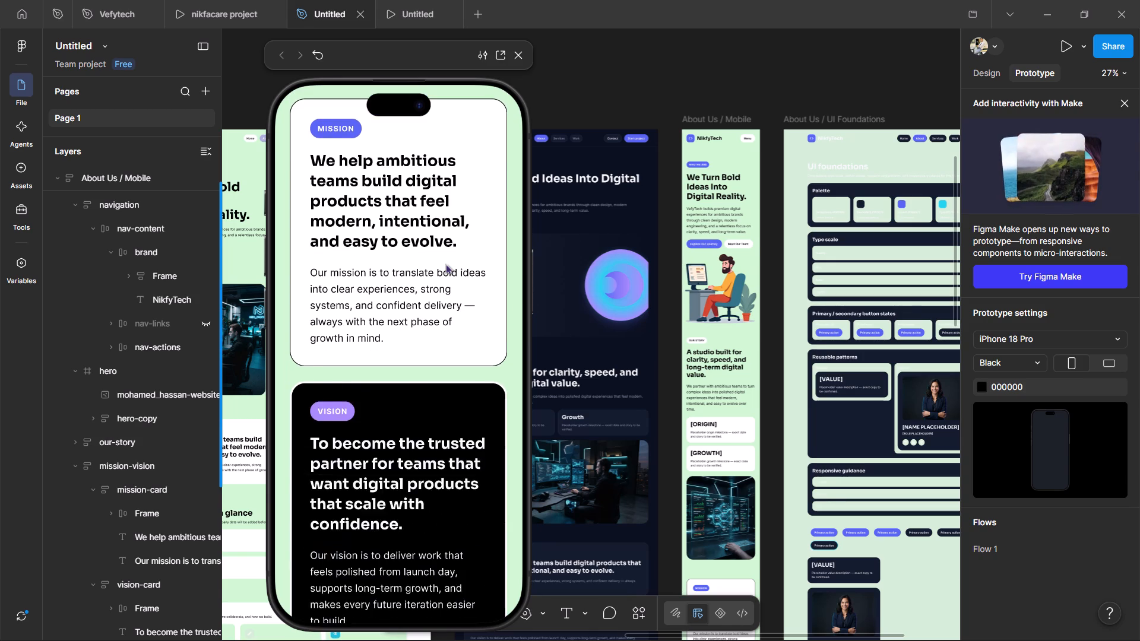
scroll(445, 264, "down", 8)
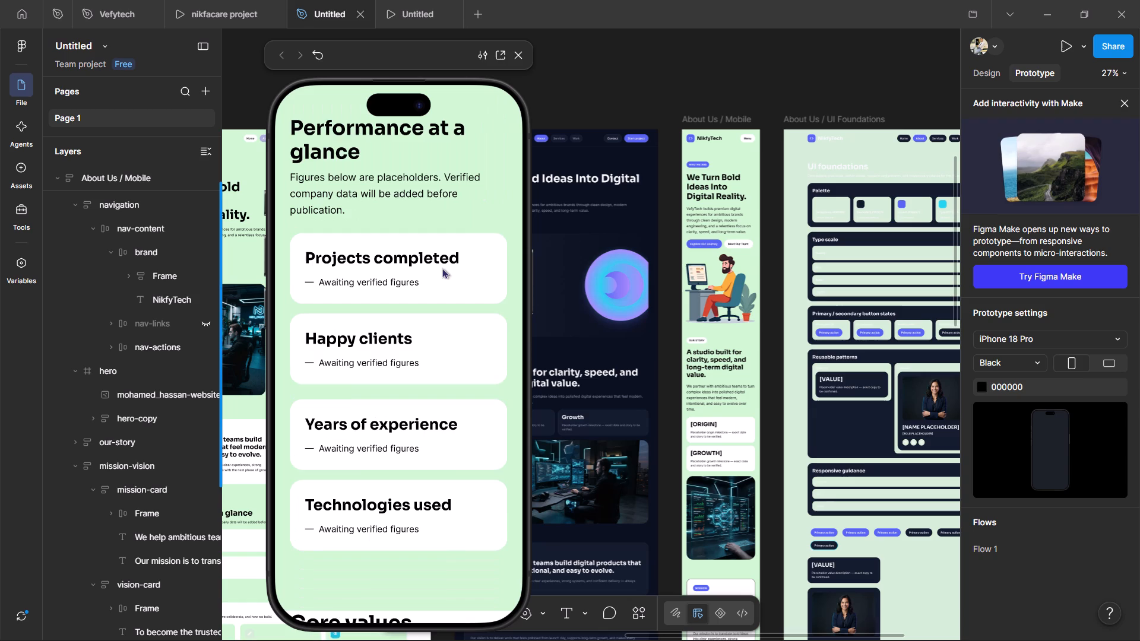
scroll(442, 268, "down", 7)
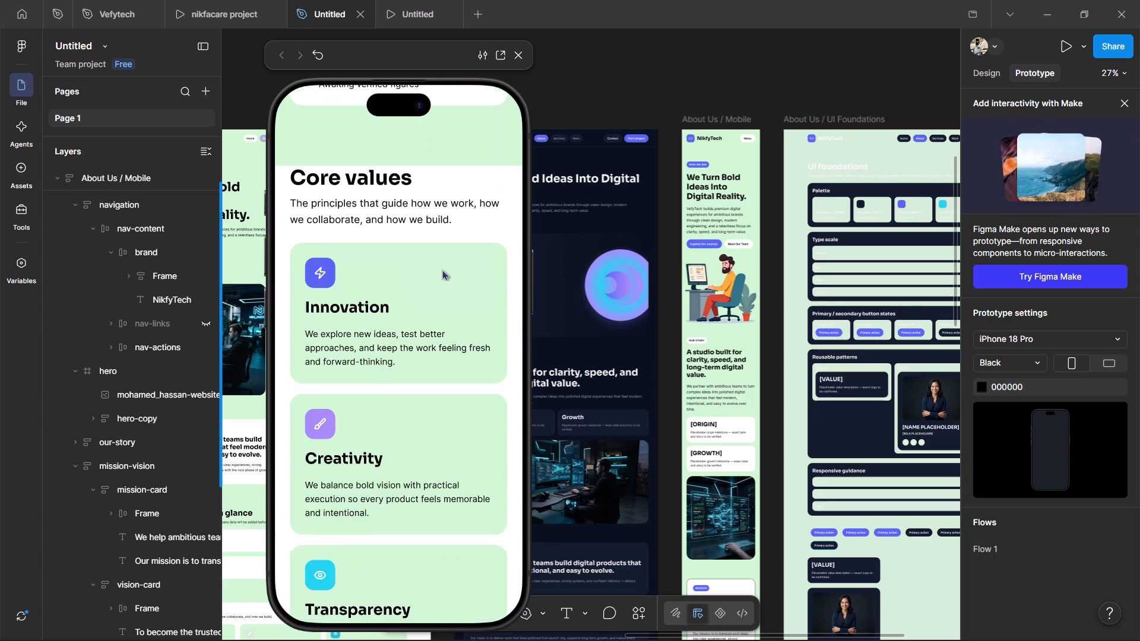
scroll(442, 269, "down", 8)
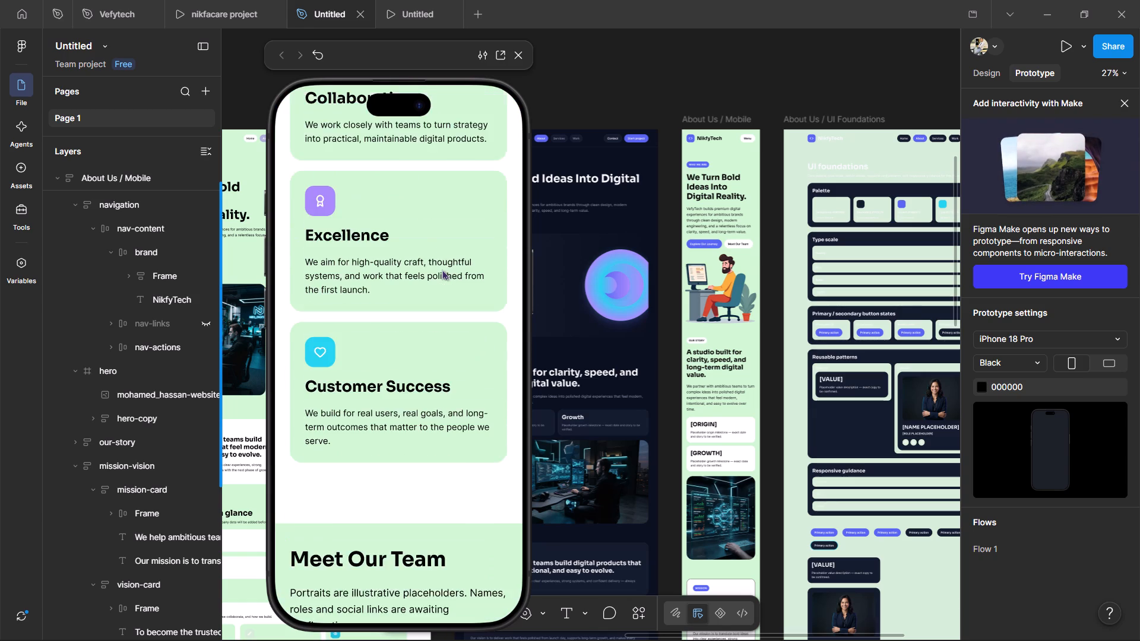
scroll(442, 269, "down", 9)
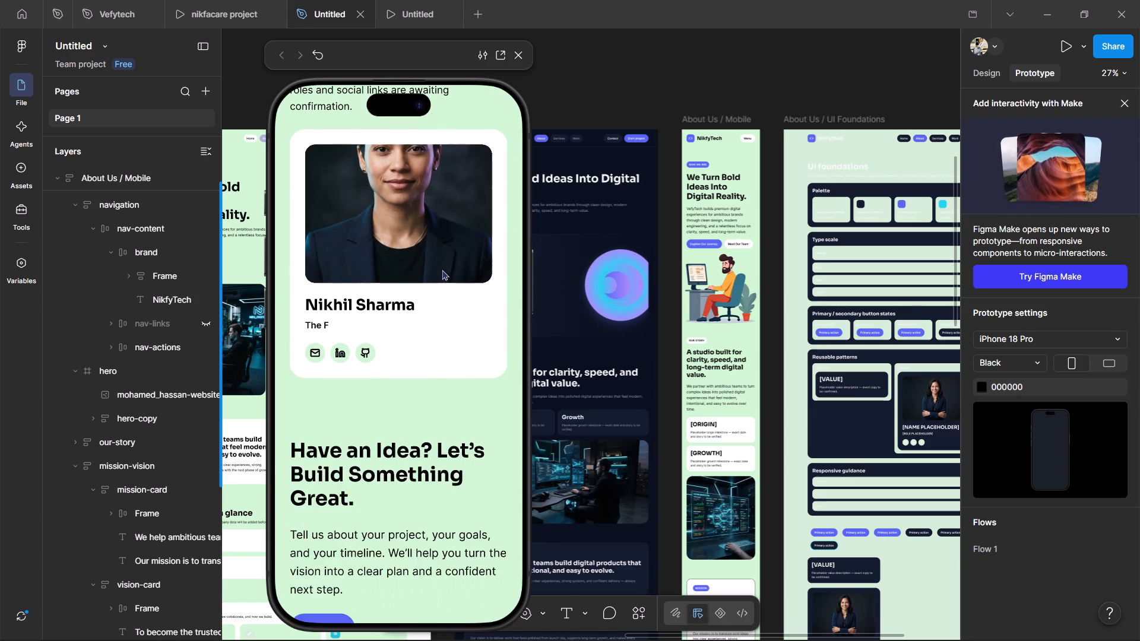
scroll(442, 269, "down", 11)
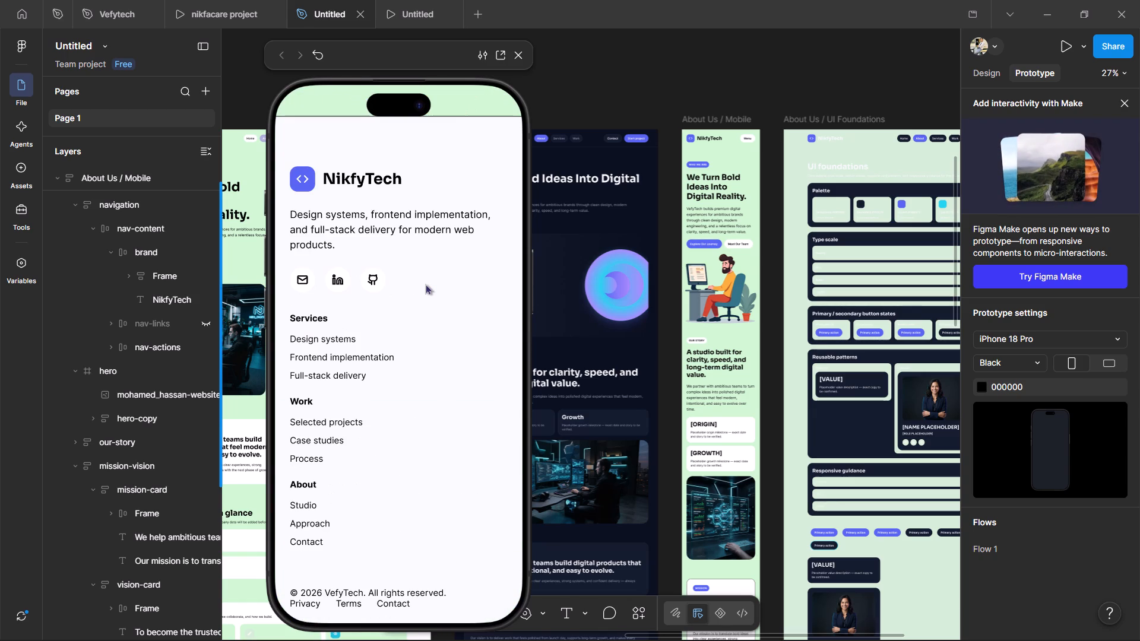
scroll(425, 284, "down", 4)
Look back through the previewed mobile page from the footer up to the hero heading and illustration.
scroll(425, 284, "up", 3)
scroll(425, 283, "down", 1)
scroll(425, 283, "up", 7)
scroll(426, 280, "down", 1)
scroll(426, 280, "up", 5)
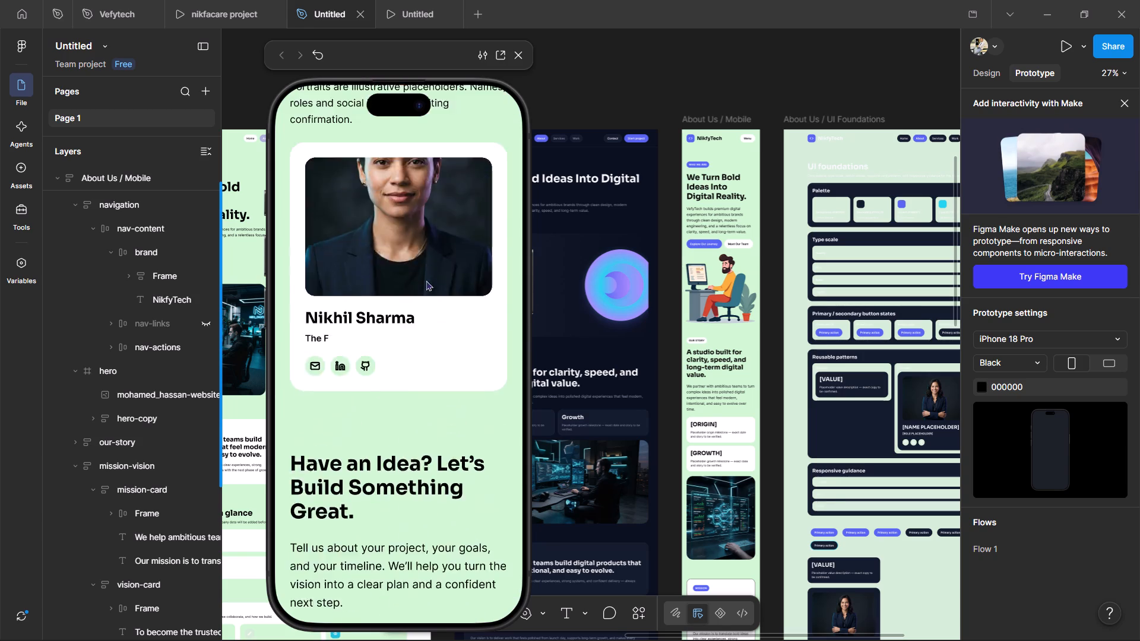
scroll(426, 280, "up", 20)
scroll(426, 280, "up", 11)
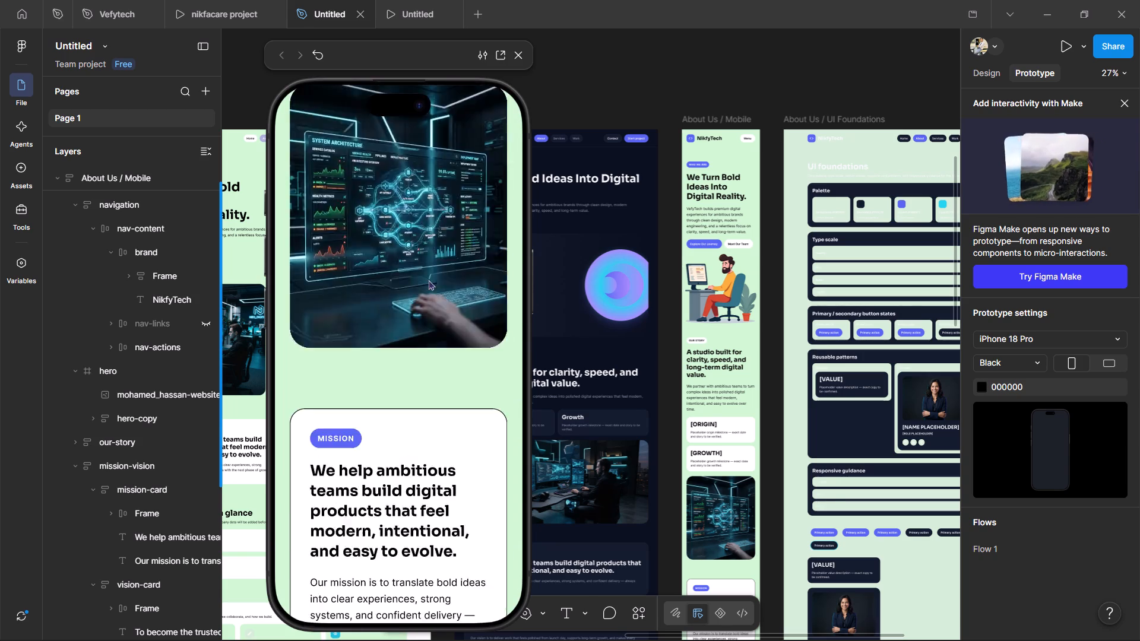
scroll(428, 280, "up", 20)
scroll(428, 280, "up", 1)
scroll(428, 280, "down", 1)
scroll(428, 280, "up", 6)
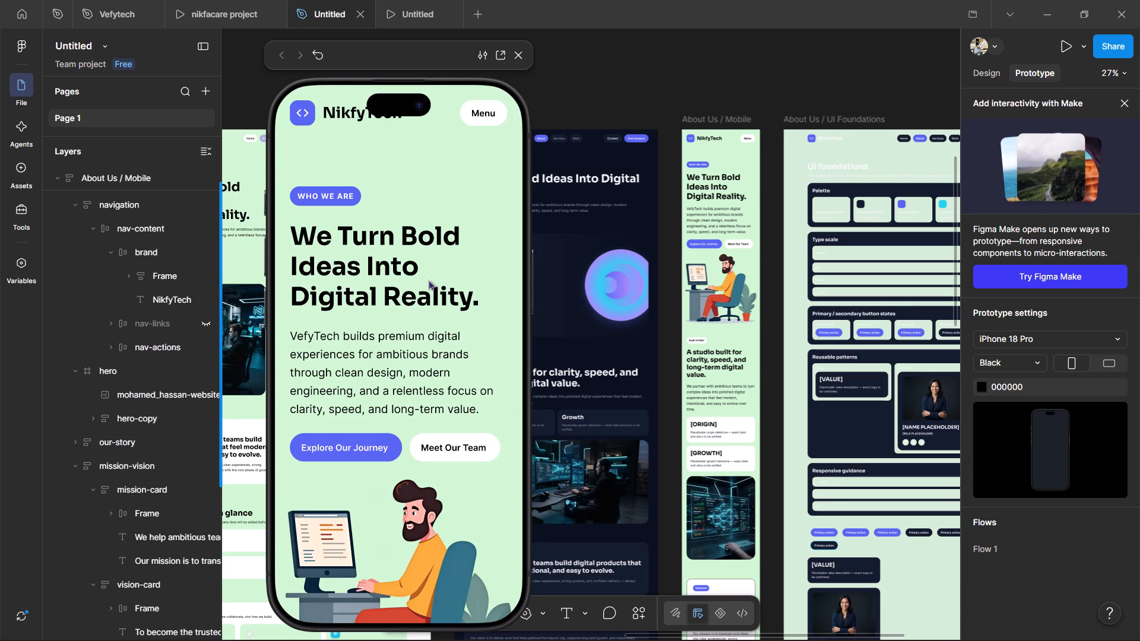
scroll(428, 280, "up", 2)
scroll(477, 290, "down", 1)
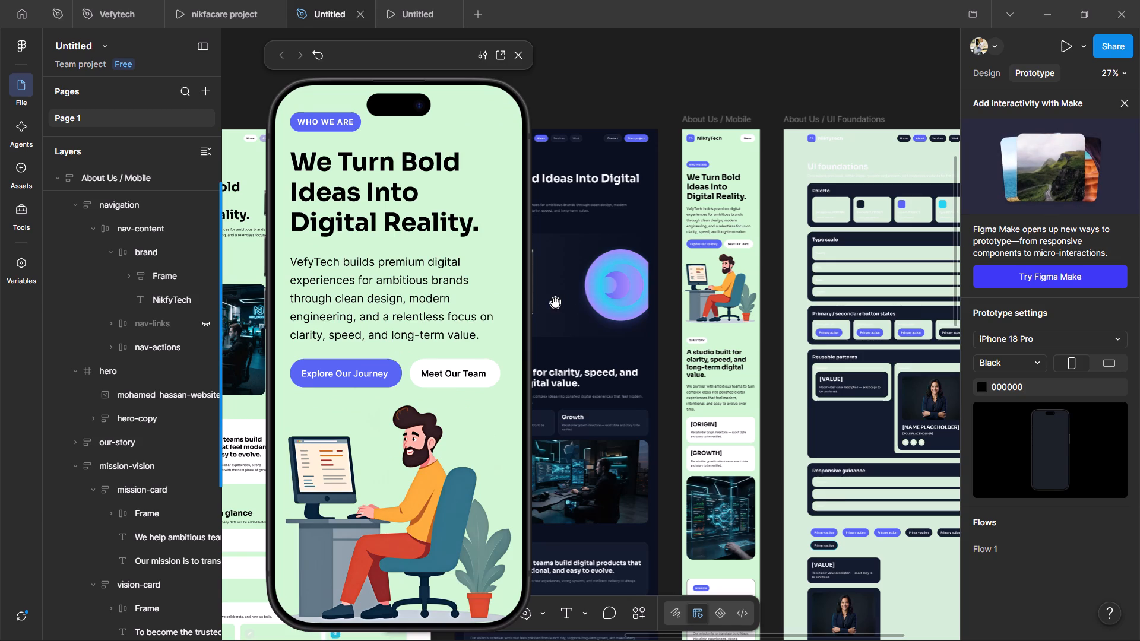
Switch the preview to the About Us tablet page by selecting its hero, and examine its sections down to the footer and back.
right_click_drag(552, 302, 483, 265)
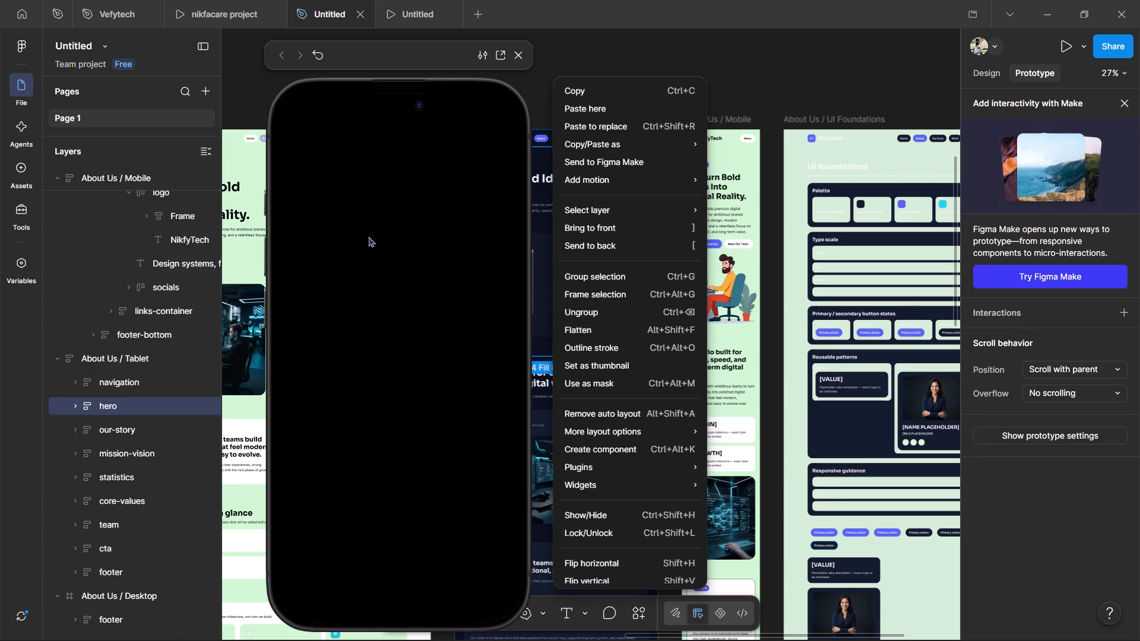
right_click(407, 238)
left_click(403, 242)
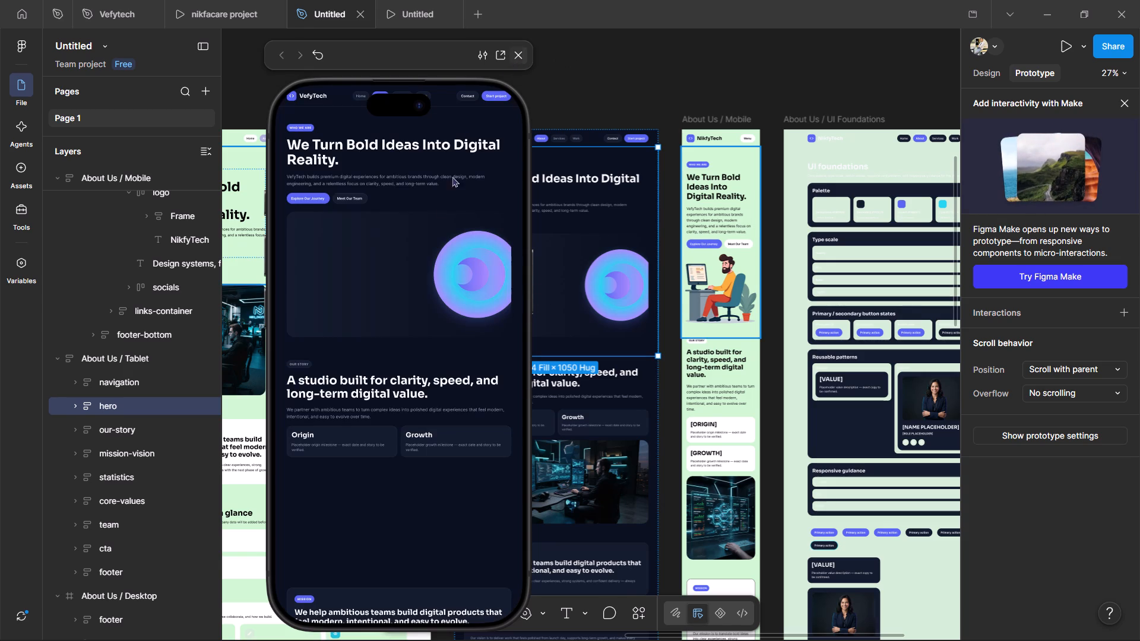
scroll(403, 253, "up", 2)
scroll(403, 253, "down", 5)
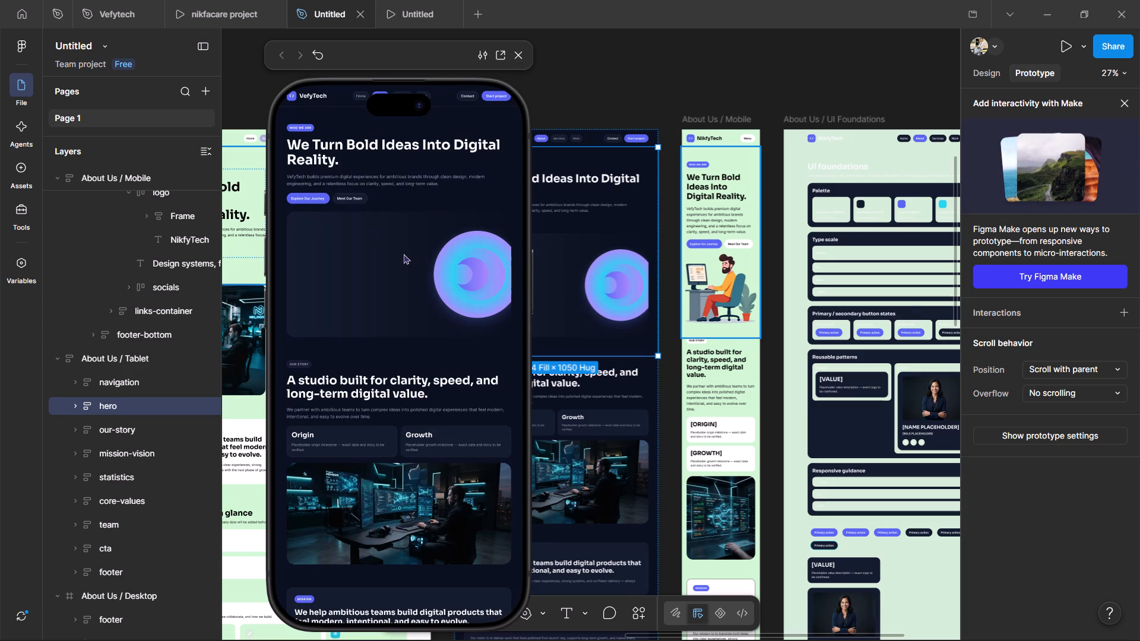
scroll(403, 253, "down", 16)
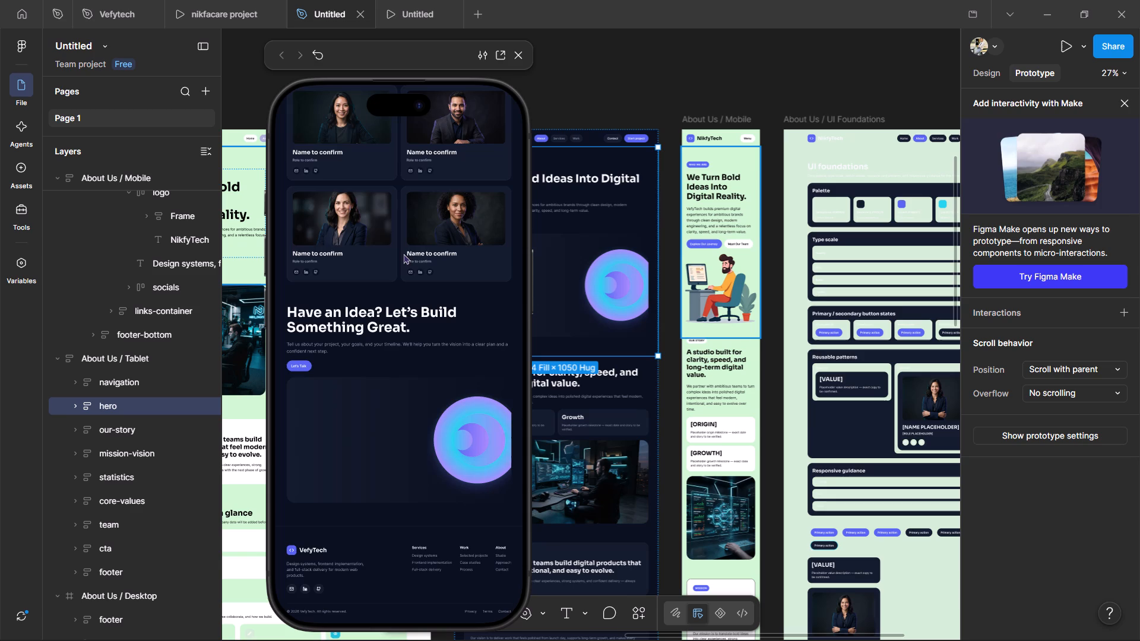
scroll(403, 253, "down", 5)
scroll(404, 253, "up", 9)
right_click(408, 246)
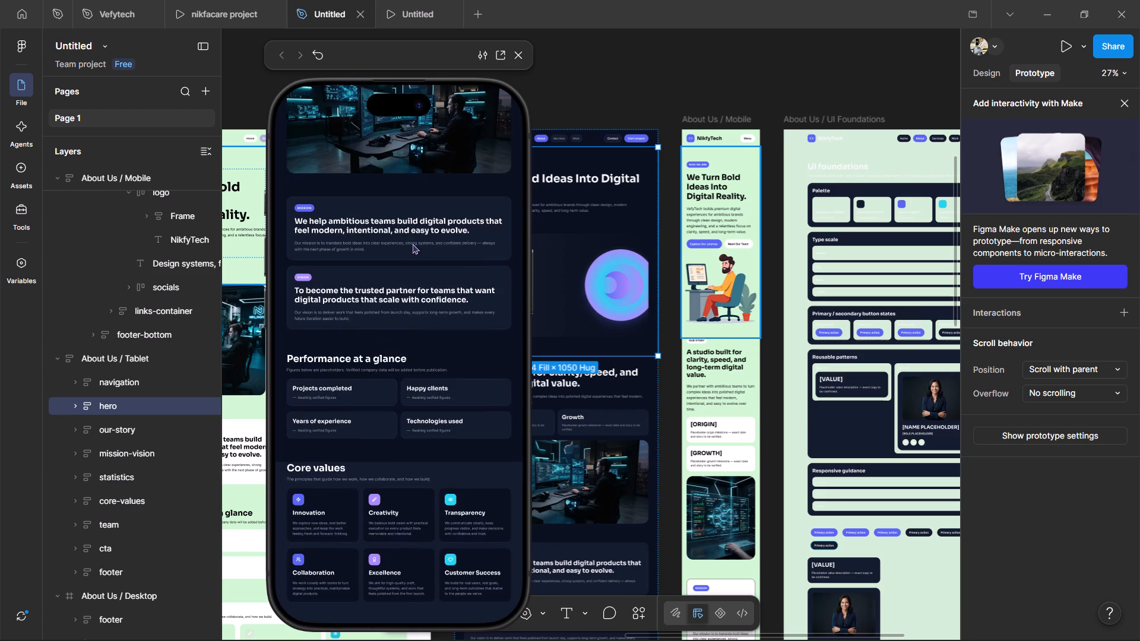
right_click(536, 156)
right_click(588, 176)
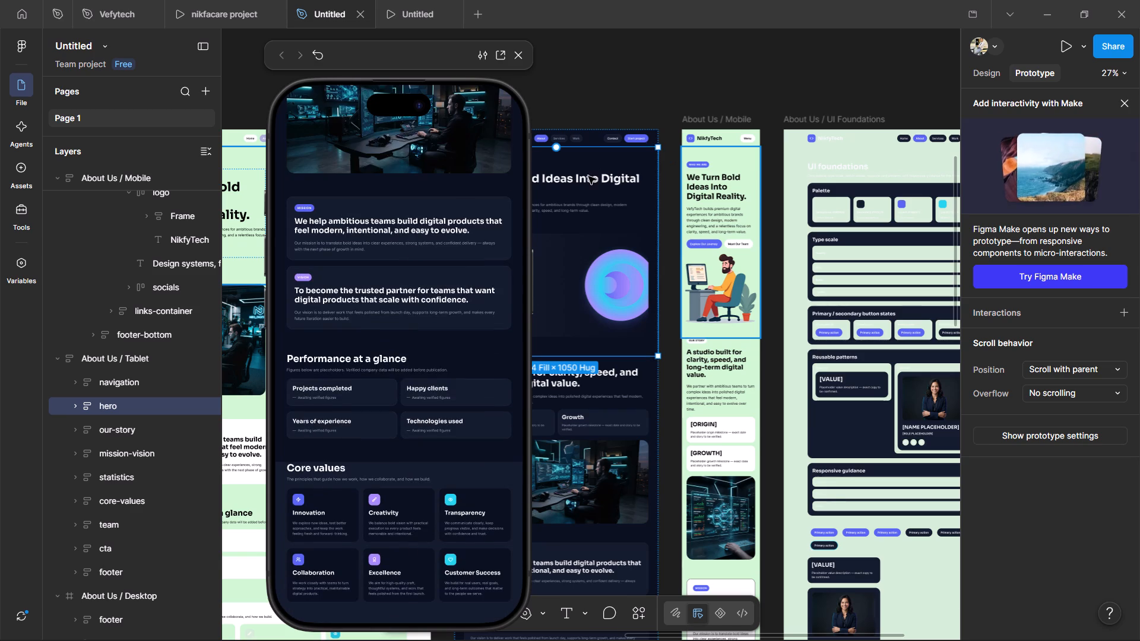
left_click(553, 142)
left_click(514, 150)
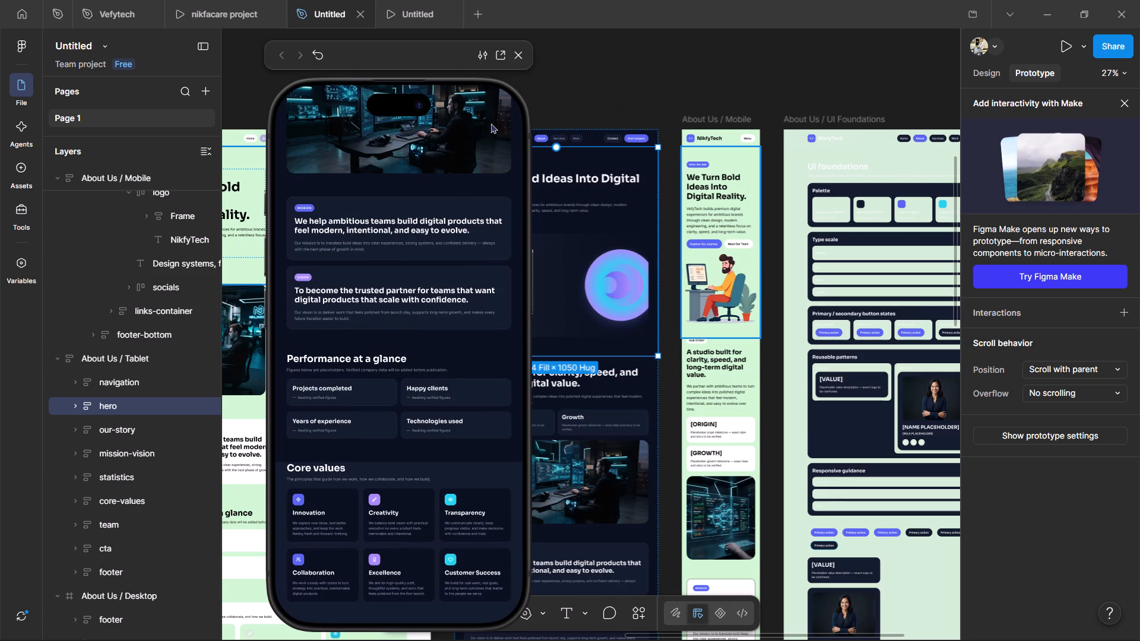
left_click_drag(448, 166, 425, 210)
left_click(419, 252)
left_click_drag(442, 170, 438, 432)
left_click_drag(445, 266, 413, 466)
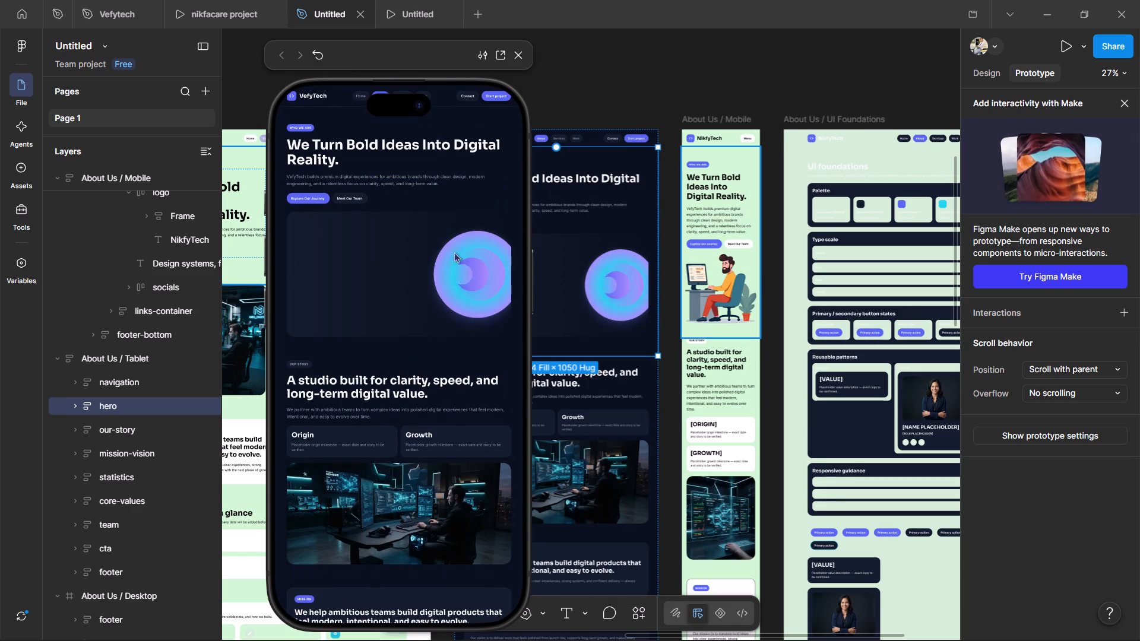
left_click_drag(458, 233, 445, 375)
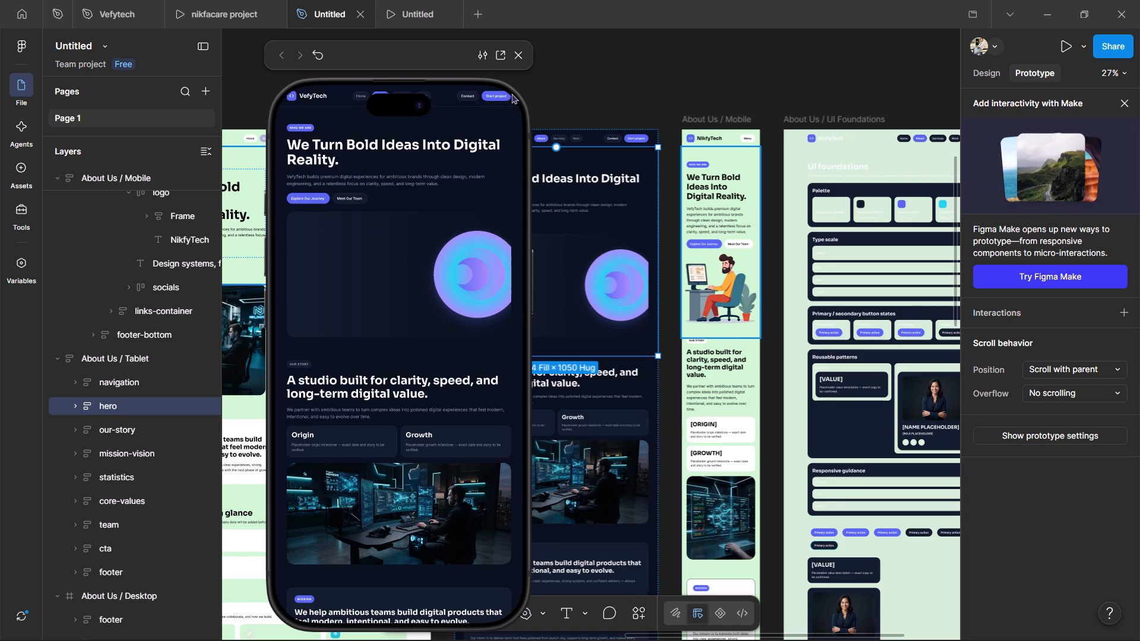
Close the prototype preview.
left_click(514, 43)
left_click(511, 55)
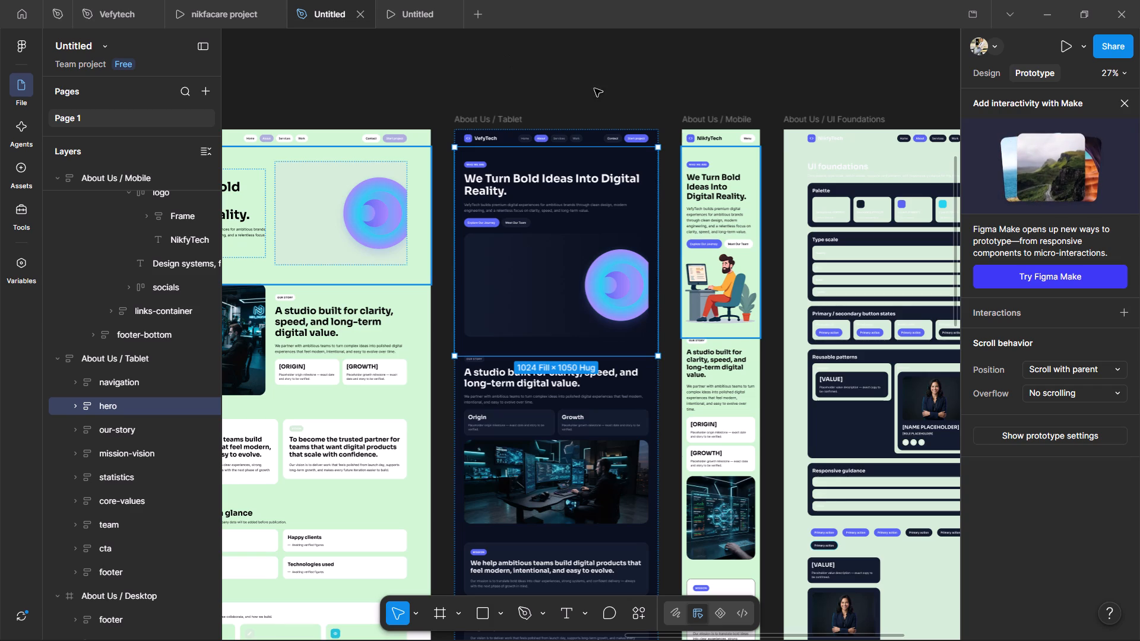
Remove auto layout from the About Us / Tablet frame.
left_click(516, 123)
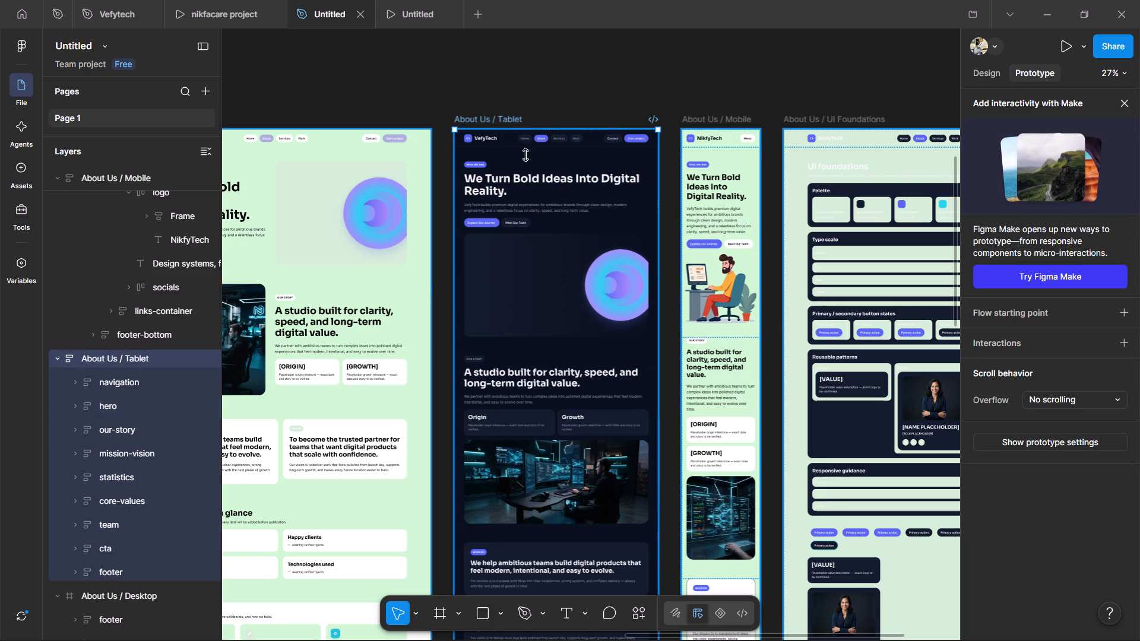
left_click(978, 58)
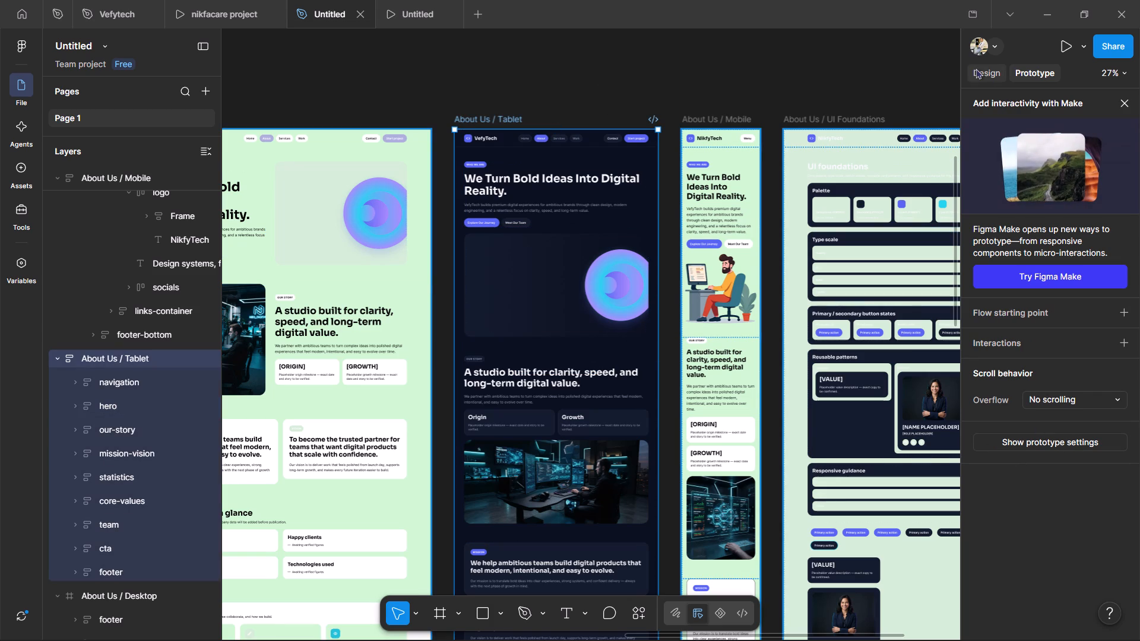
left_click(973, 76)
scroll(1038, 360, "down", 2)
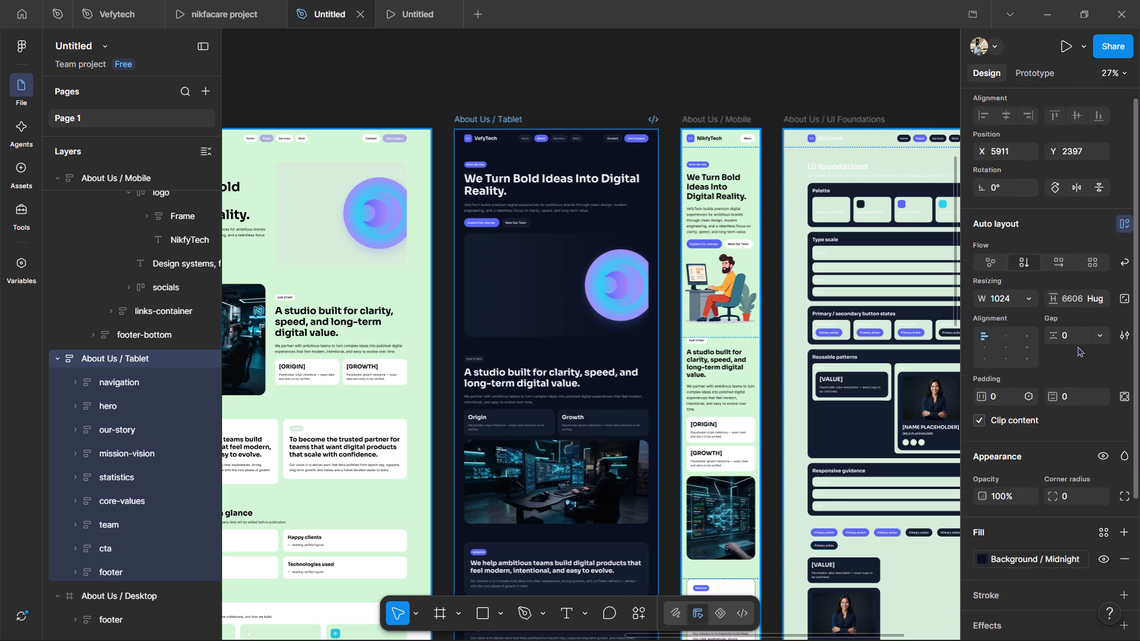
left_click(1128, 135)
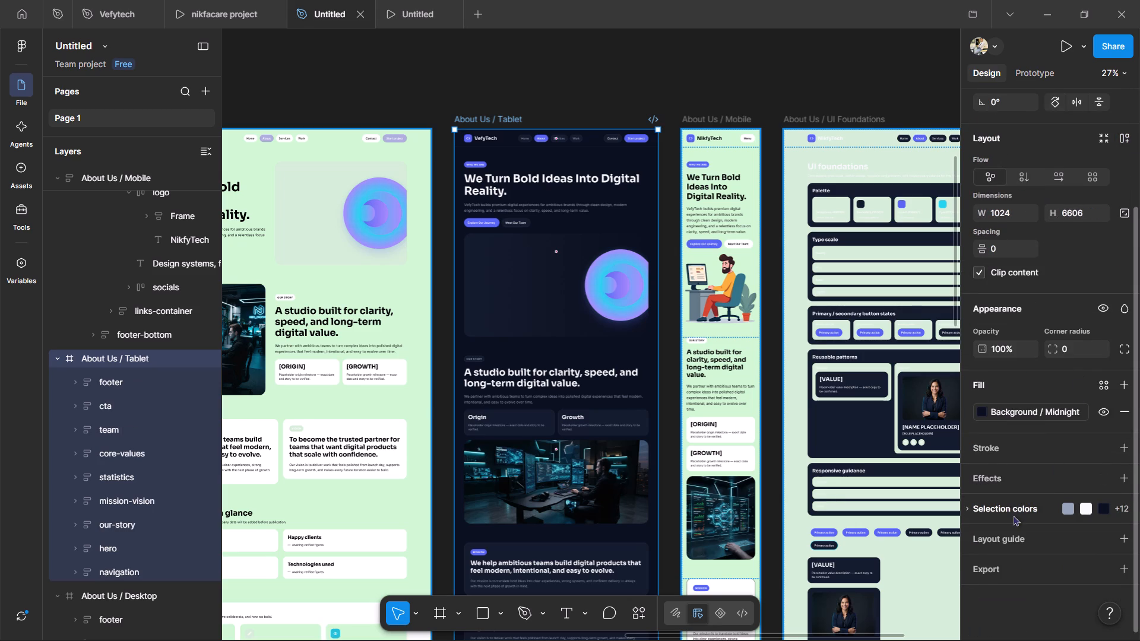
Replace the Background / Midnight colour throughout the About Us / Tablet frame with light green CFF7D3 sampled from the desktop page.
left_click(1013, 502)
scroll(1012, 508, "down", 2)
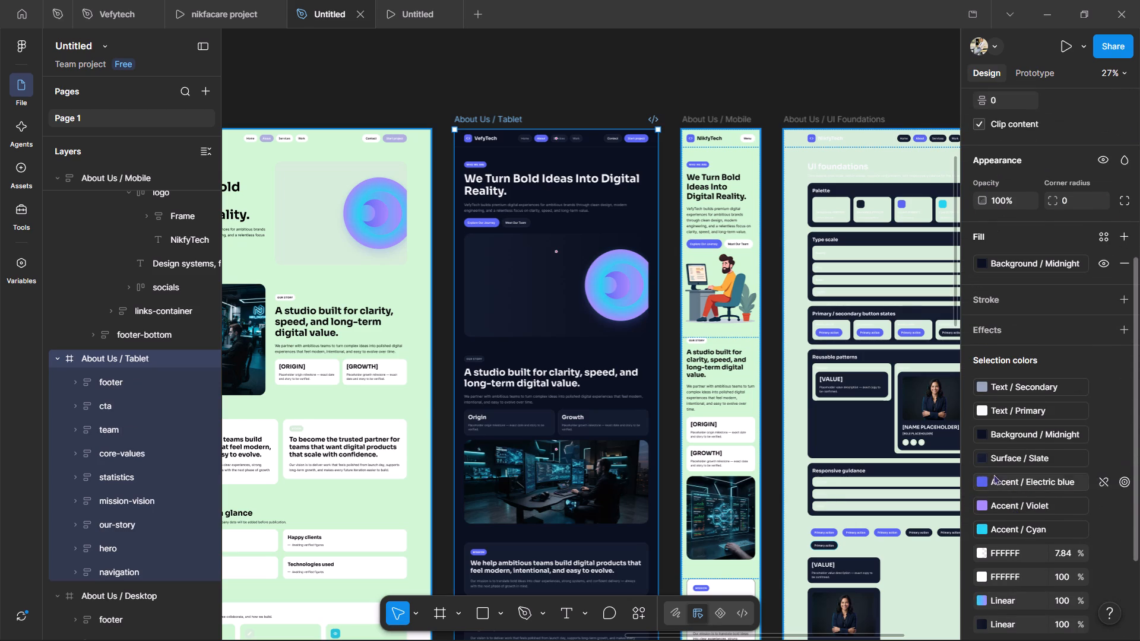
left_click(982, 431)
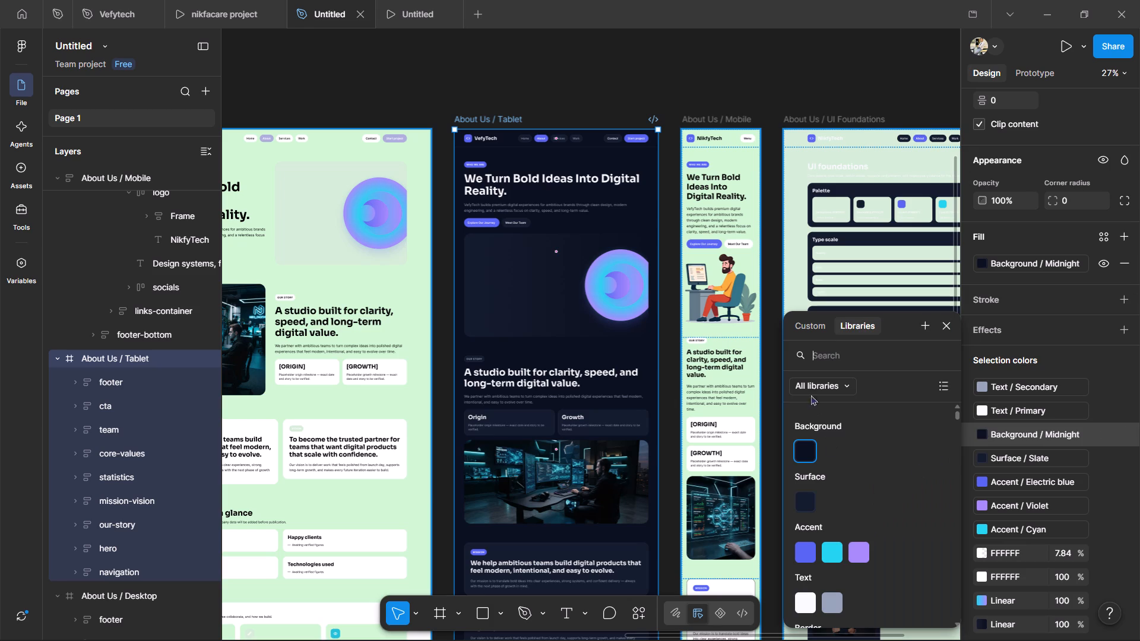
left_click(824, 318)
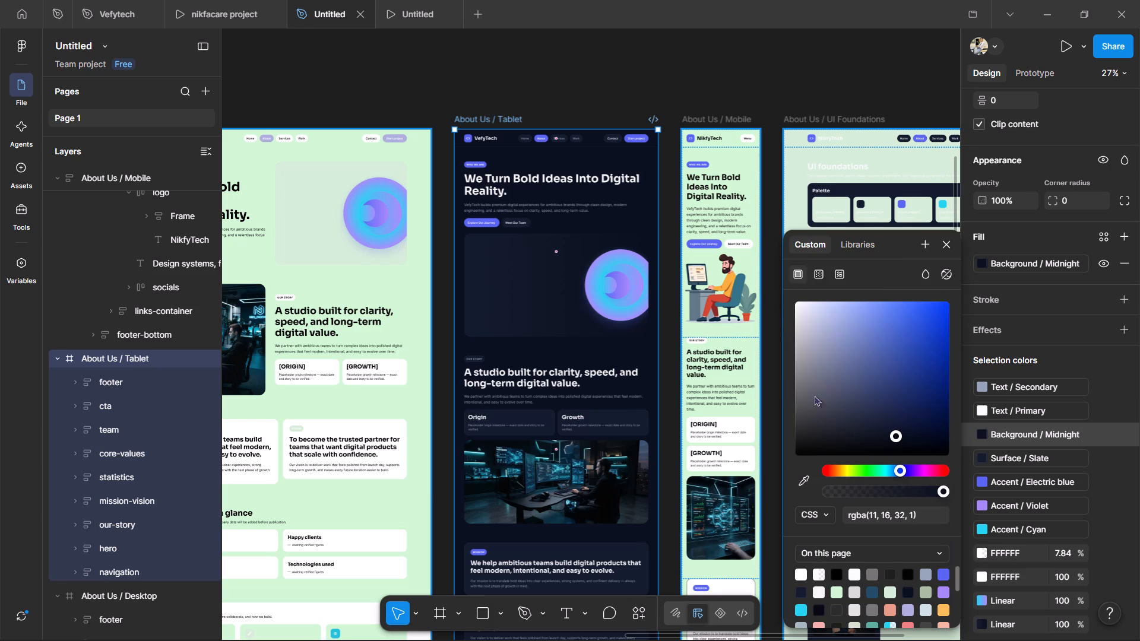
left_click_drag(810, 482, 824, 462)
left_click(813, 464)
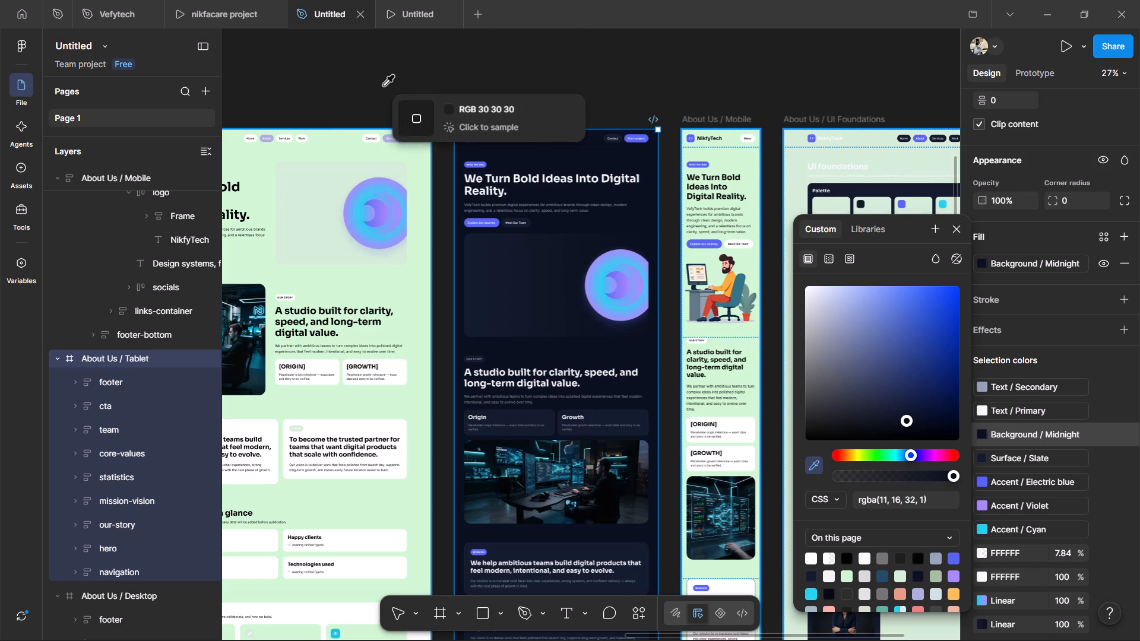
left_click(334, 155)
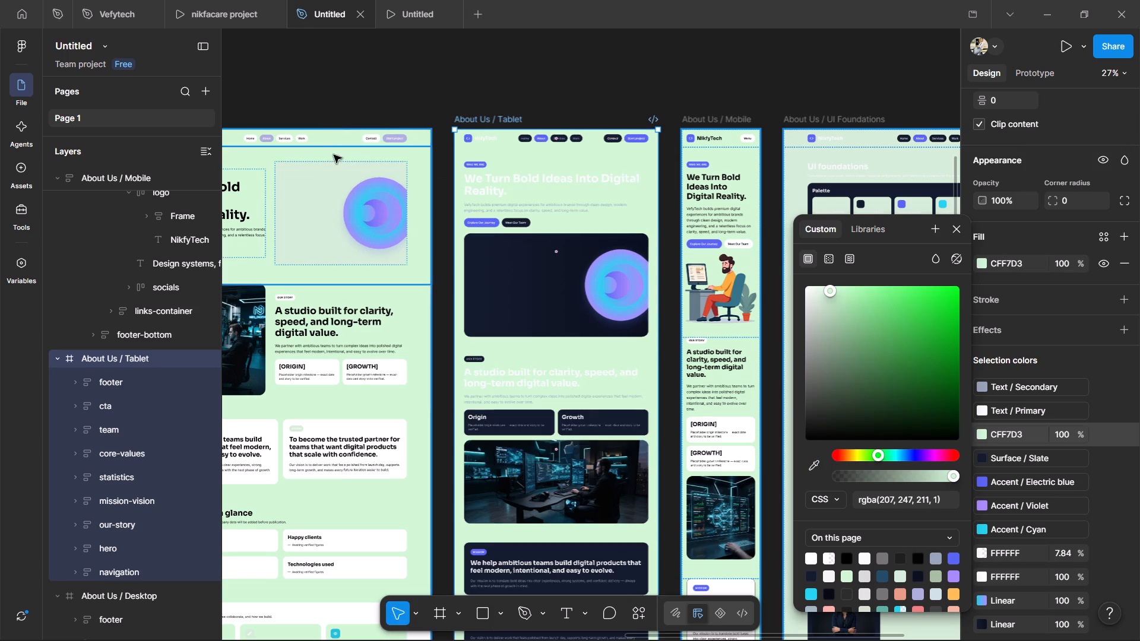
Replace the Surface / Slate colour throughout the About Us / Tablet frame with white FFFFFF sampled from the desktop page's Origin card.
left_click(982, 460)
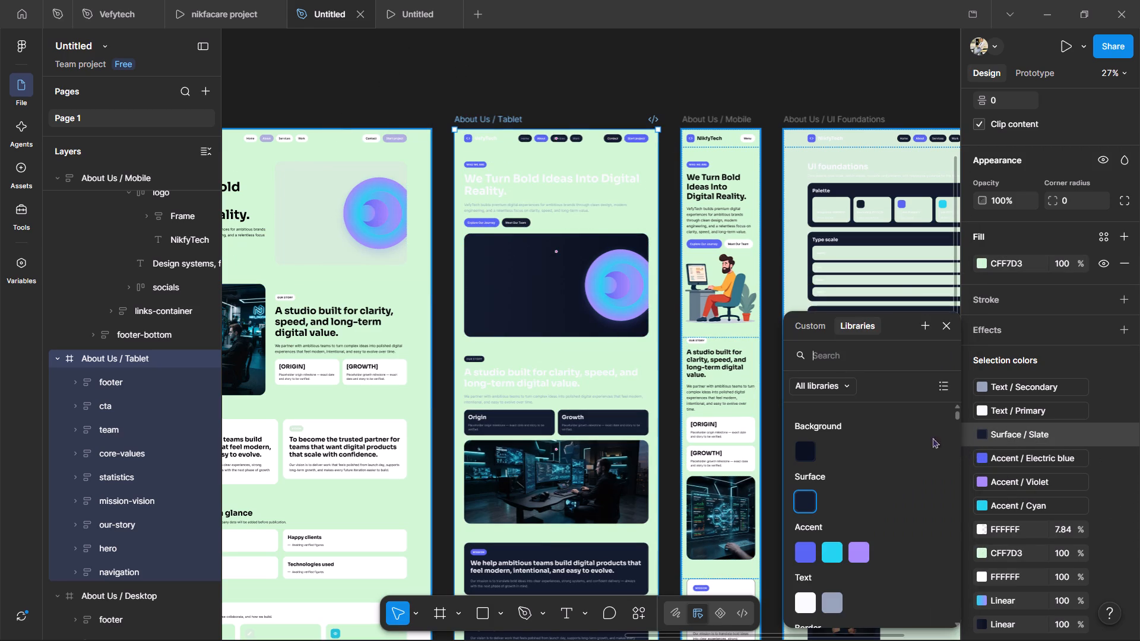
left_click(821, 327)
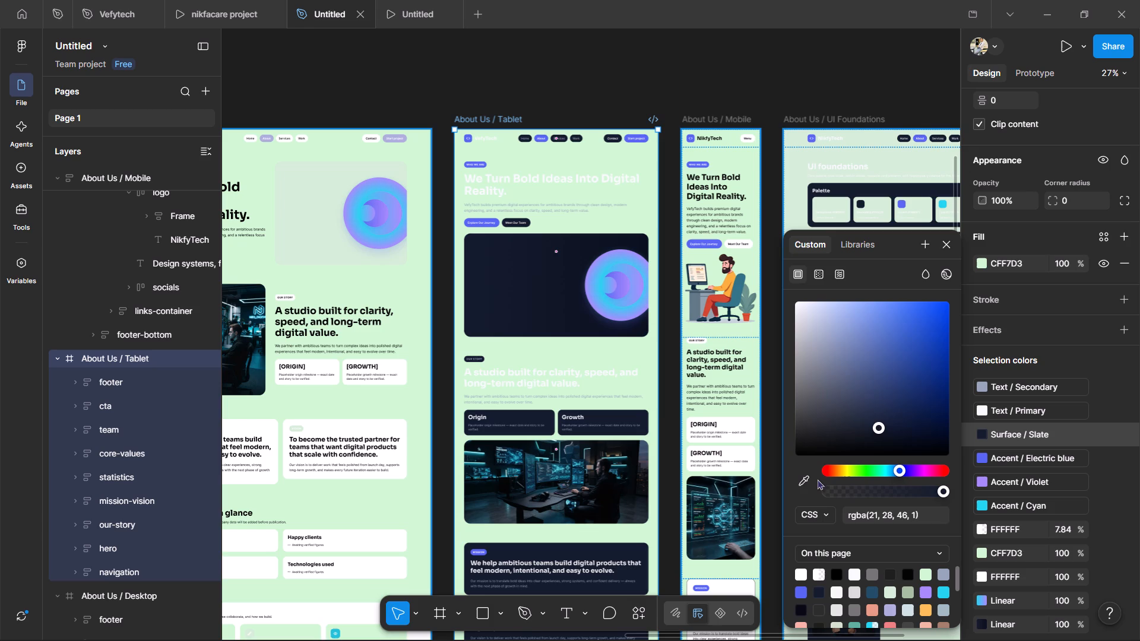
left_click(806, 481)
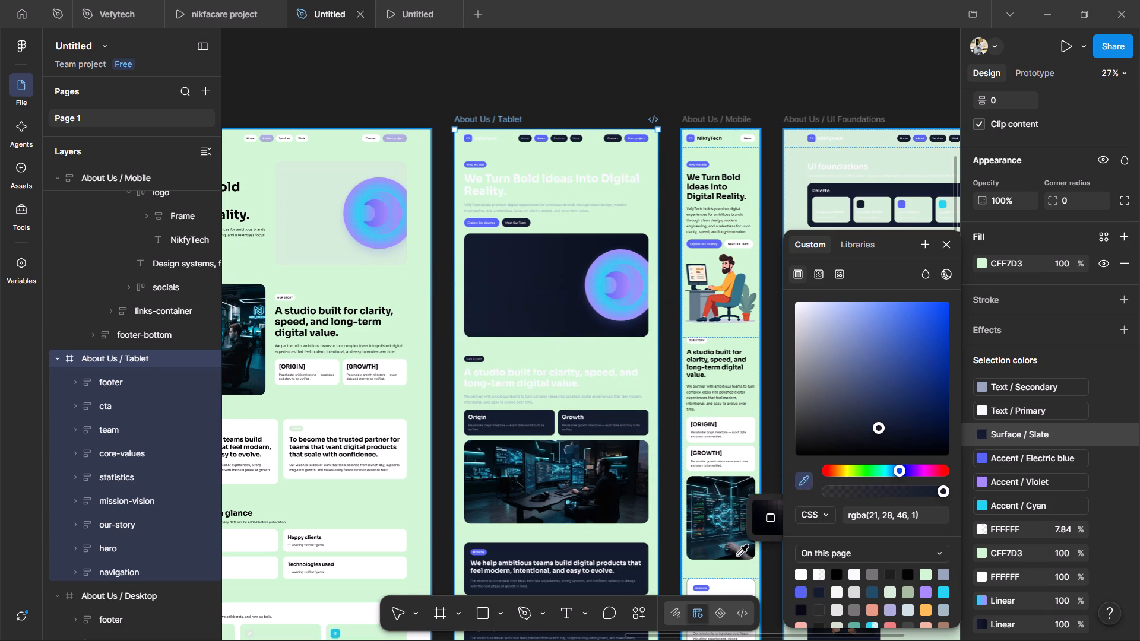
left_click(943, 590)
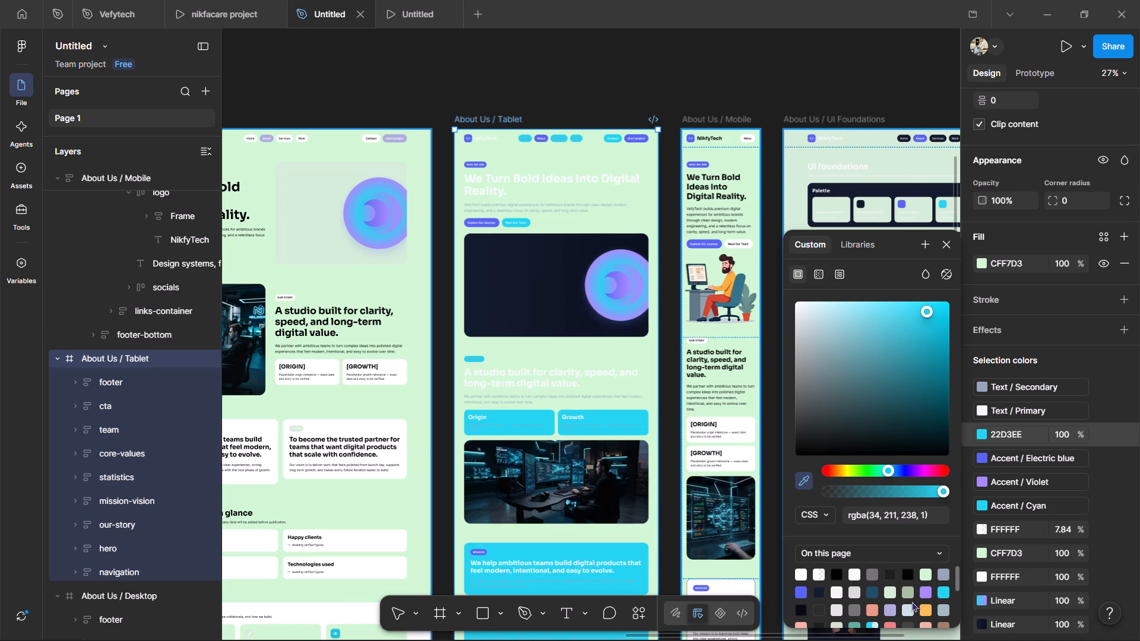
left_click(905, 610)
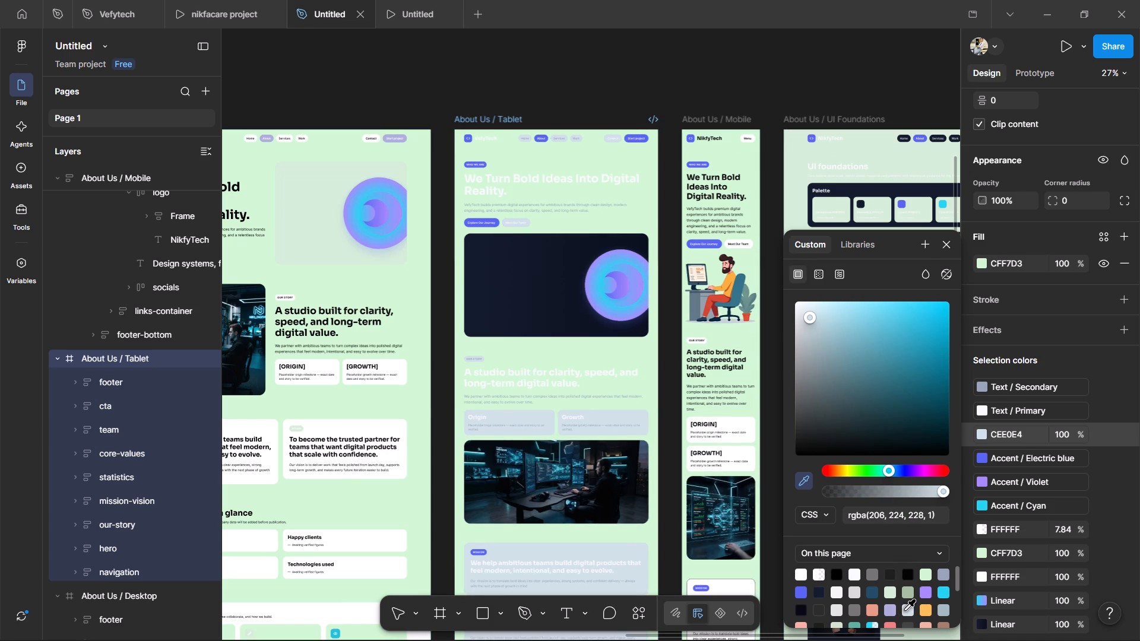
left_click(875, 594)
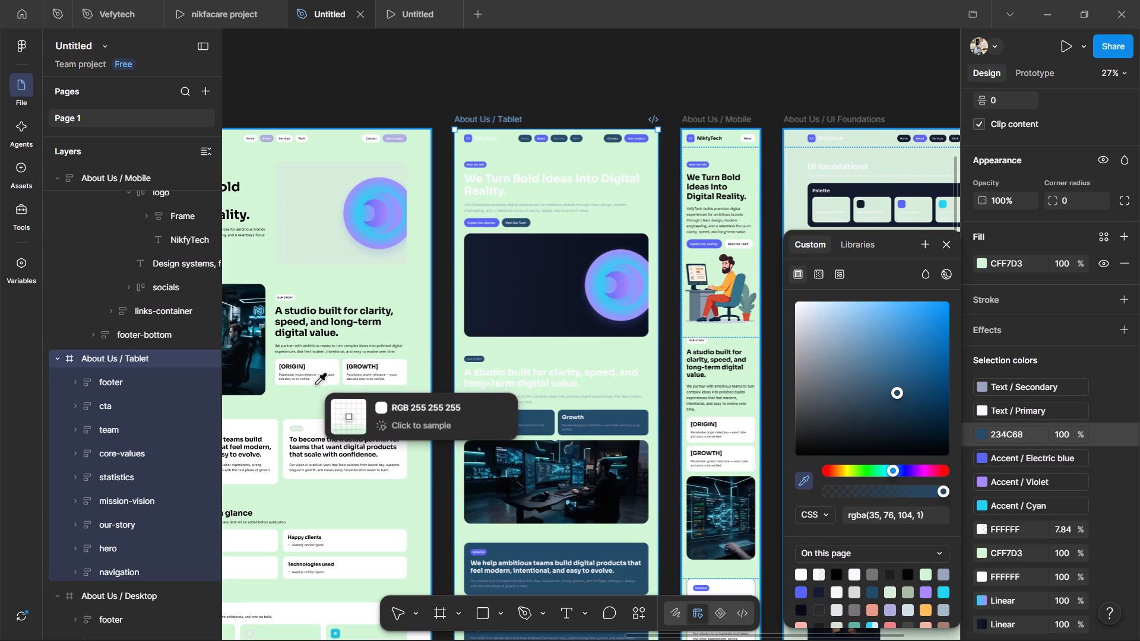
left_click(327, 362)
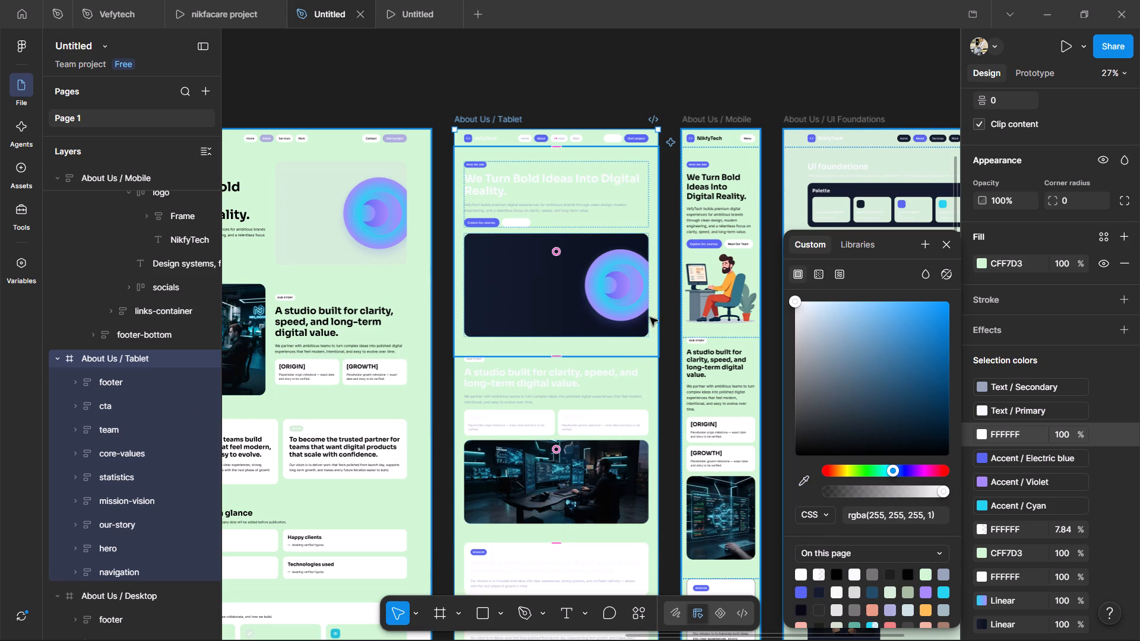
Replace the Accent / Cyan colour in the About Us / Tablet frame with the Accent / Electric blue library colour.
left_click(980, 505)
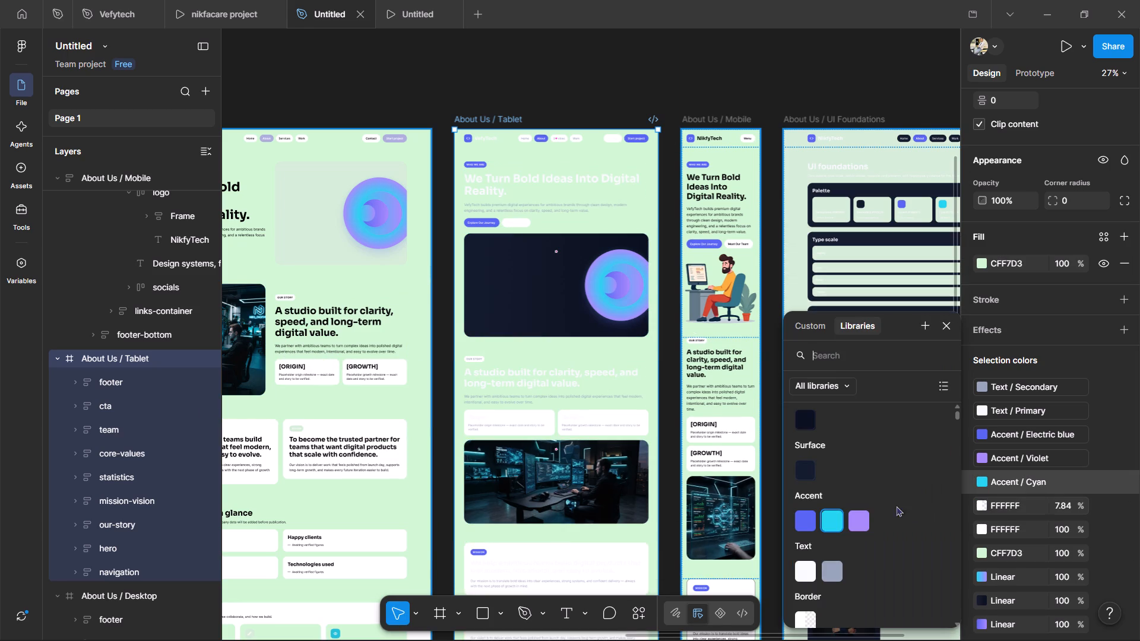
left_click(806, 426)
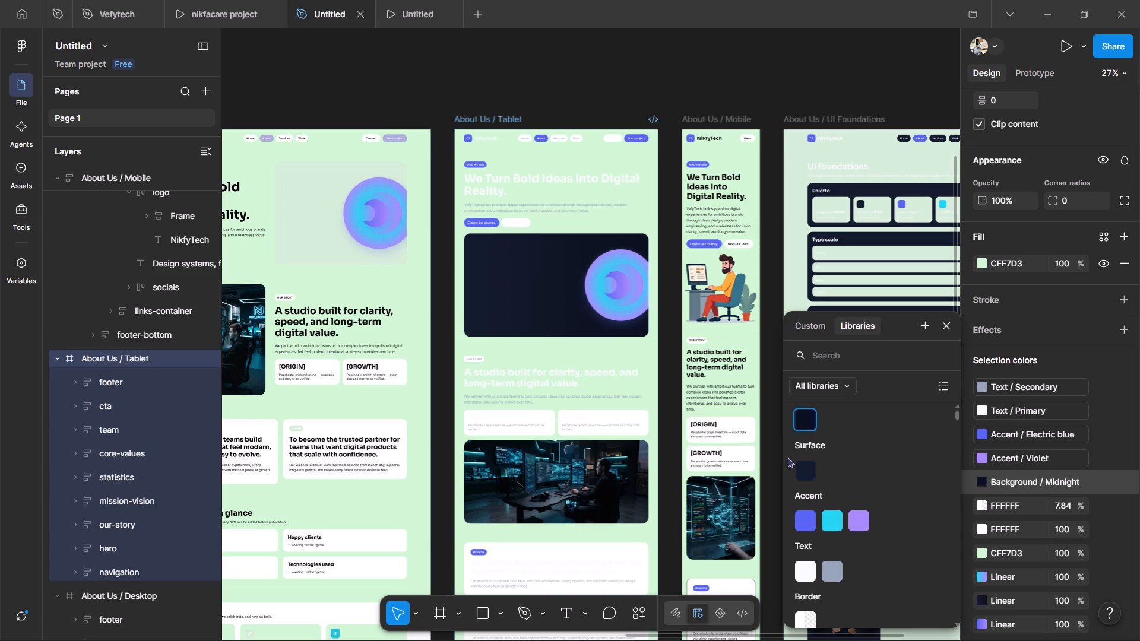
left_click(804, 471)
left_click(815, 523)
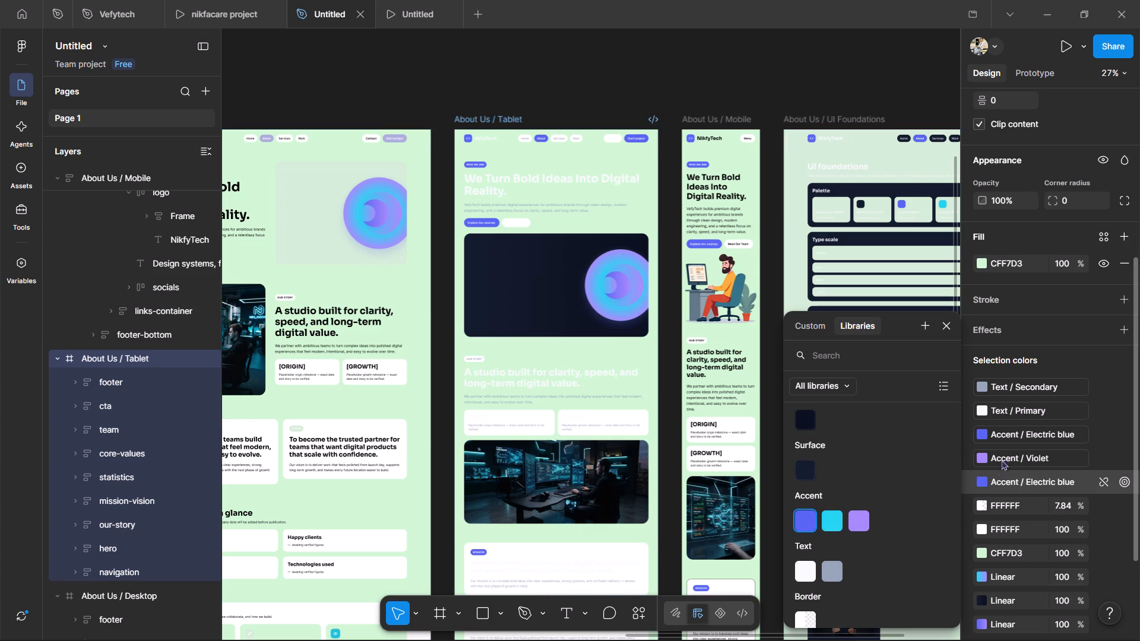
Replace the Accent / Electric blue colour in the About Us / Tablet frame with the Text / Primary library colour.
left_click(978, 598)
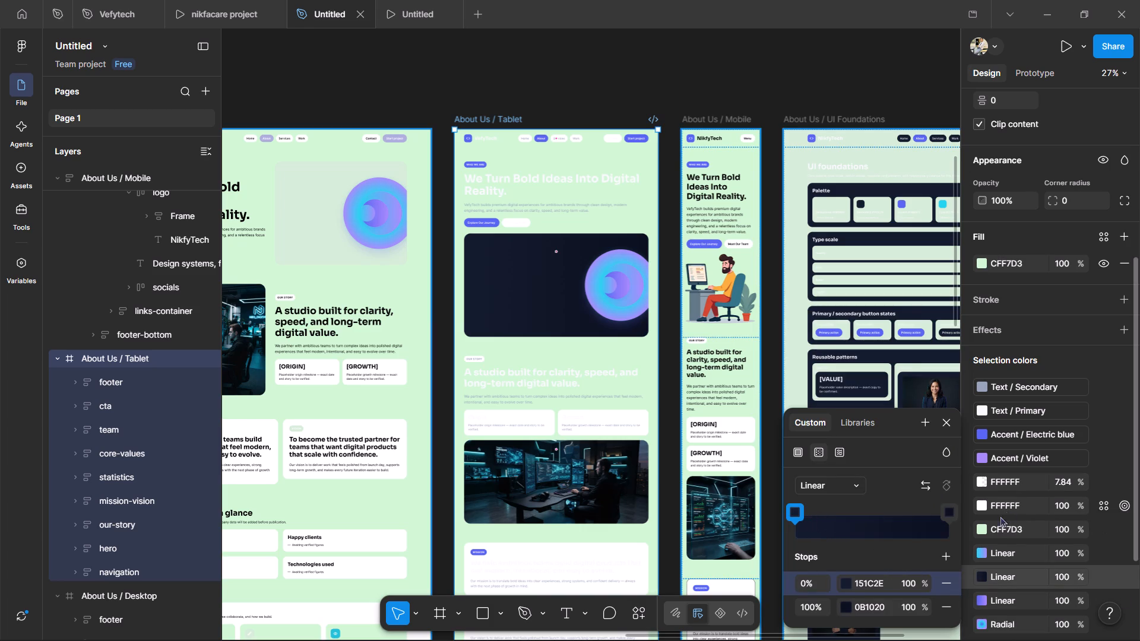
scroll(990, 537, "down", 2)
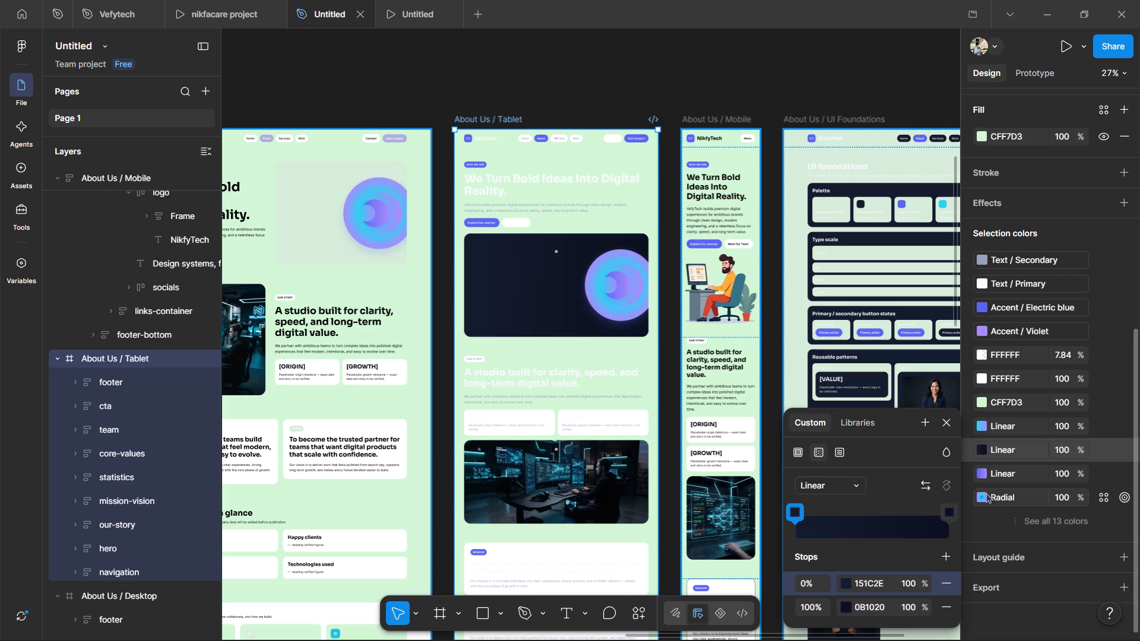
left_click(982, 305)
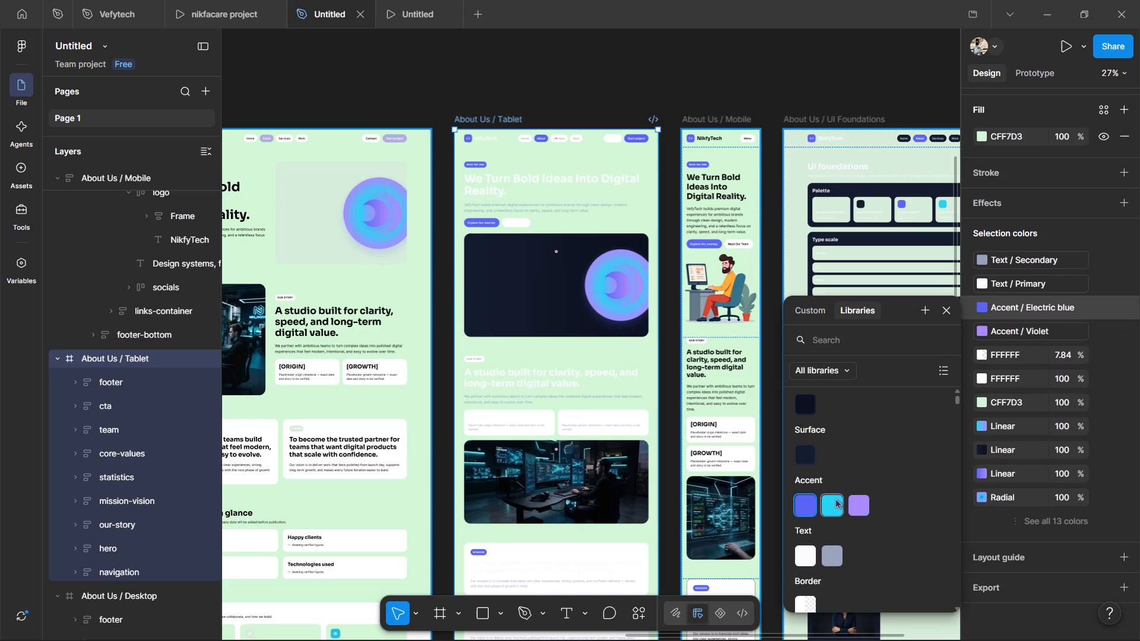
left_click(835, 498)
left_click(805, 508)
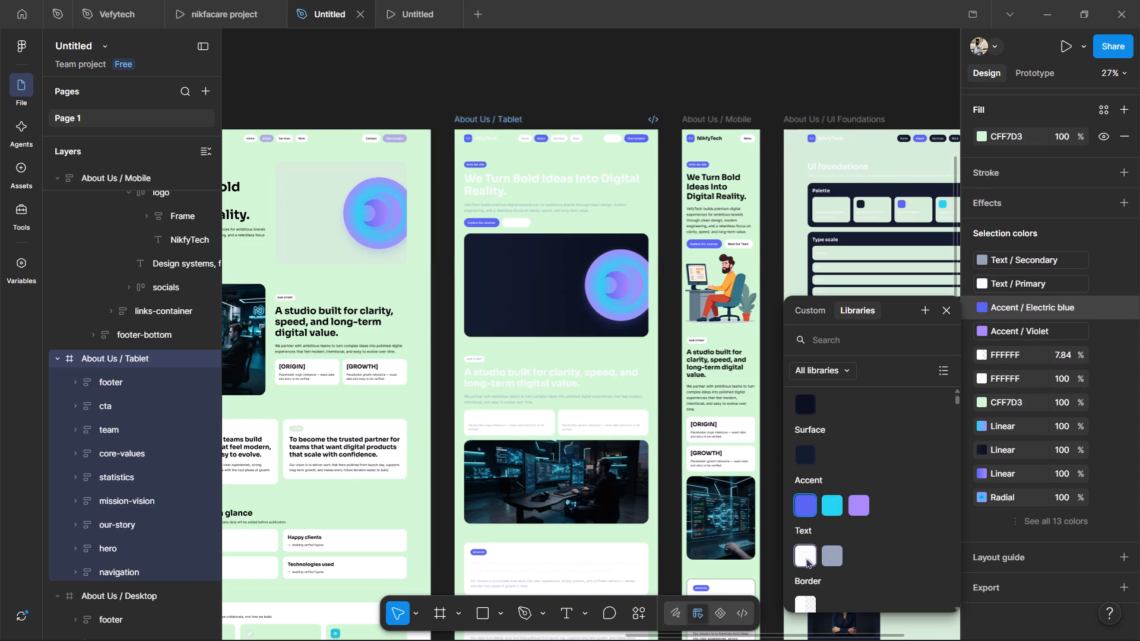
left_click(810, 556)
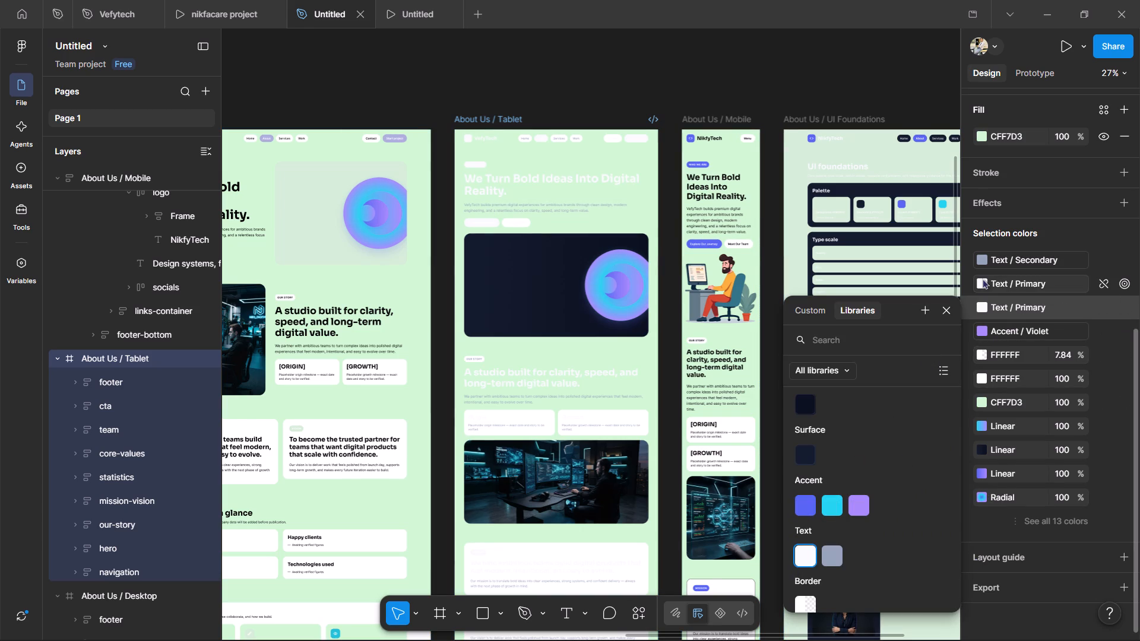
Replace the Text / Primary colour throughout the About Us / Tablet frame with black 000000.
left_click(982, 278)
left_click(981, 280)
left_click(983, 278)
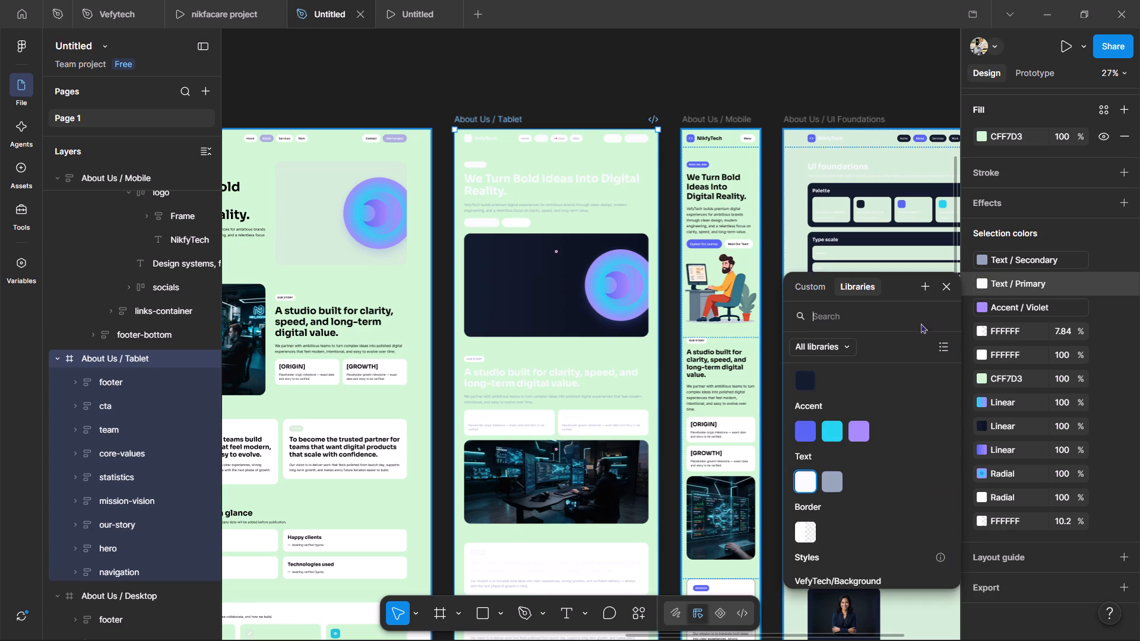
left_click(819, 295)
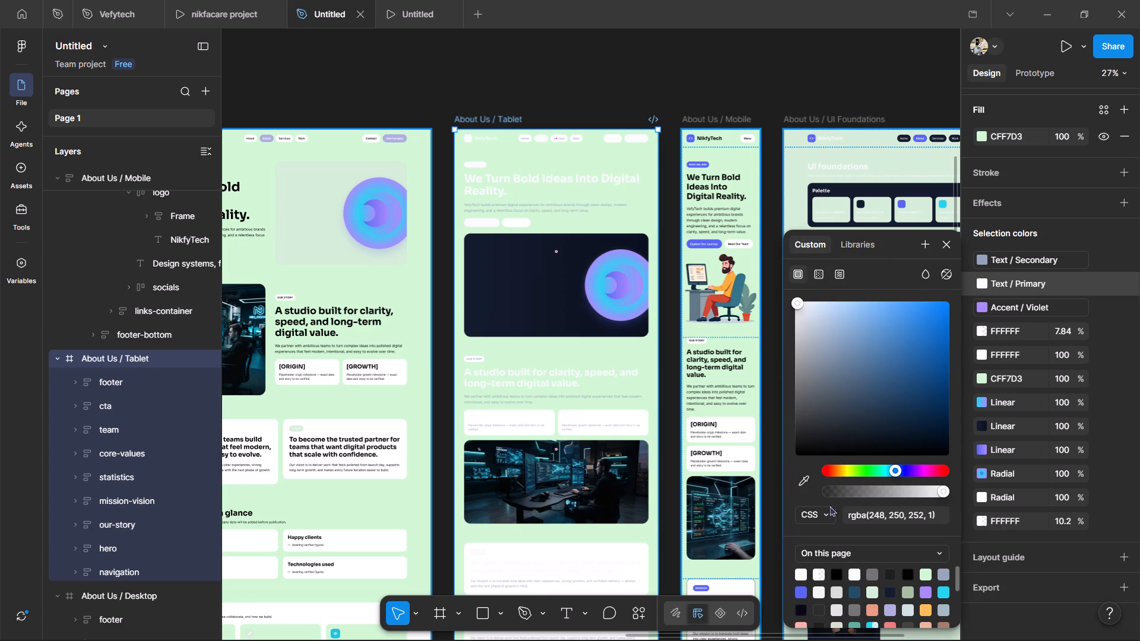
left_click(833, 572)
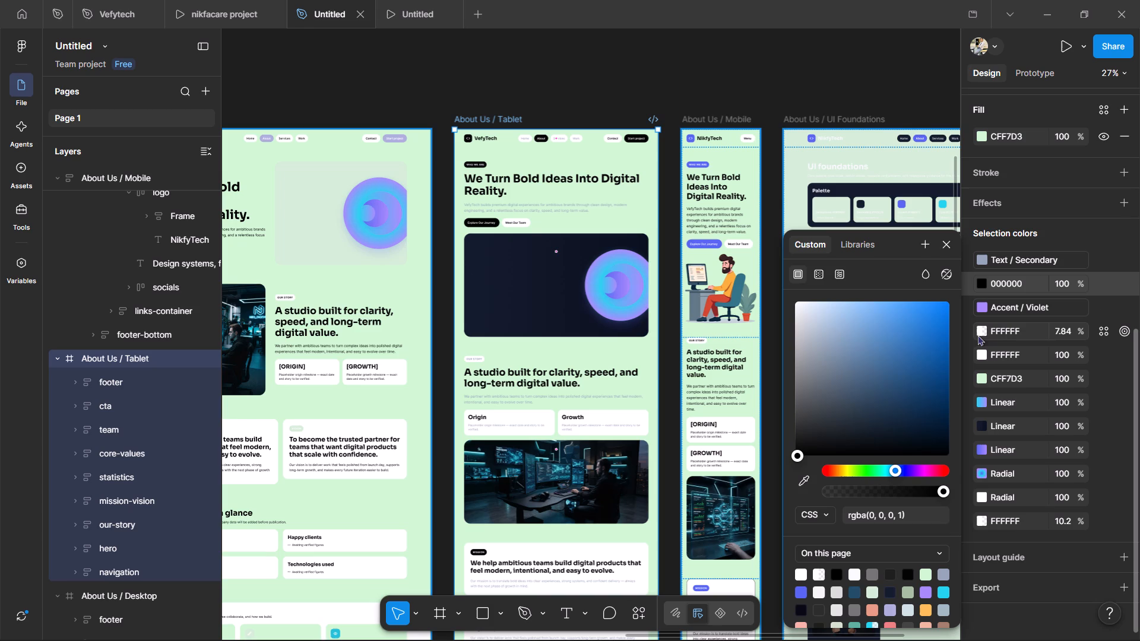
Replace the Text / Secondary colour throughout the About Us / Tablet frame with black 000000 and deselect the frame.
left_click(986, 261)
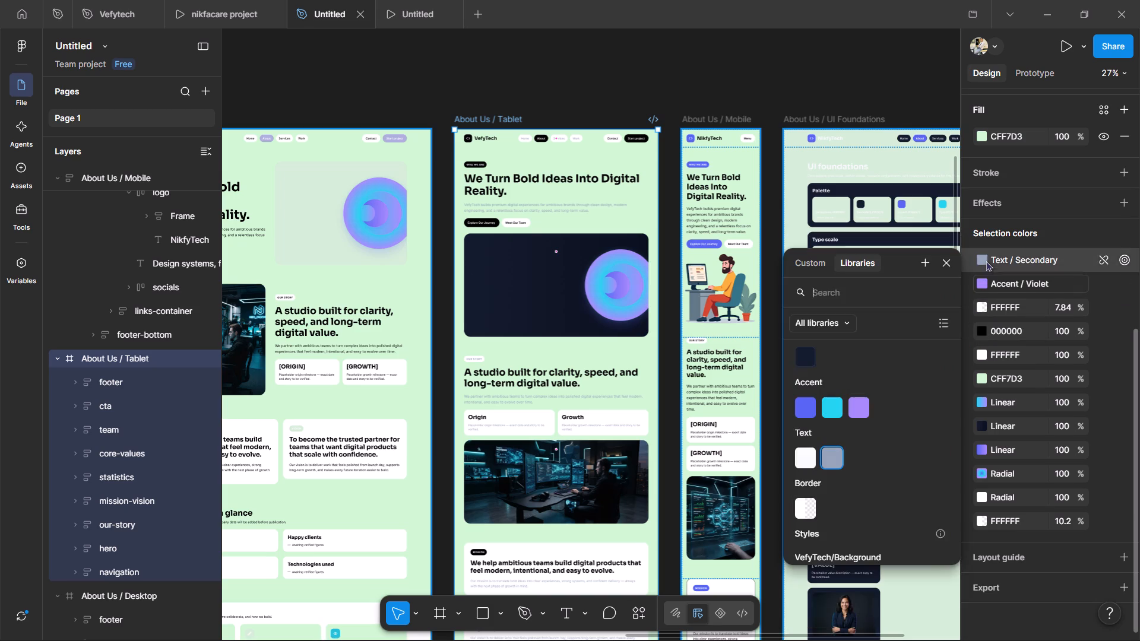
left_click(810, 259)
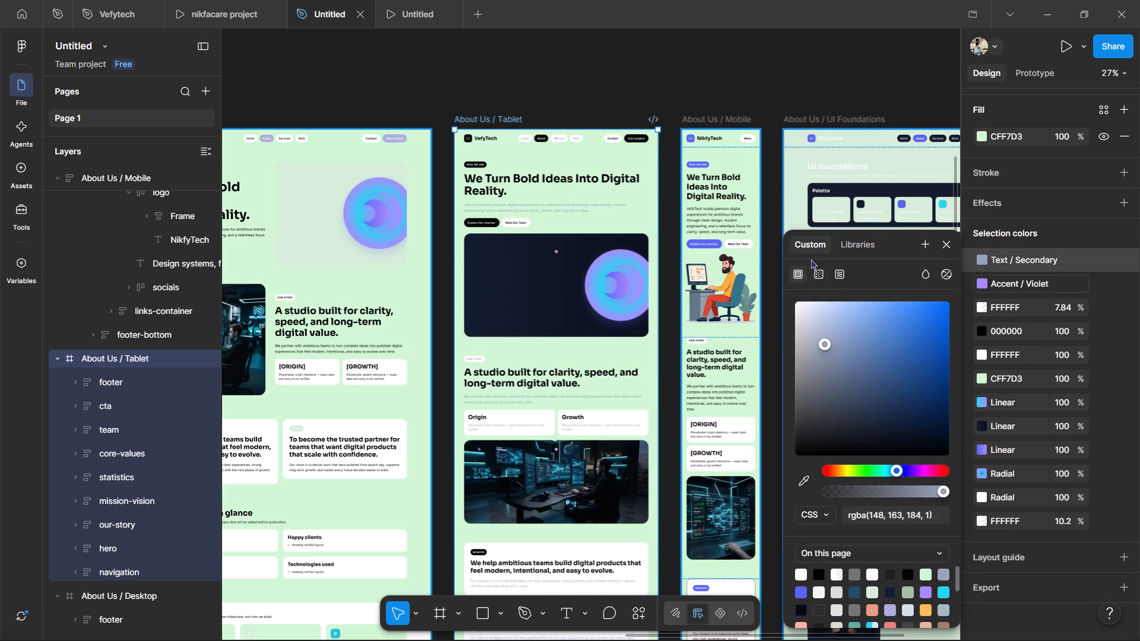
left_click(822, 574)
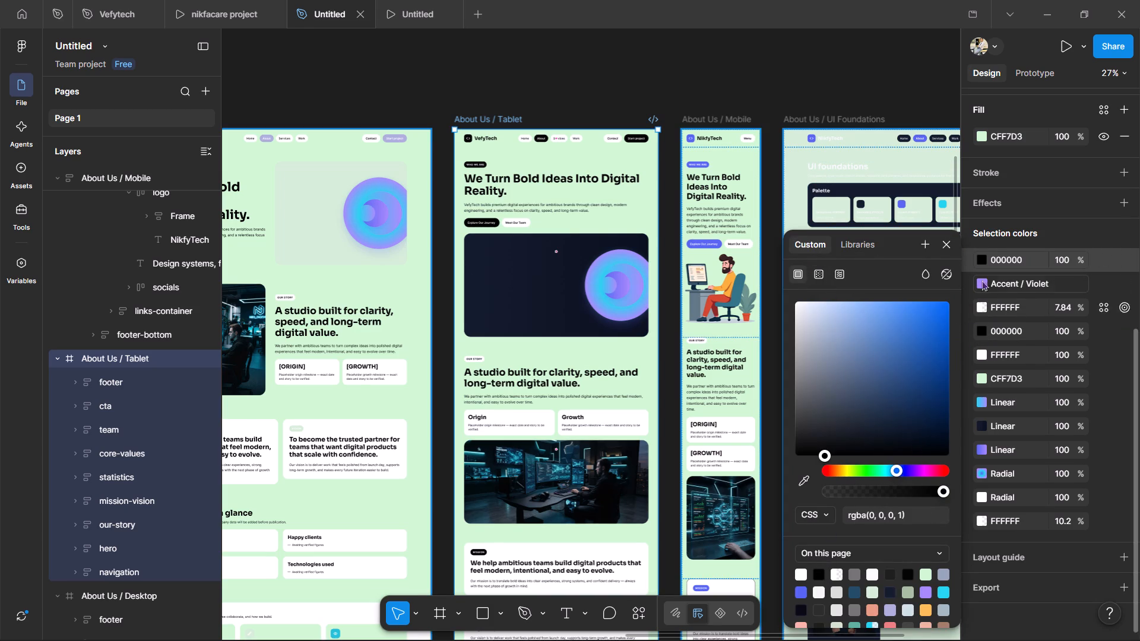
left_click(680, 73)
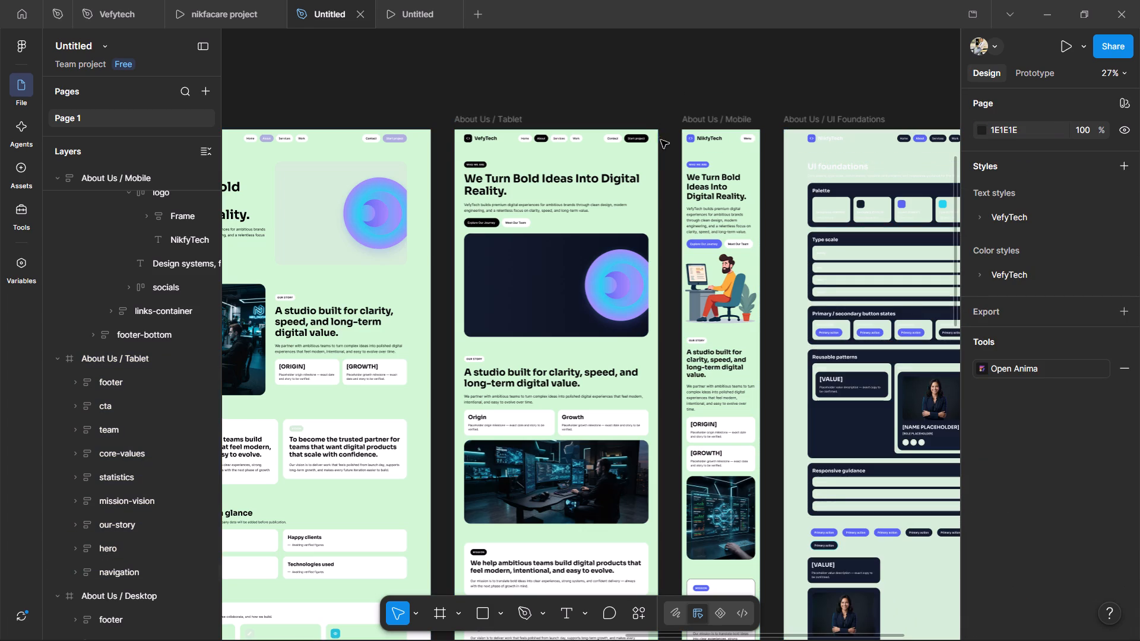
Examine the recoloured About Us / Tablet page from the hero down to the Meet Our Team section.
scroll(638, 198, "down", 3)
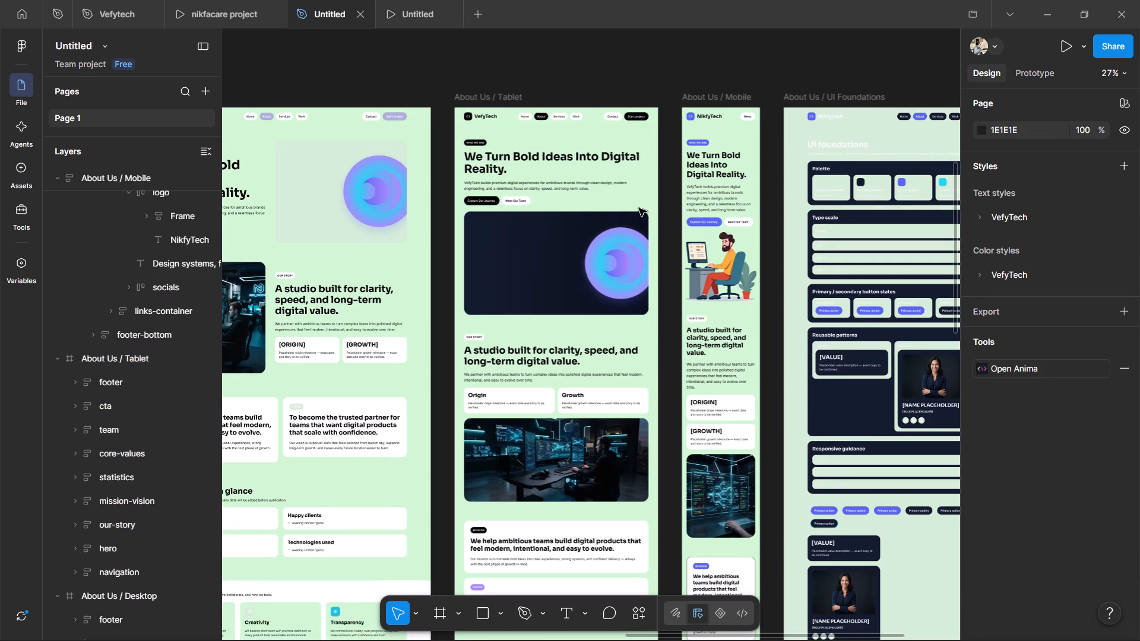
scroll(639, 208, "down", 6)
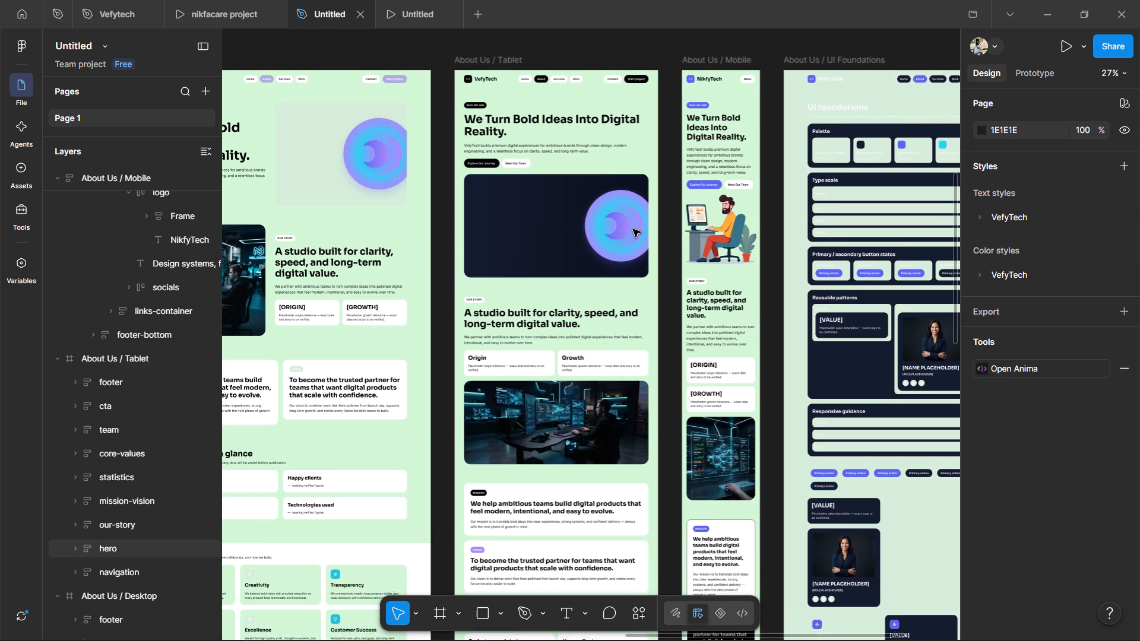
scroll(633, 229, "down", 2)
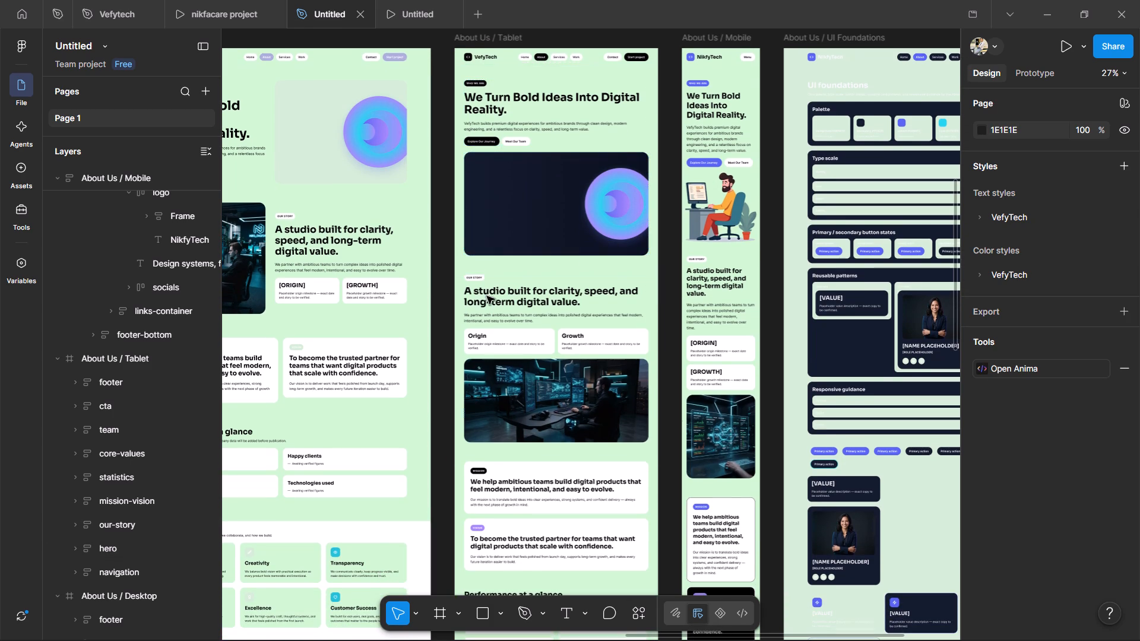
left_click(524, 247)
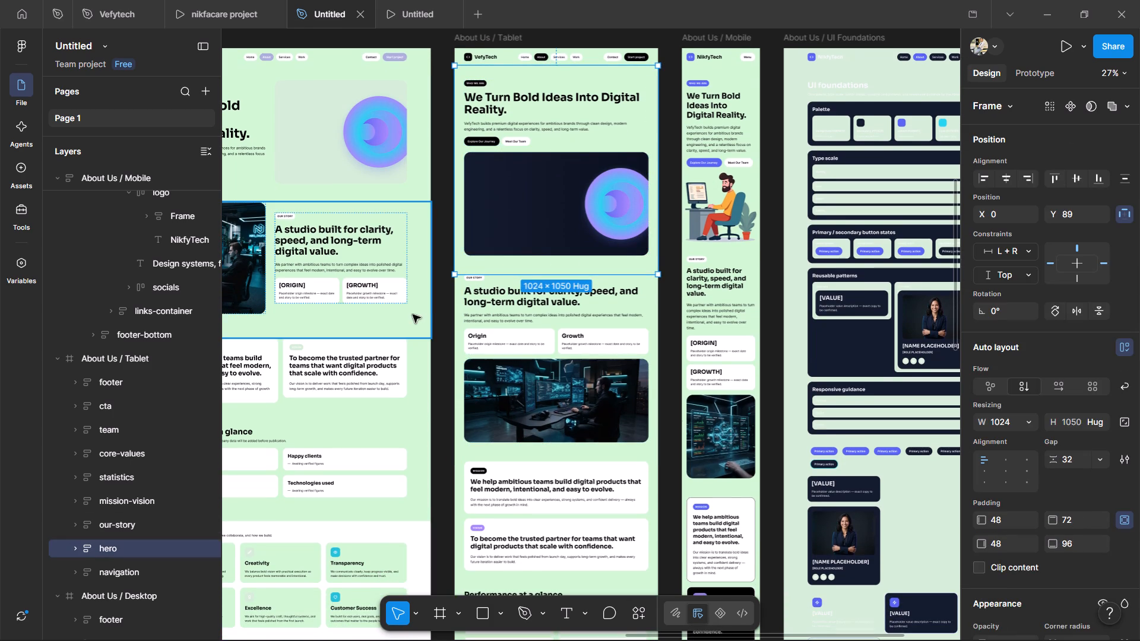
left_click(447, 293)
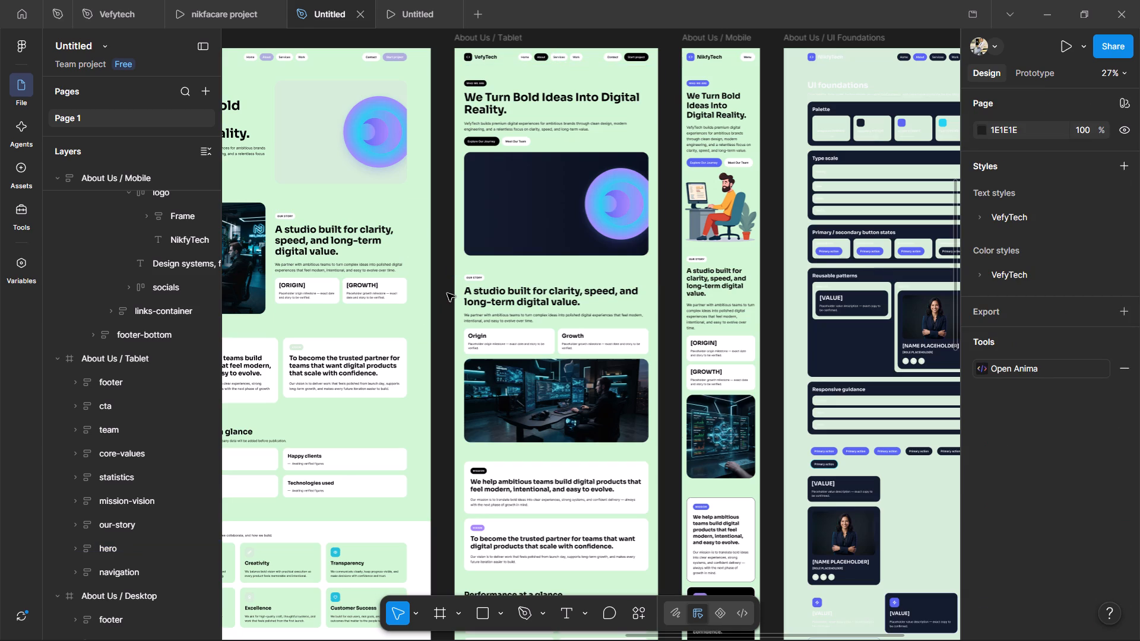
scroll(444, 296, "down", 15)
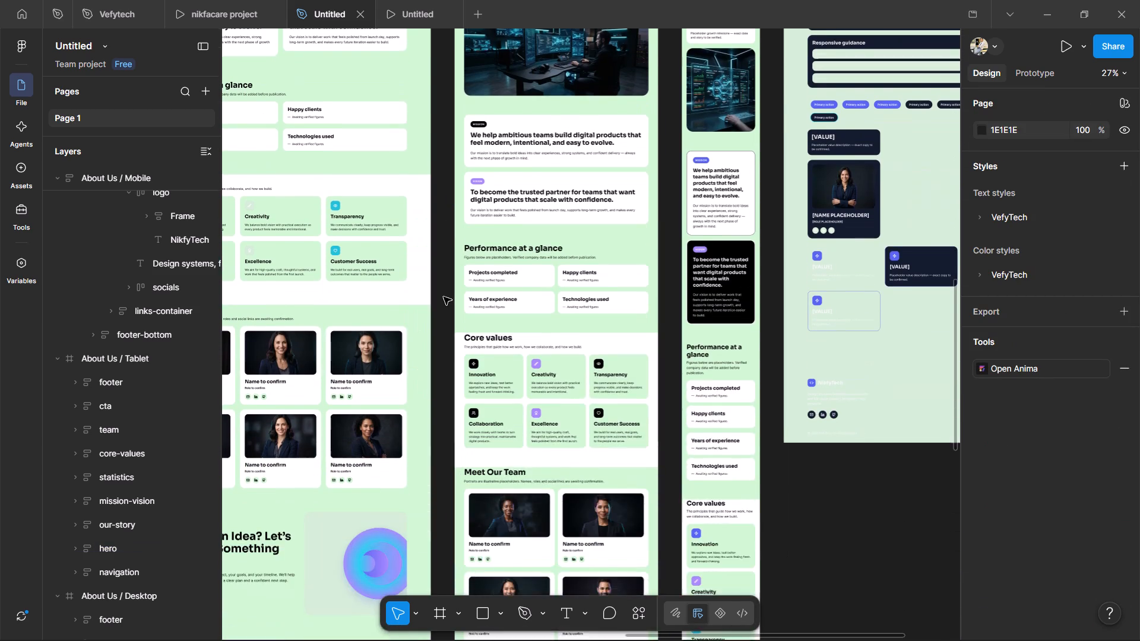
Delete the leftover cta-visual frame with the gradient orb that sits beside the About Us / Mobile page's call-to-action section.
scroll(444, 297, "down", 17)
scroll(424, 318, "down", 4)
scroll(424, 318, "up", 8)
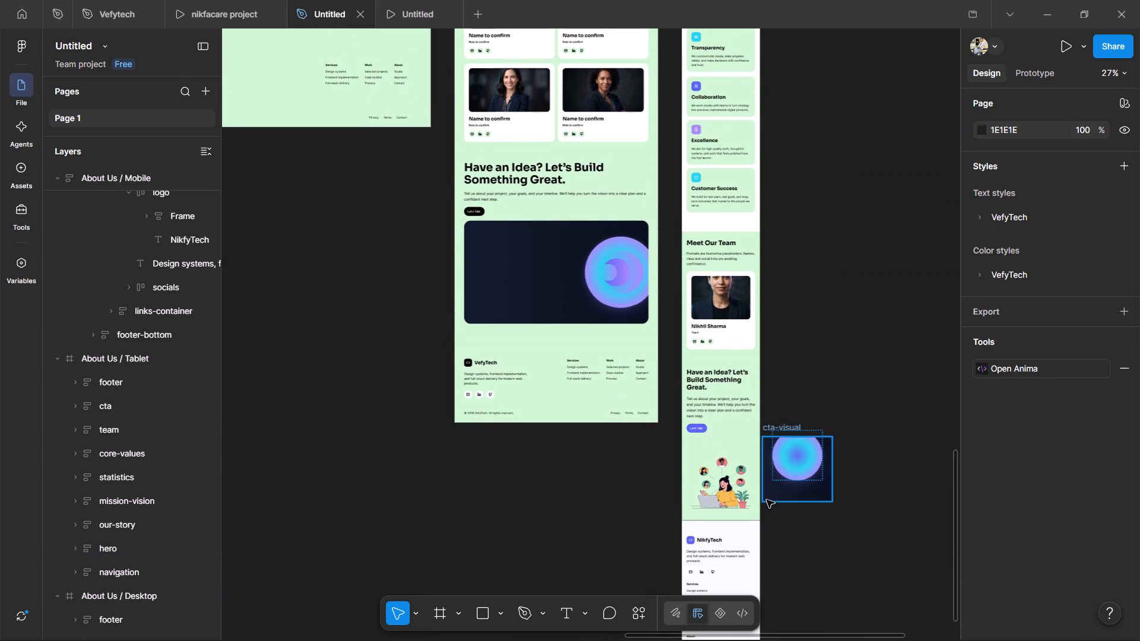
left_click(790, 478)
key("BackSpace")
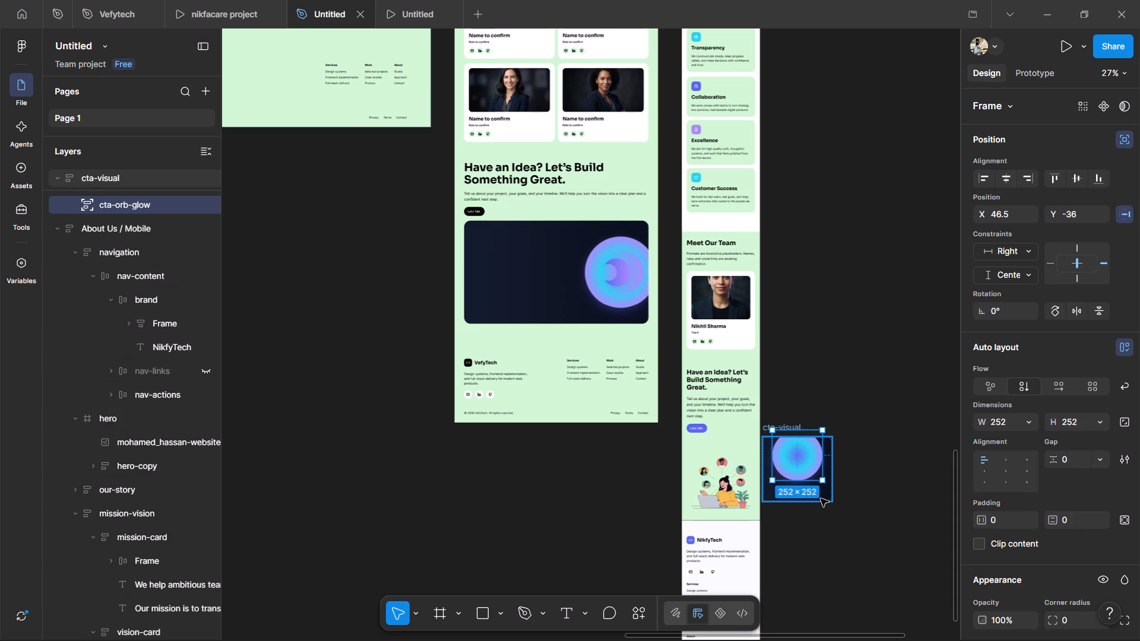
key("BackSpace")
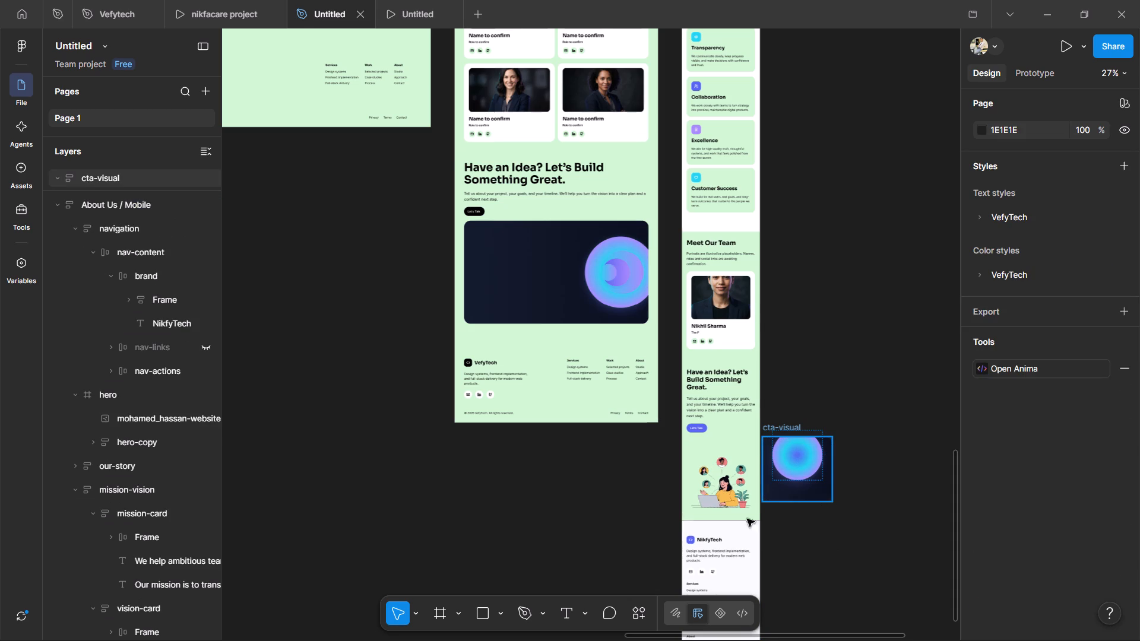
left_click(808, 476)
left_click(807, 495)
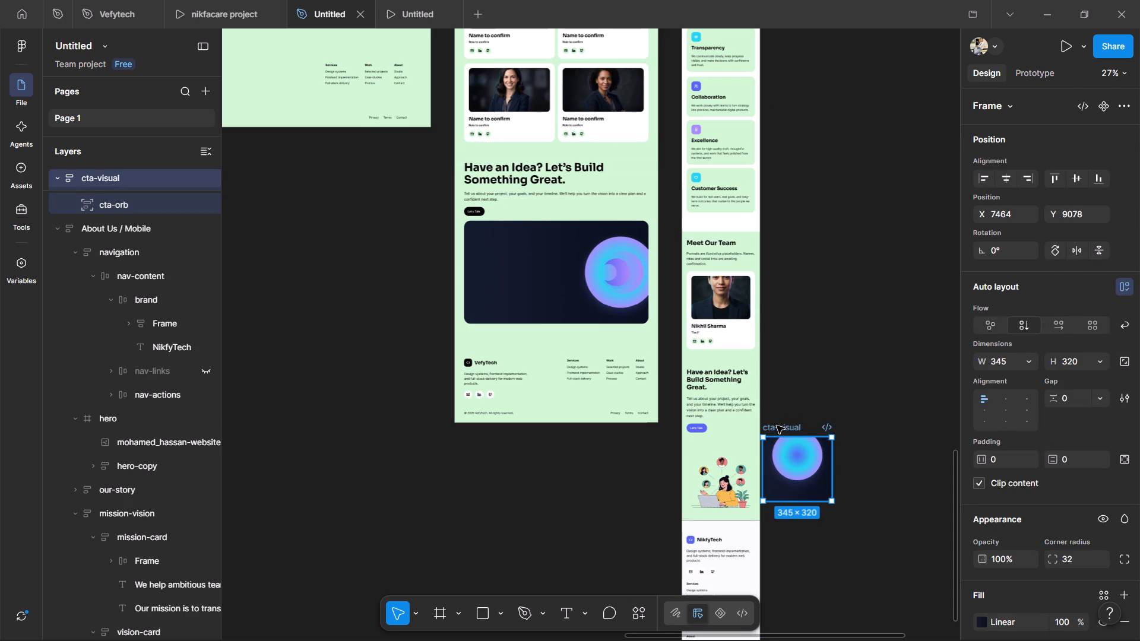
left_click(775, 431)
left_click(787, 424)
key("BackSpace")
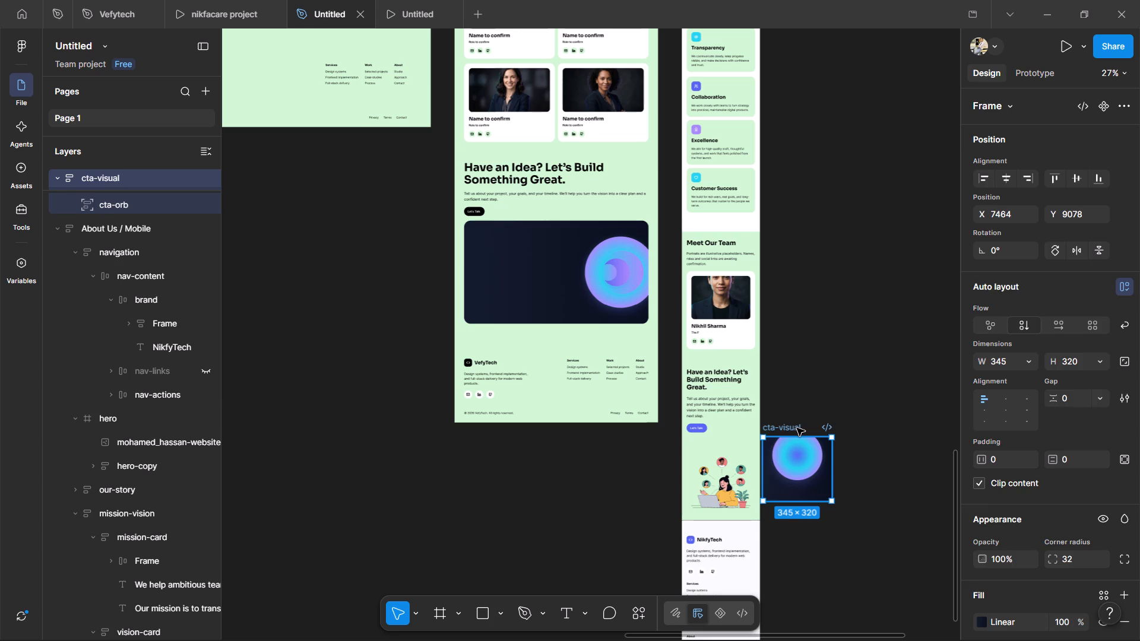
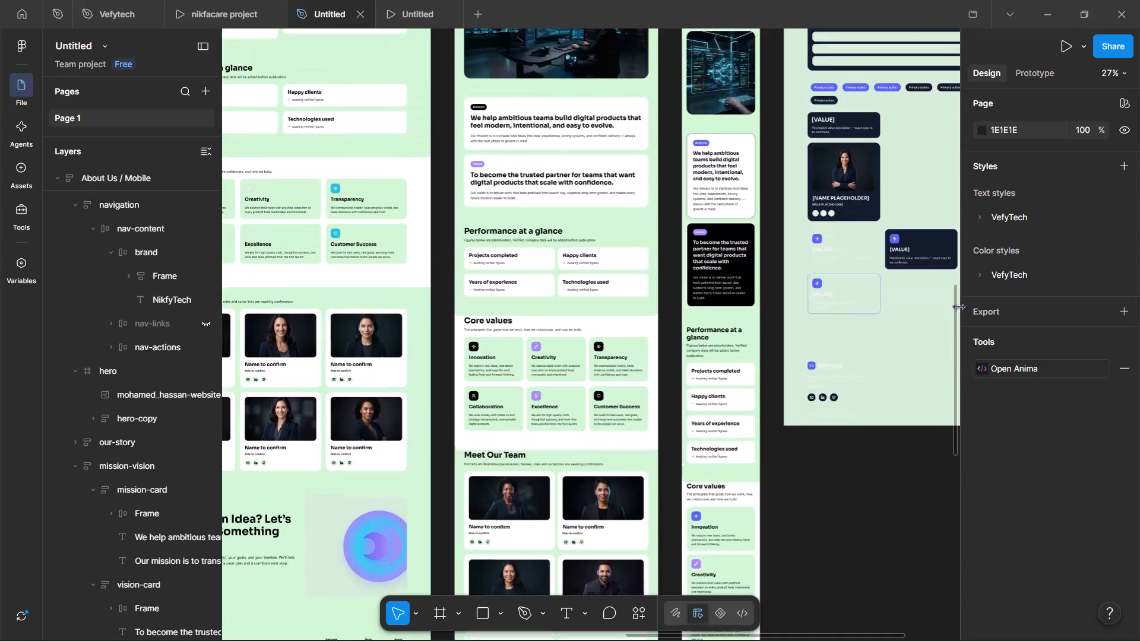
Select the whole About Us / UI Foundations frame and dismiss the incoming message notification.
scroll(895, 325, "up", 8)
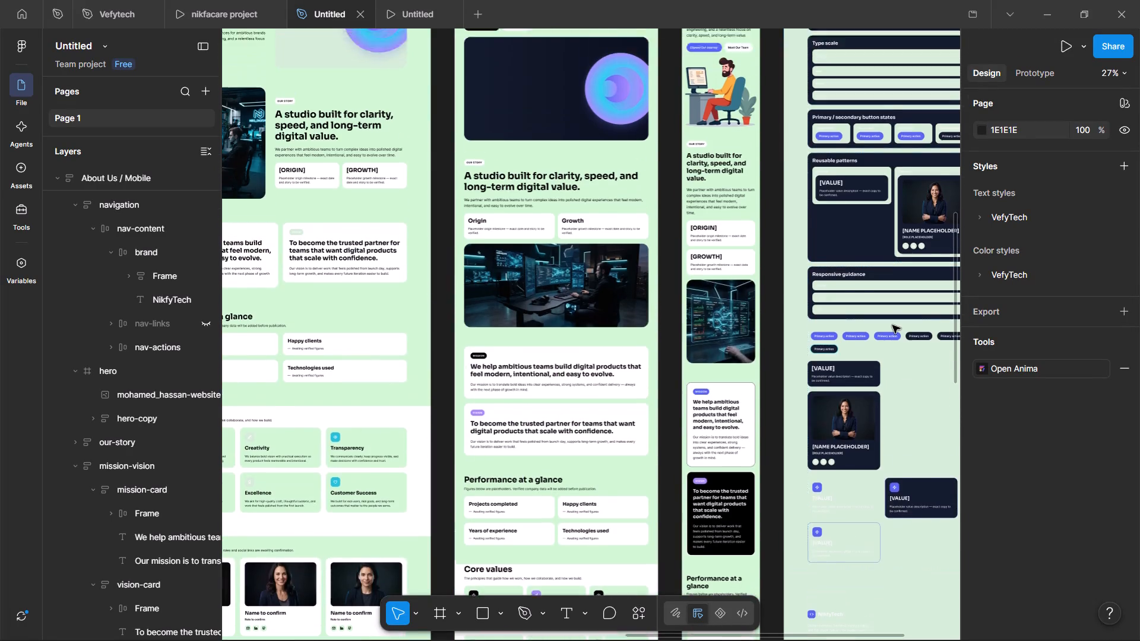
scroll(892, 325, "up", 2)
left_click(838, 151)
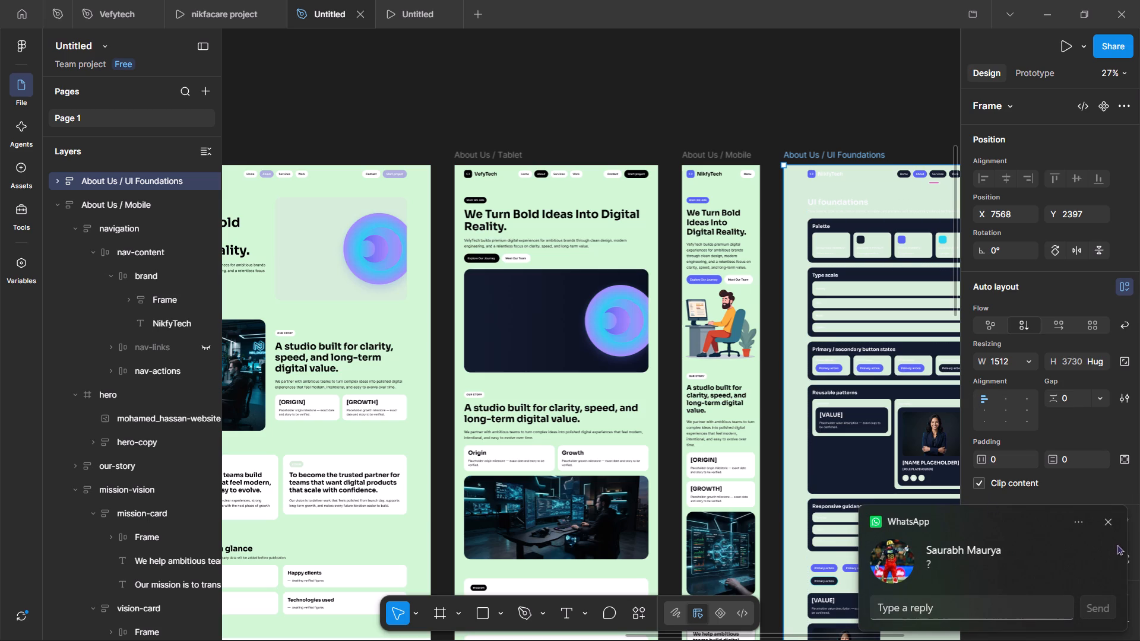
left_click(1107, 513)
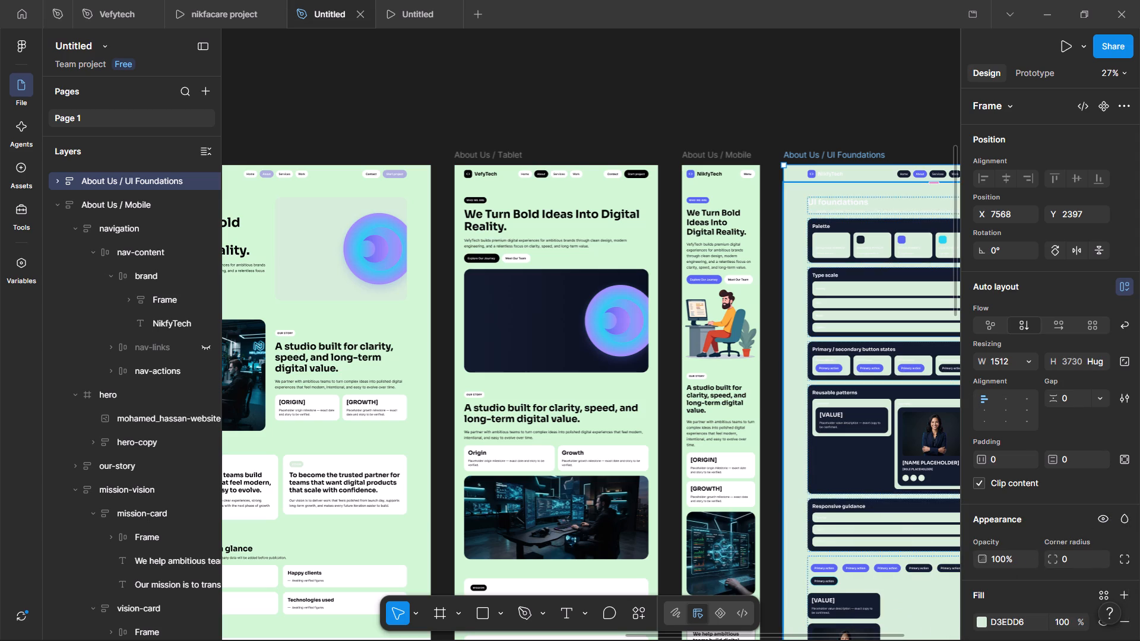
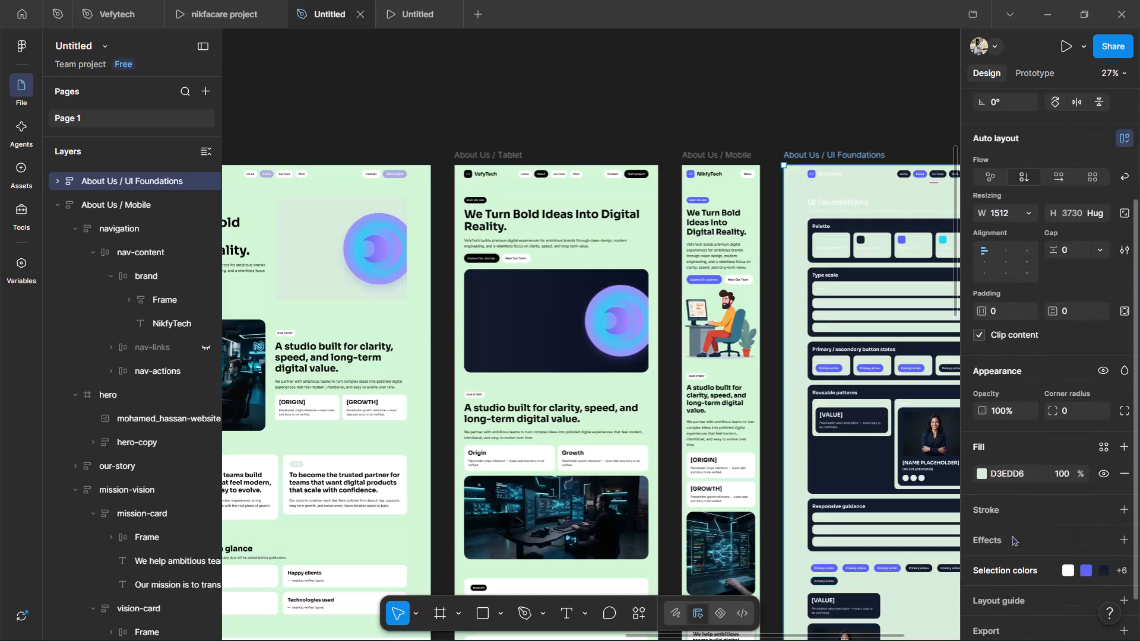
Replace the Surface / Slate colour throughout the About Us / UI Foundations frame with the pale blue-grey CEE0E4.
left_click(978, 564)
scroll(978, 564, "down", 4)
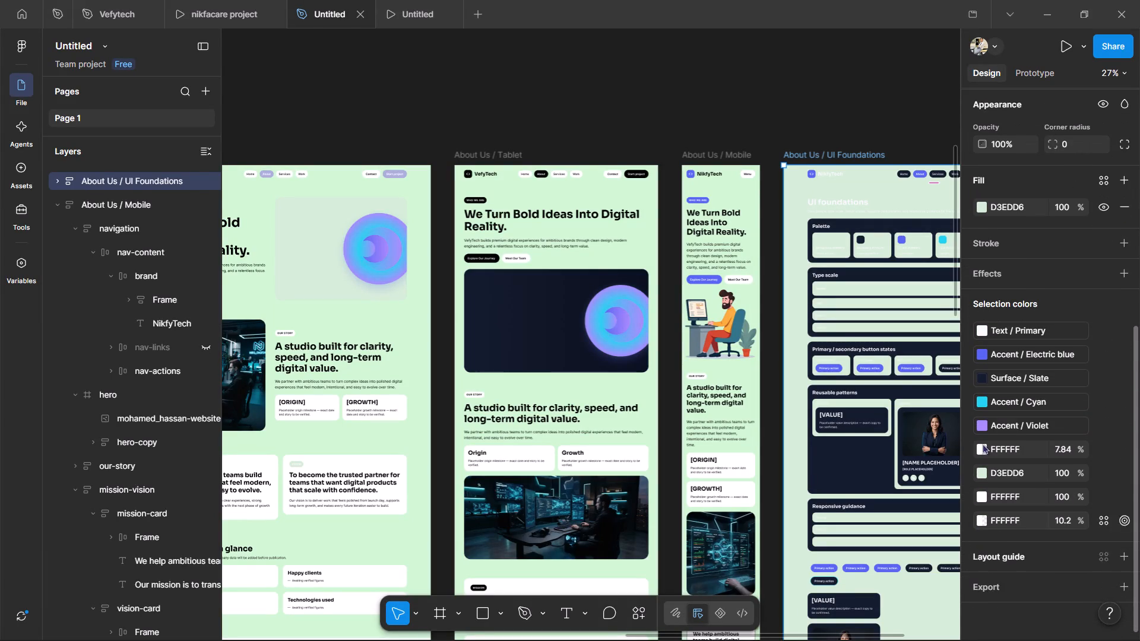
left_click(977, 373)
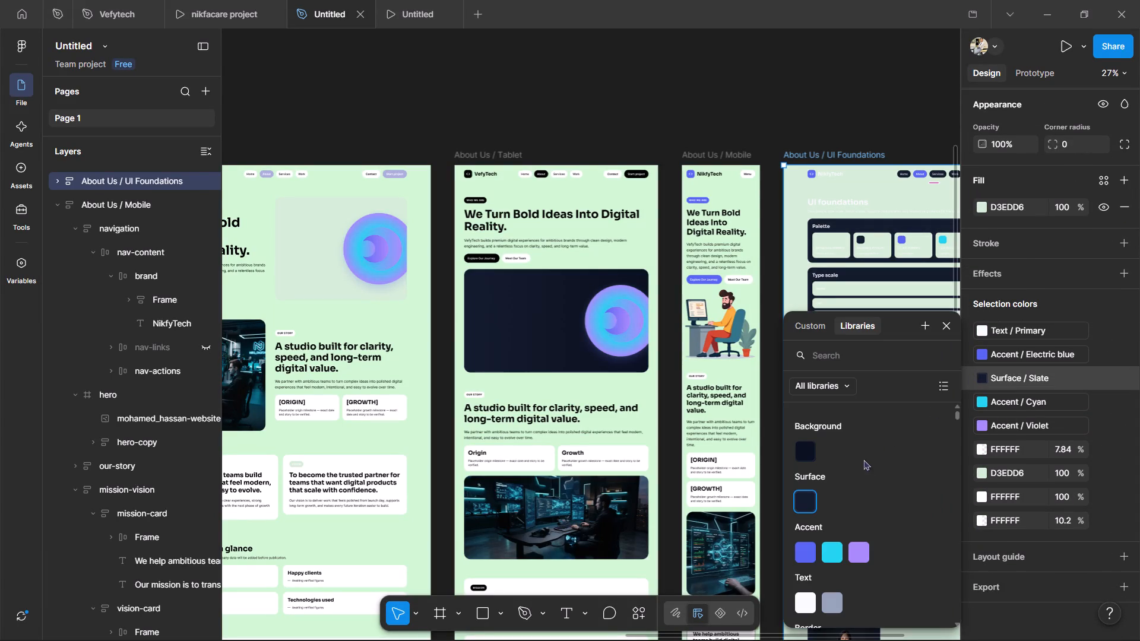
left_click(823, 321)
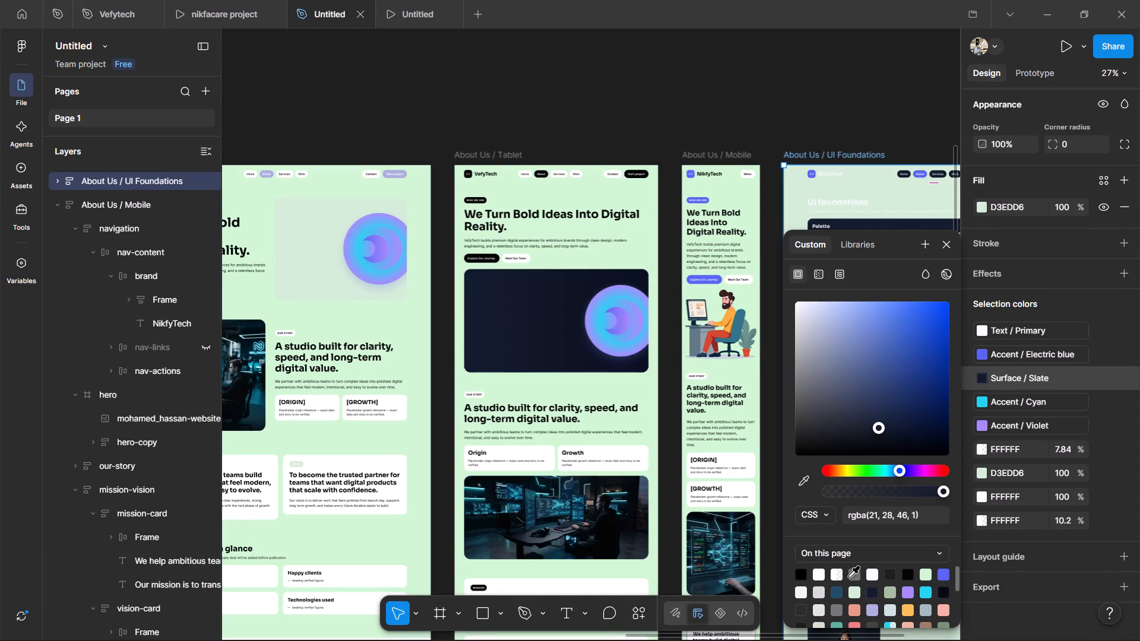
left_click(838, 589)
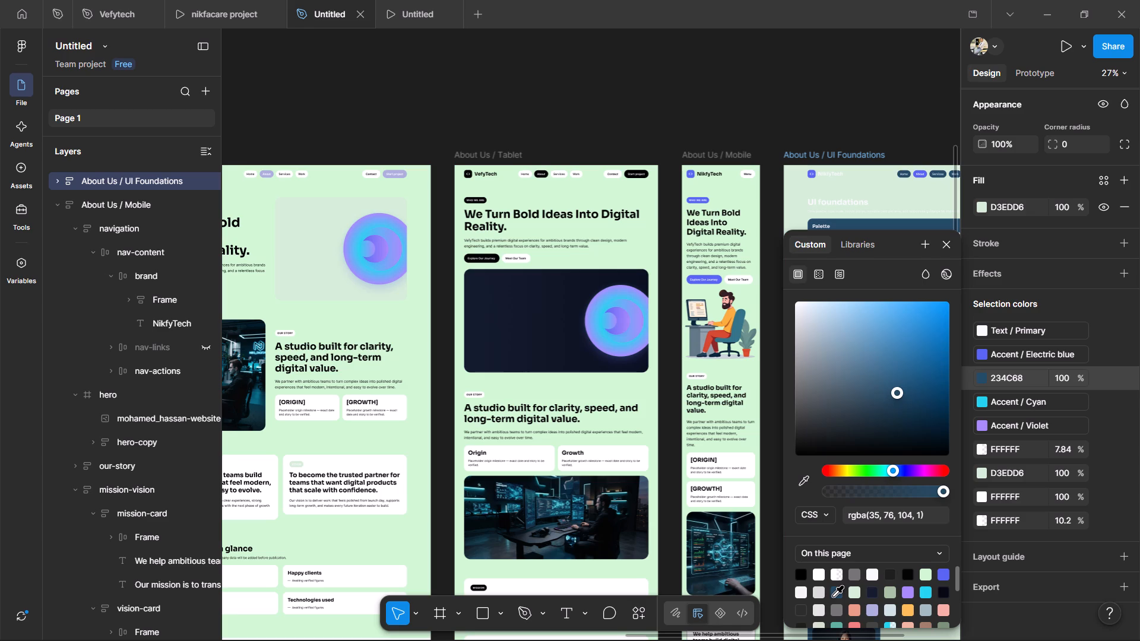
left_click(854, 577)
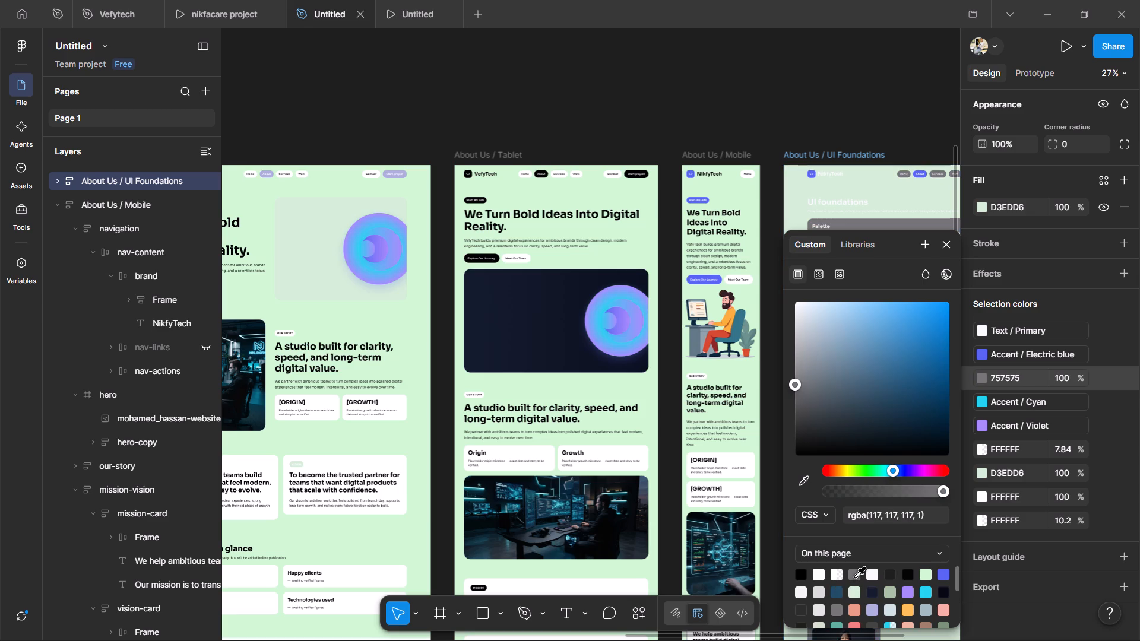
left_click(837, 575)
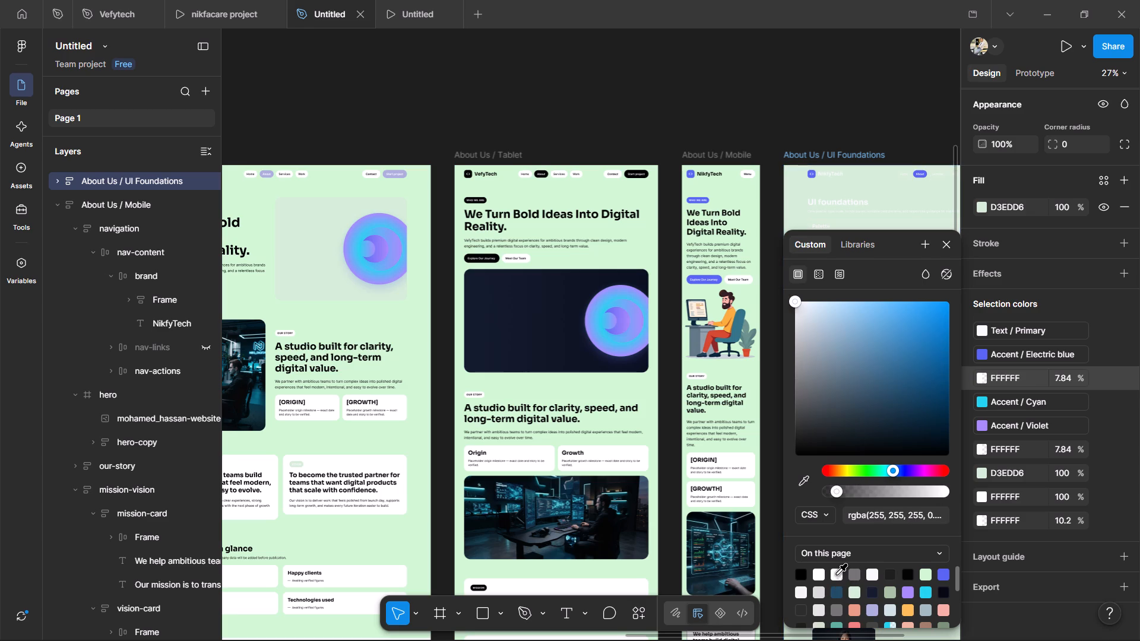
left_click(890, 575)
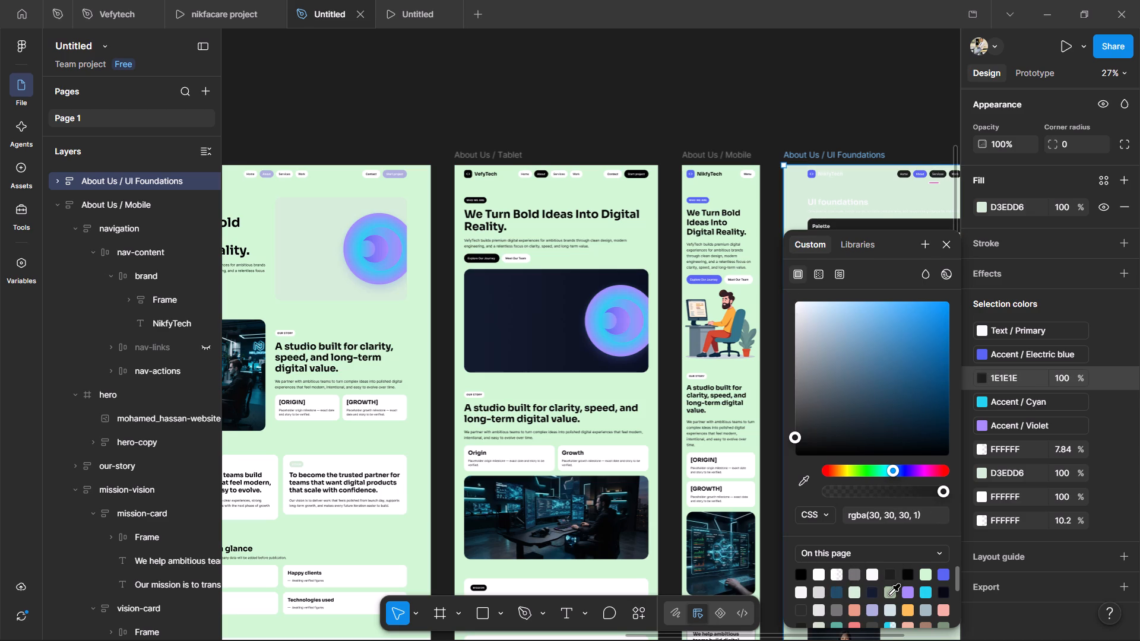
left_click(889, 595)
left_click(907, 594)
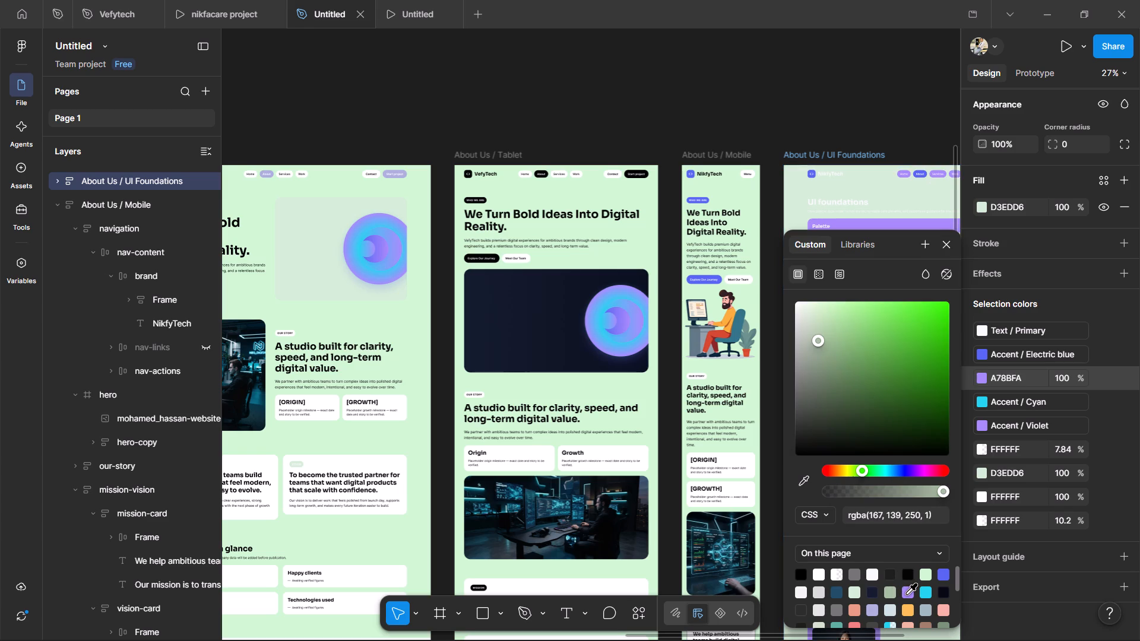
left_click(890, 605)
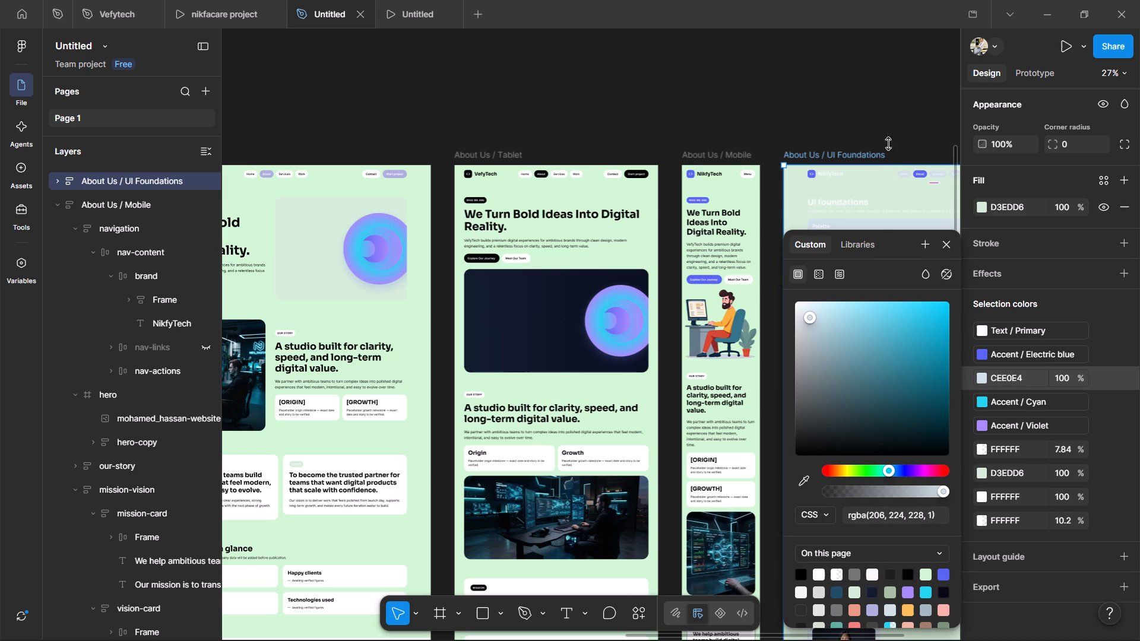
left_click(895, 124)
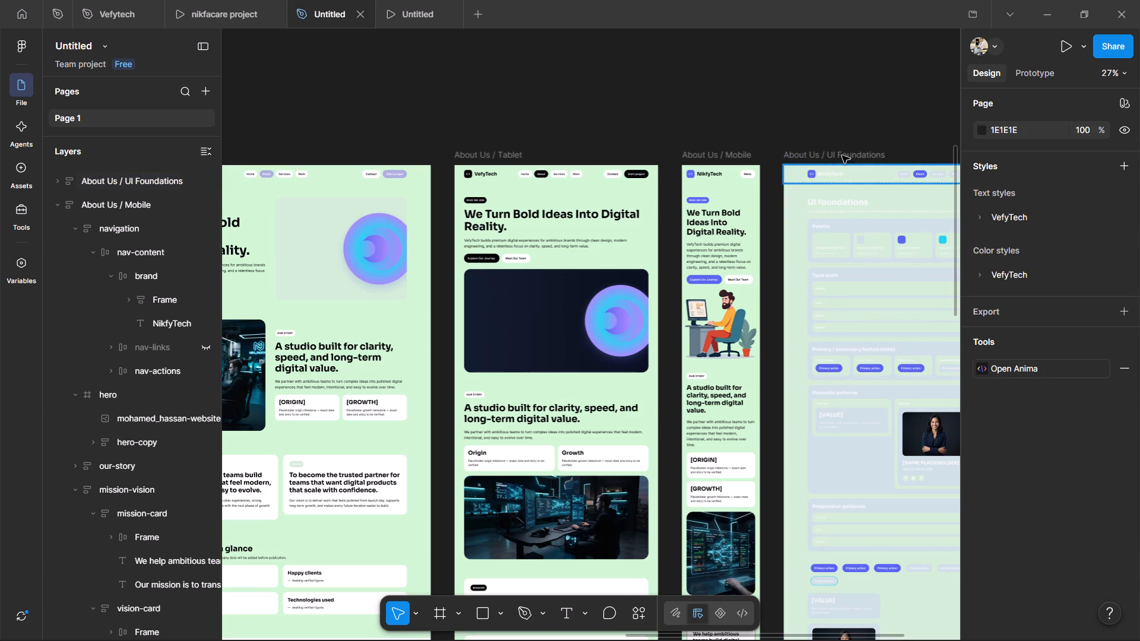
Replace the Text / Primary colour throughout the About Us / UI Foundations frame with black 000000 and deselect the frame.
left_click(844, 146)
left_click(832, 156)
scroll(1079, 470, "down", 4)
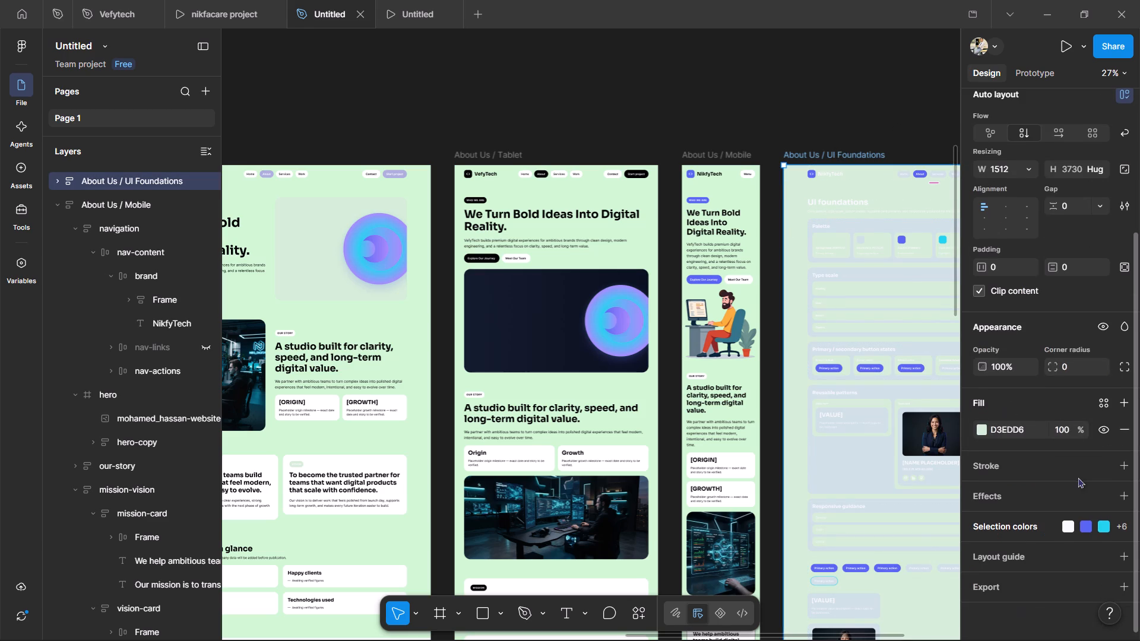
left_click(1012, 526)
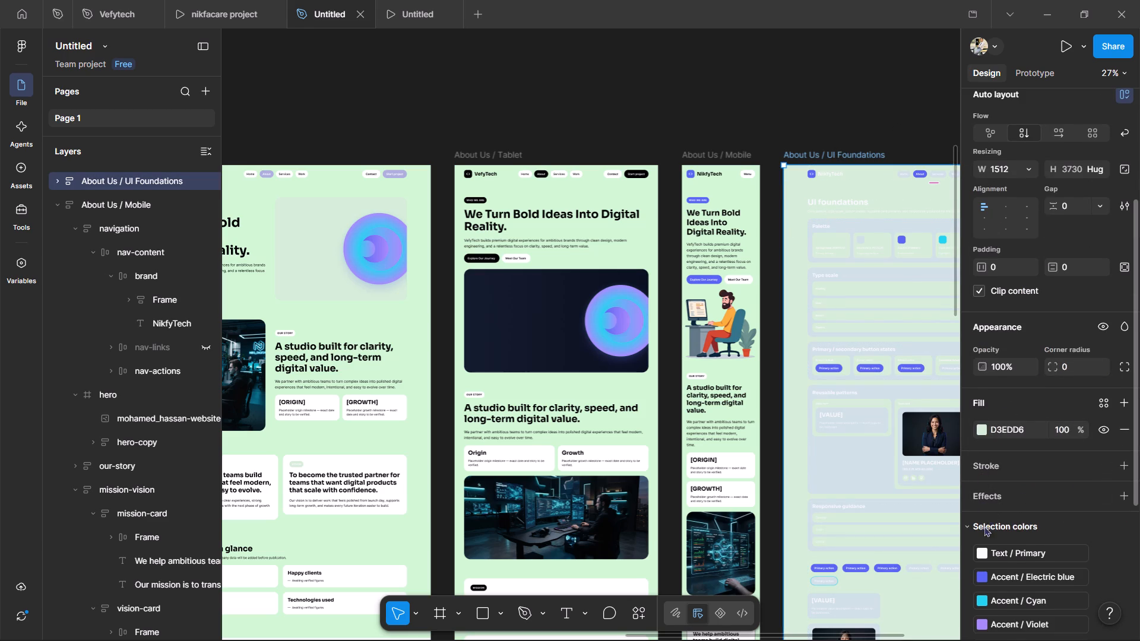
scroll(984, 526, "down", 3)
left_click(976, 330)
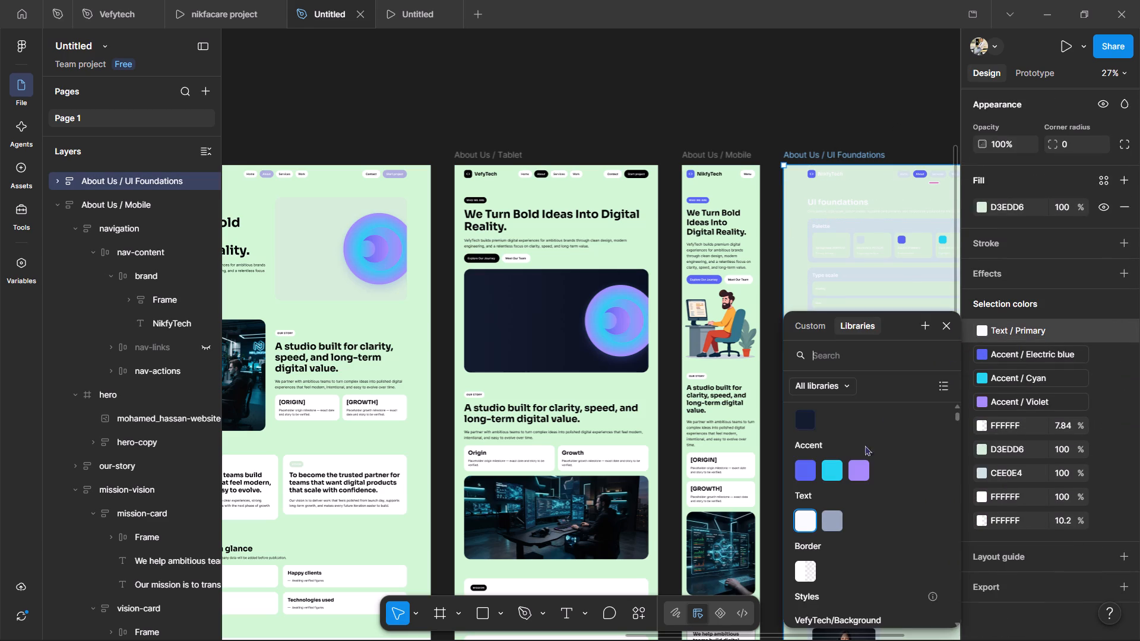
left_click(825, 329)
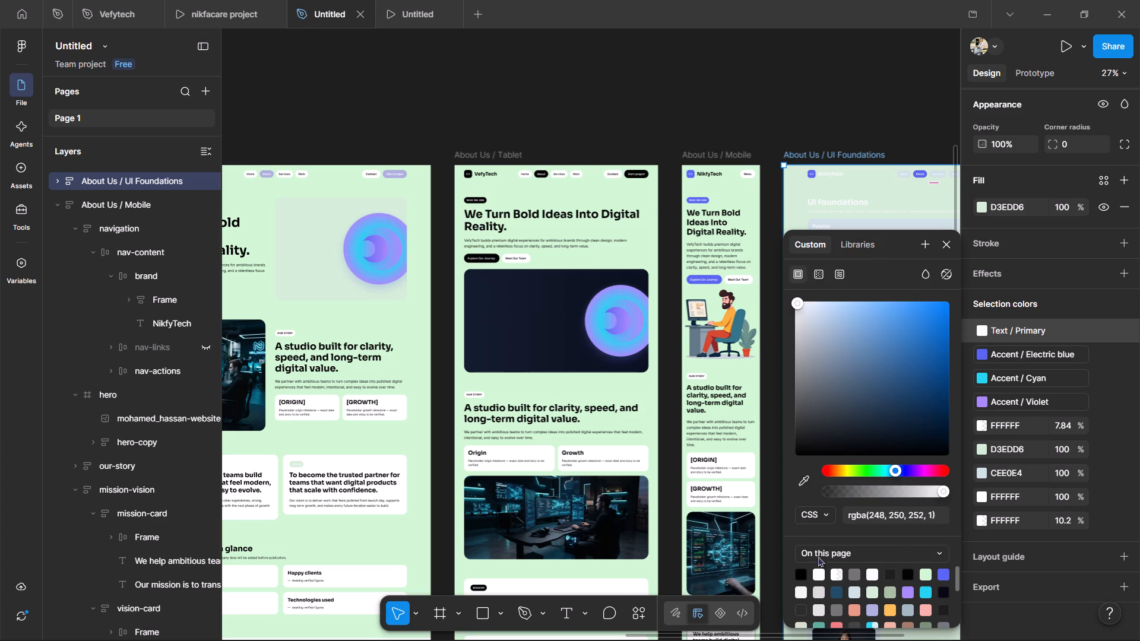
left_click(806, 576)
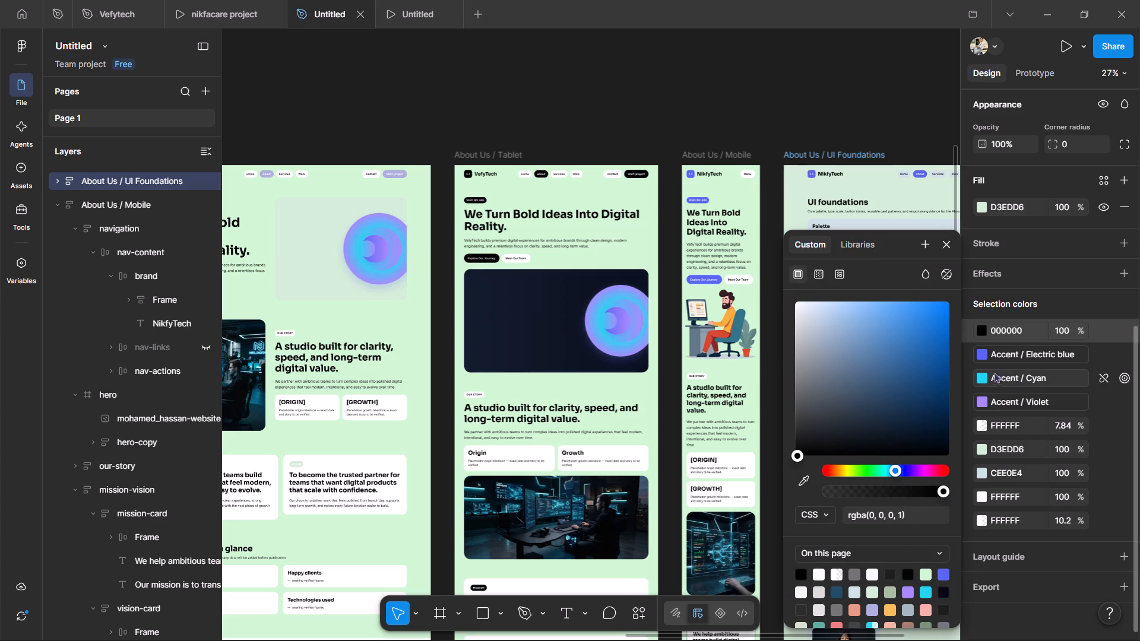
left_click(854, 75)
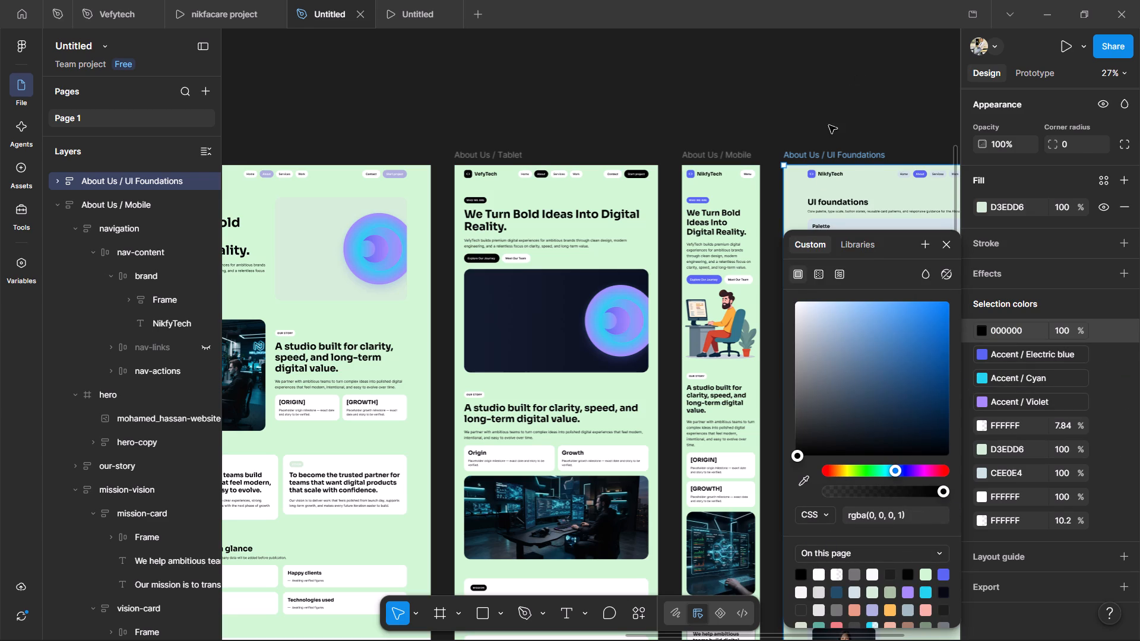
Examine the recoloured About Us / UI Foundations frame from its palette down to the responsive guidance section.
scroll(797, 363, "down", 6)
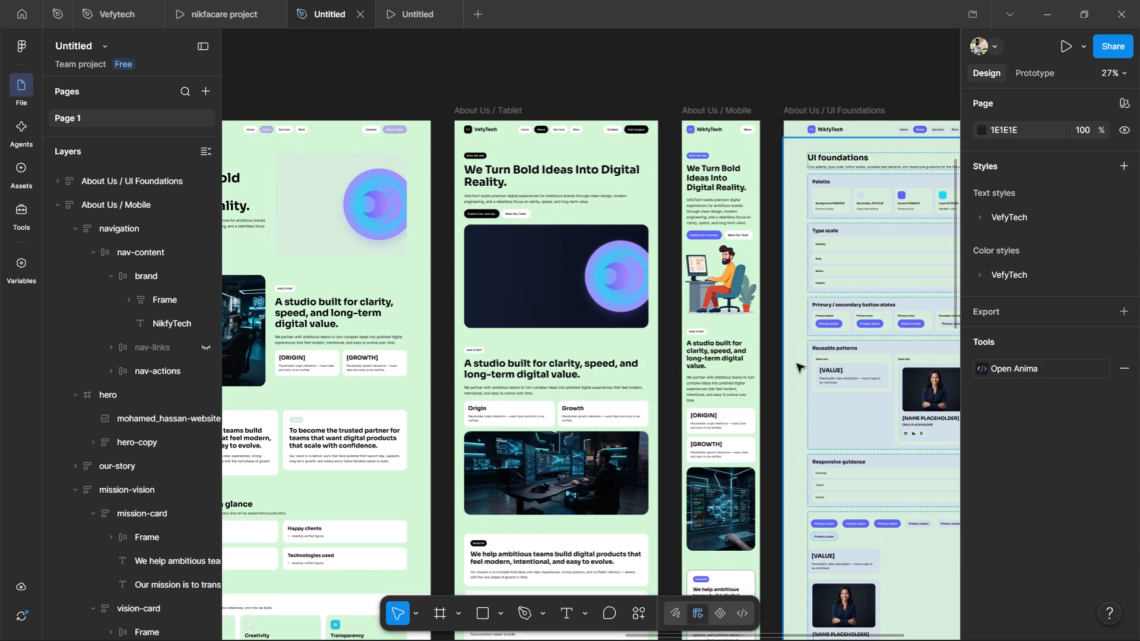
scroll(797, 364, "down", 3)
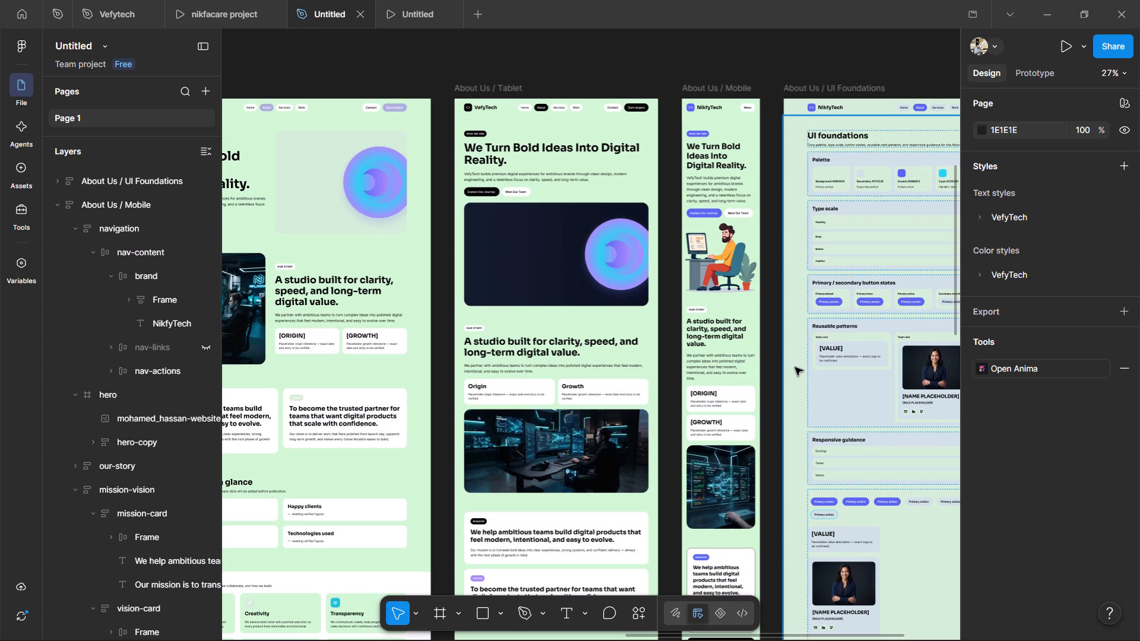
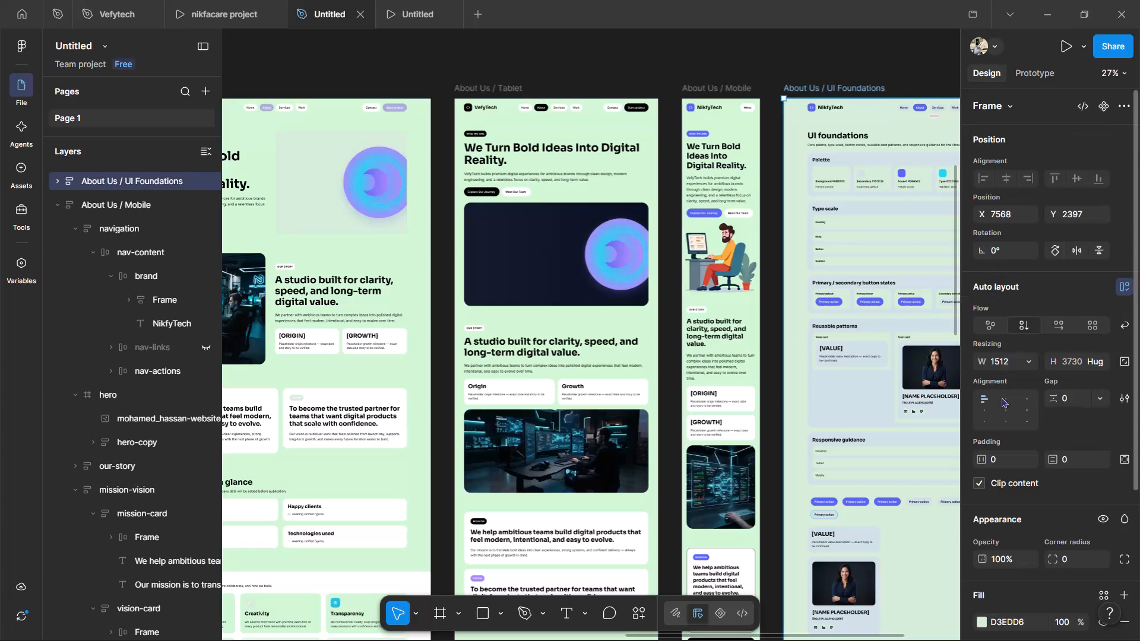
Replace the accent colours, including Electric blue and Cyan, throughout the About Us / UI Foundations frame with the Text / Primary white style.
scroll(1001, 397, "down", 5)
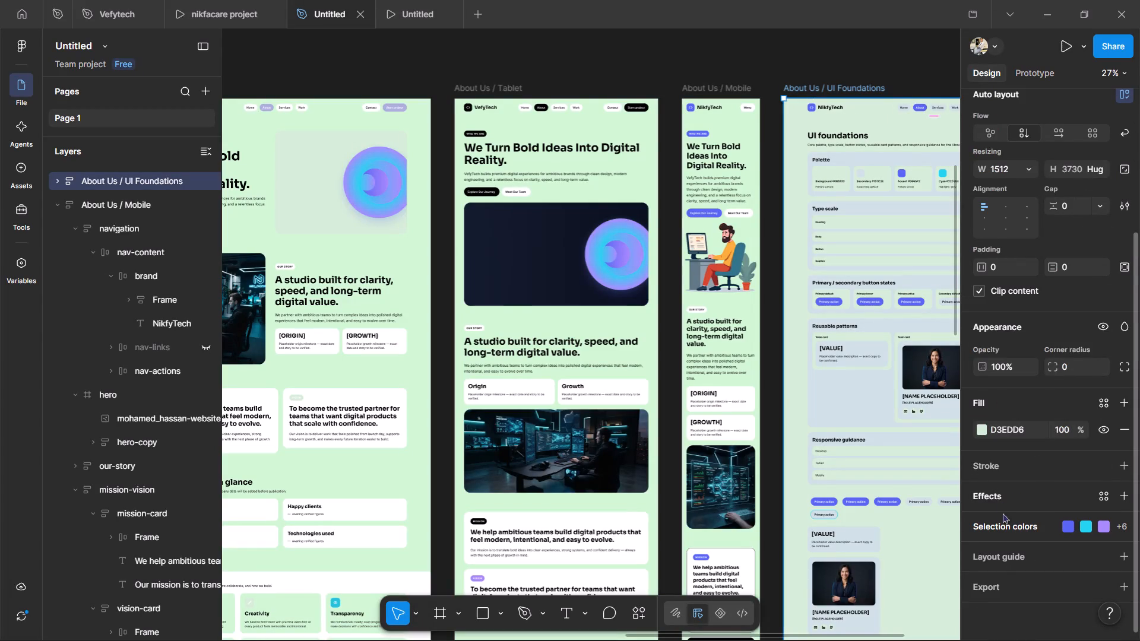
left_click(993, 527)
scroll(993, 527, "down", 3)
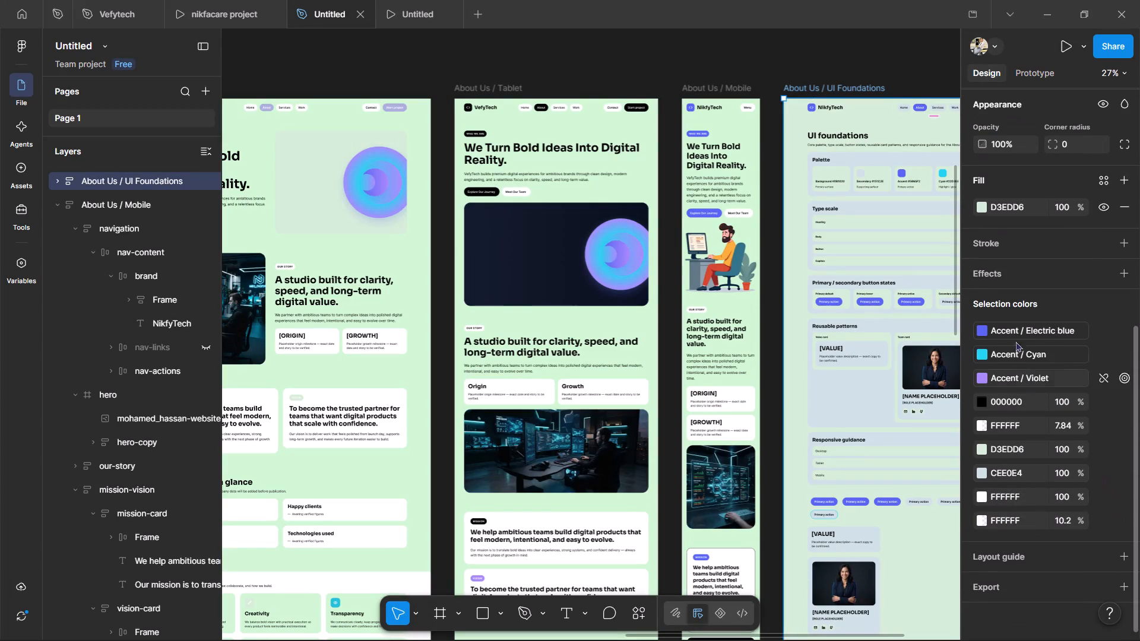
left_click(982, 331)
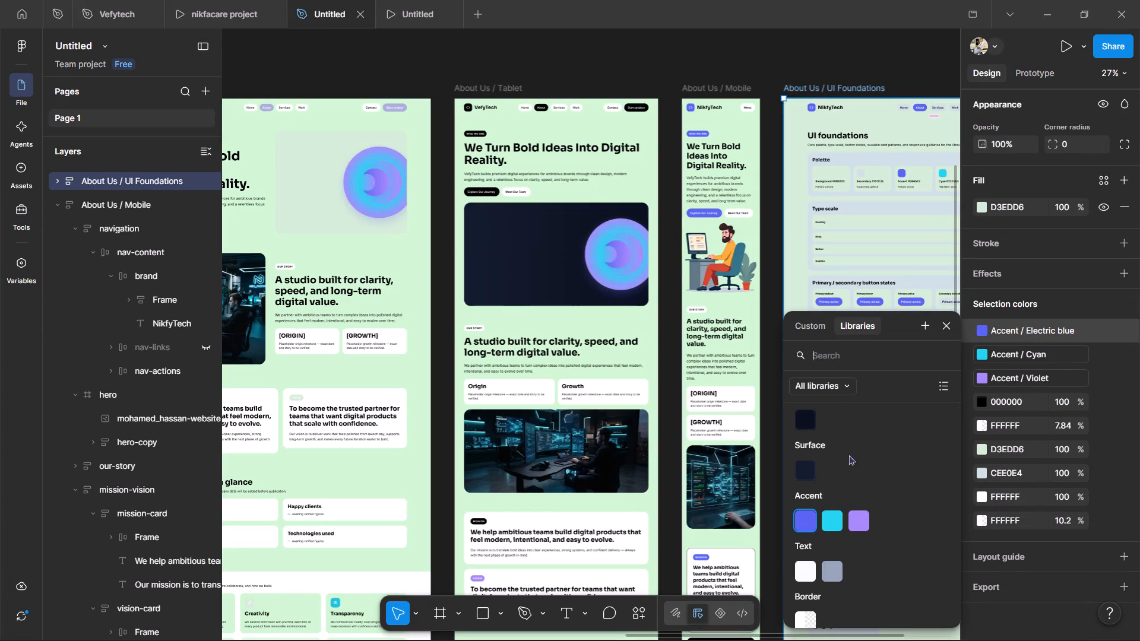
left_click(809, 580)
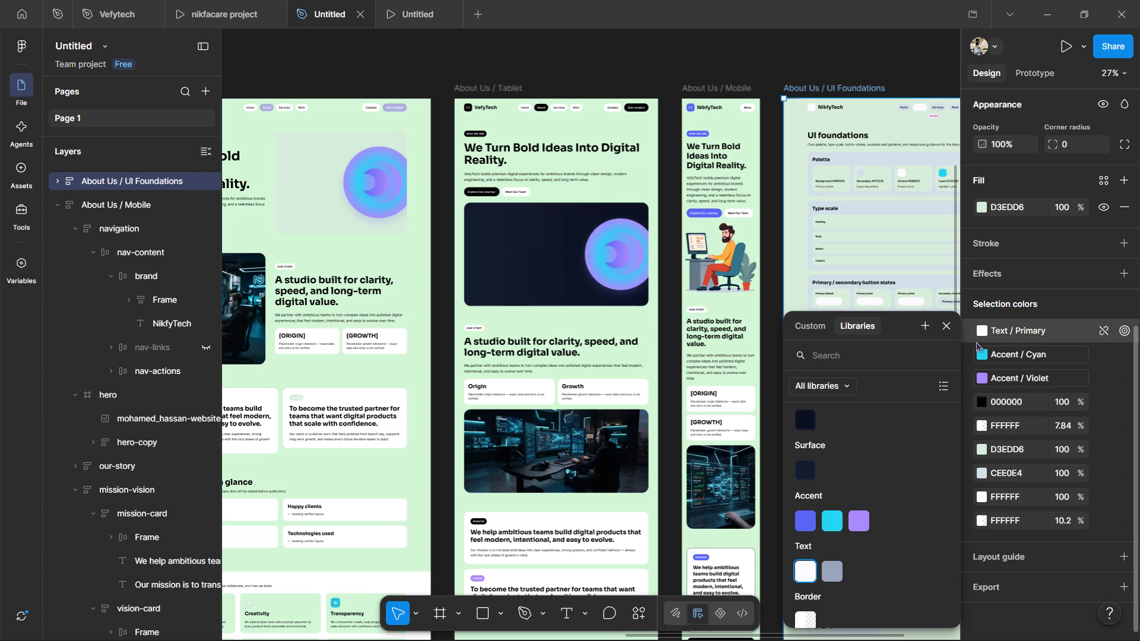
left_click(979, 351)
left_click(803, 566)
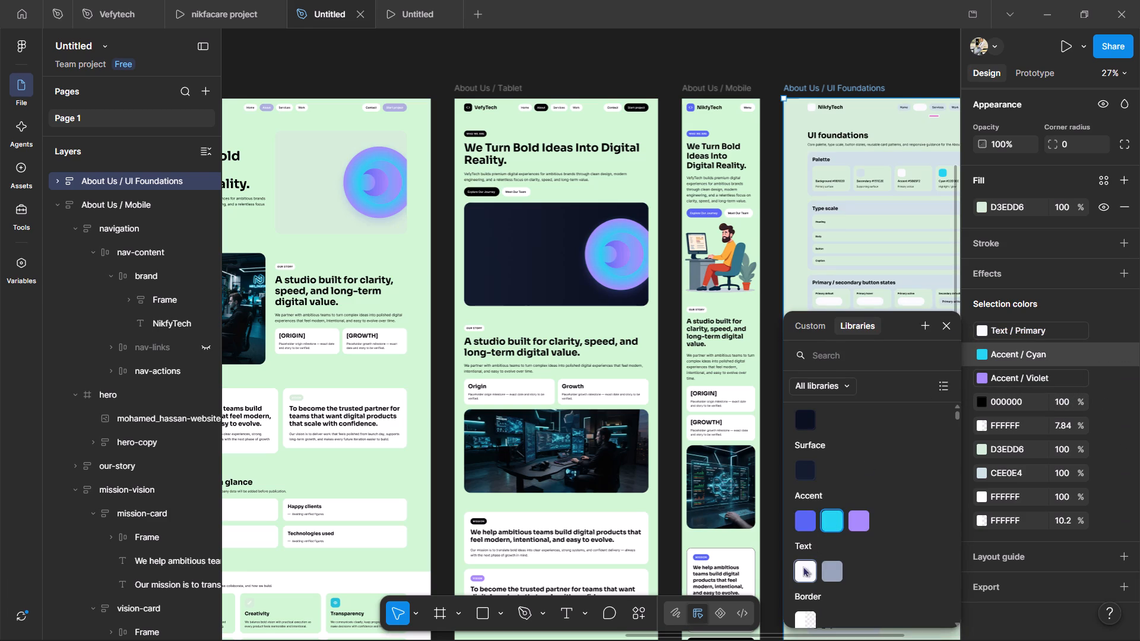
Replace the Accent / Violet colour throughout the About Us / UI Foundations frame with white FFFFFF at 7.84% opacity and deselect the frame.
left_click(978, 376)
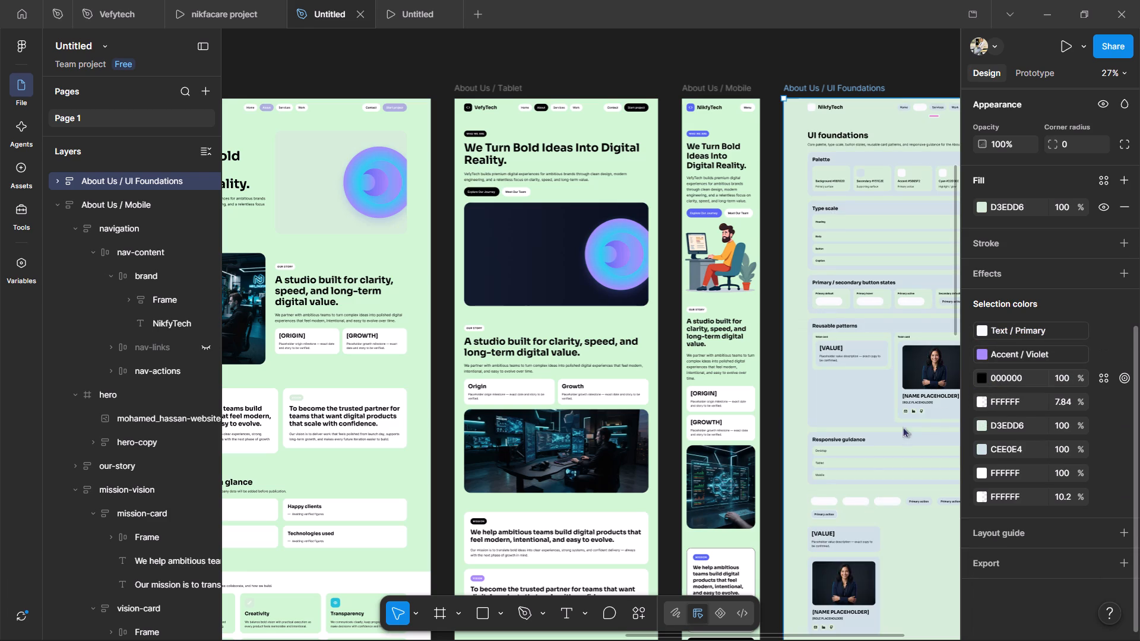
left_click(810, 312)
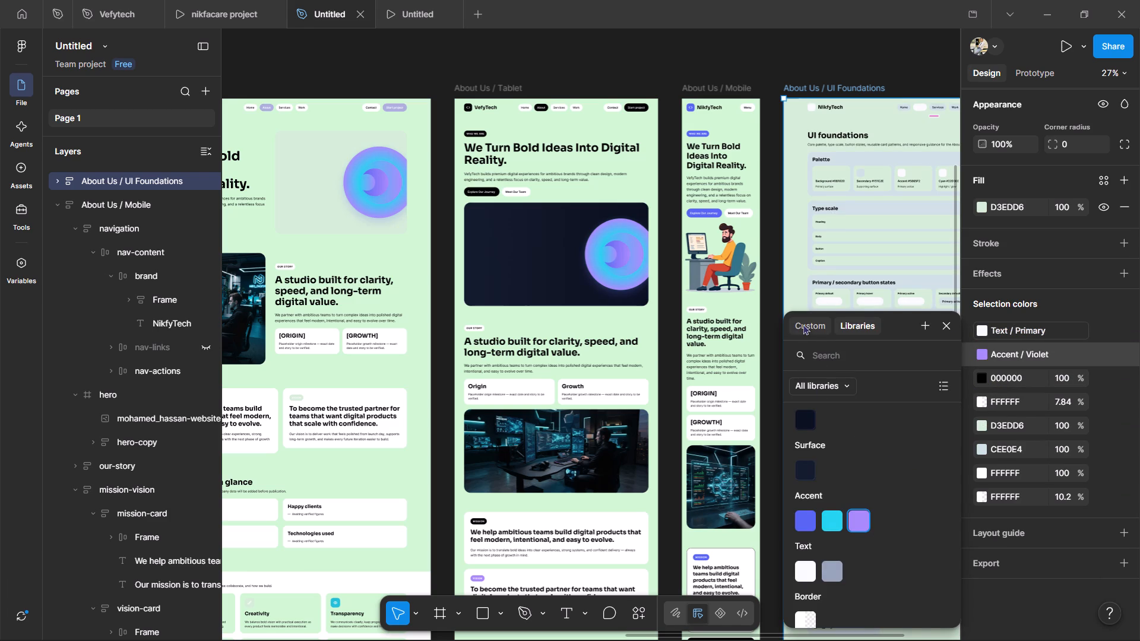
left_click(803, 324)
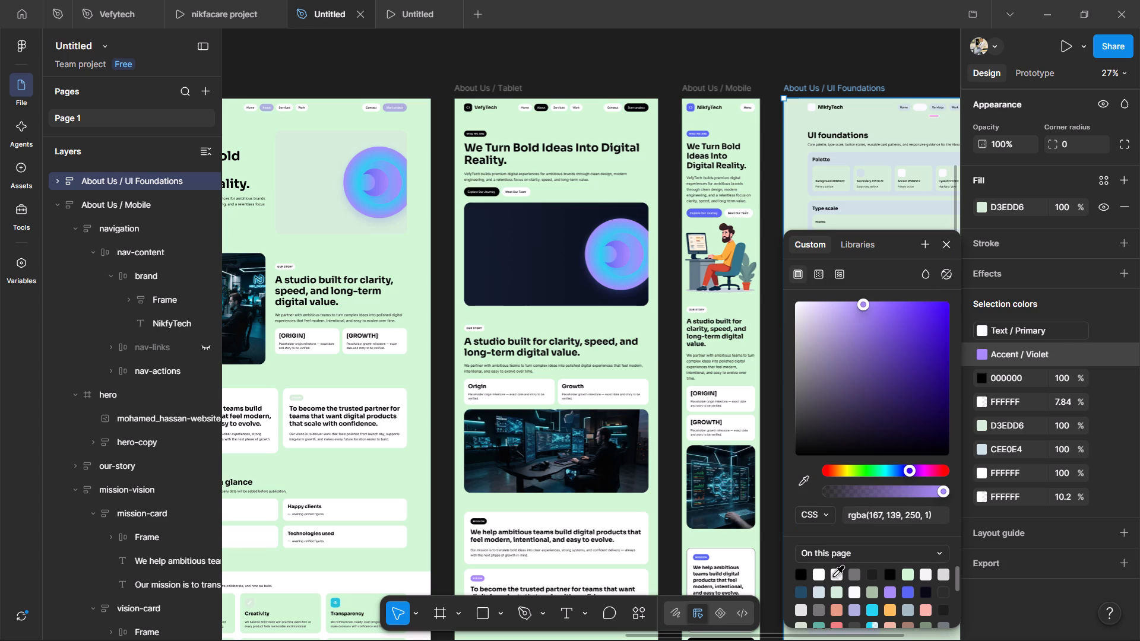
left_click(834, 576)
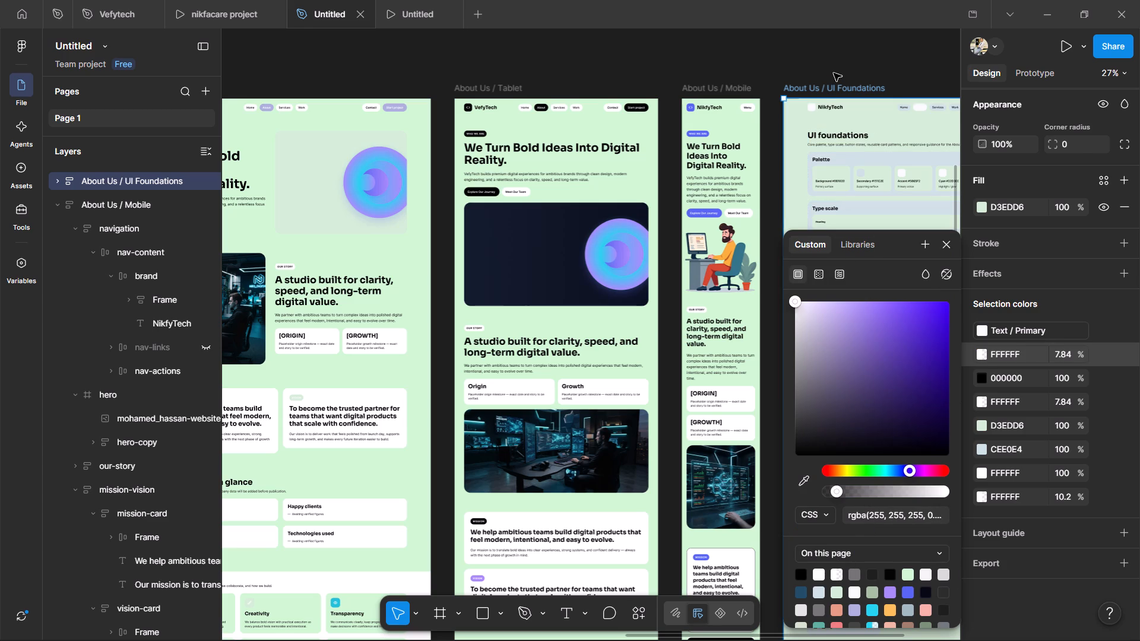
left_click(834, 73)
Examine the colours still used in the About Us / UI Foundations frame, its foundations-content section and its heading block.
left_click(812, 93)
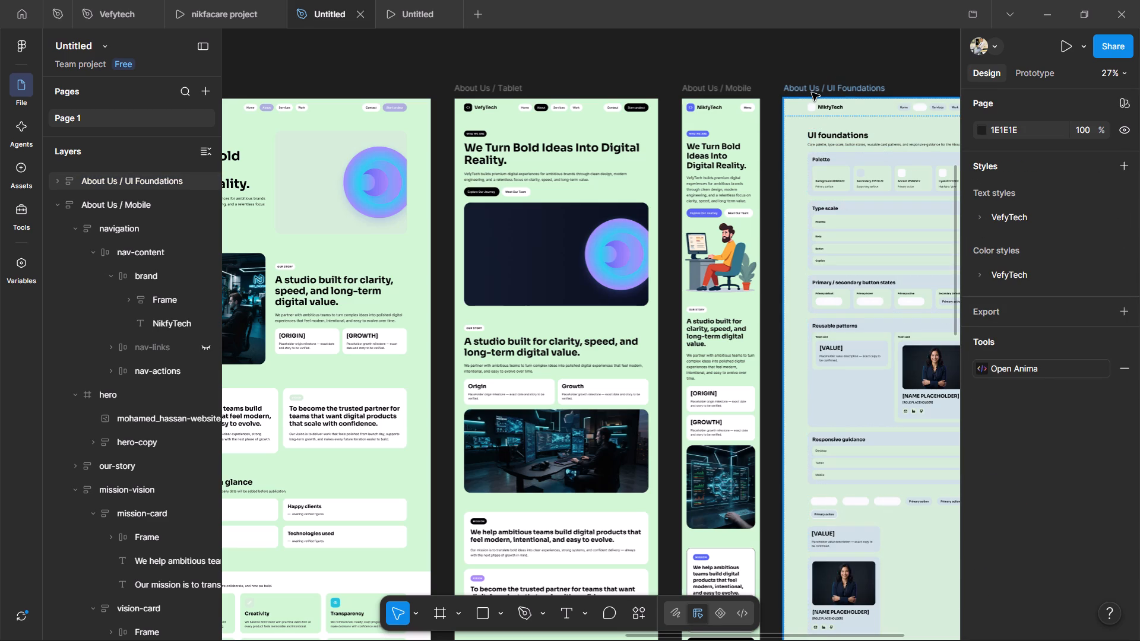
scroll(1038, 414, "down", 4)
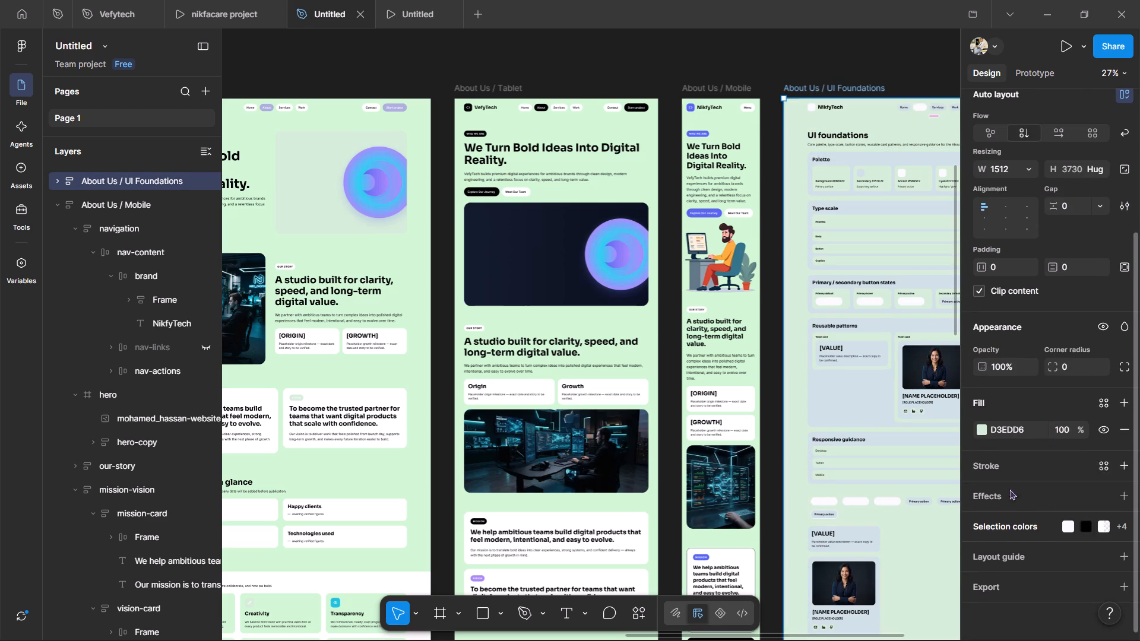
left_click(1000, 532)
scroll(1000, 533, "down", 2)
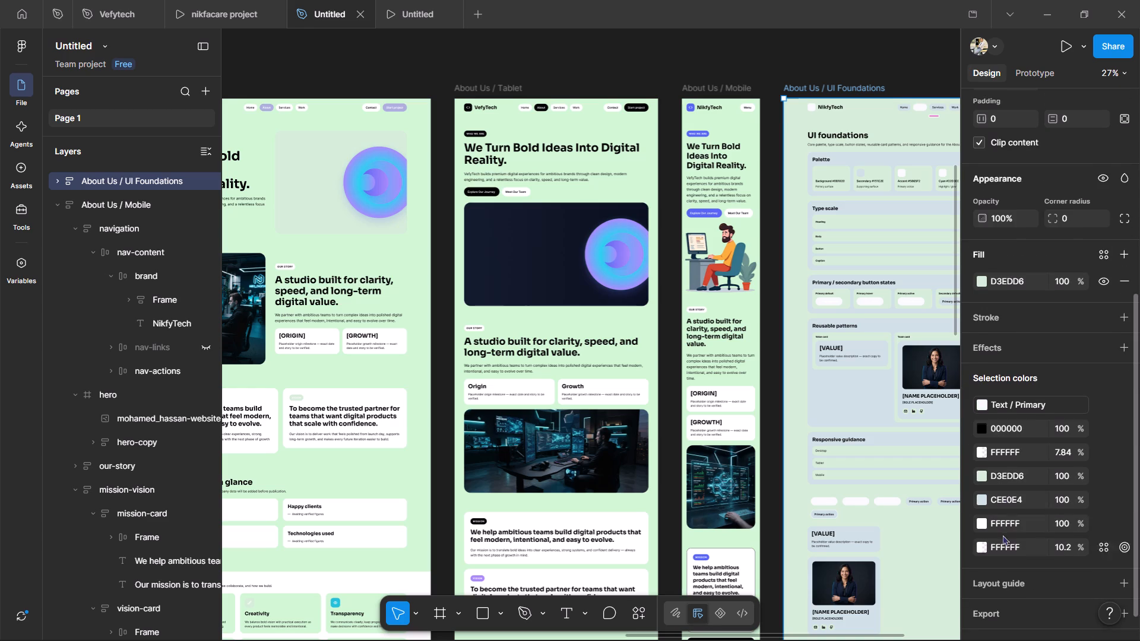
scroll(1006, 516, "down", 1)
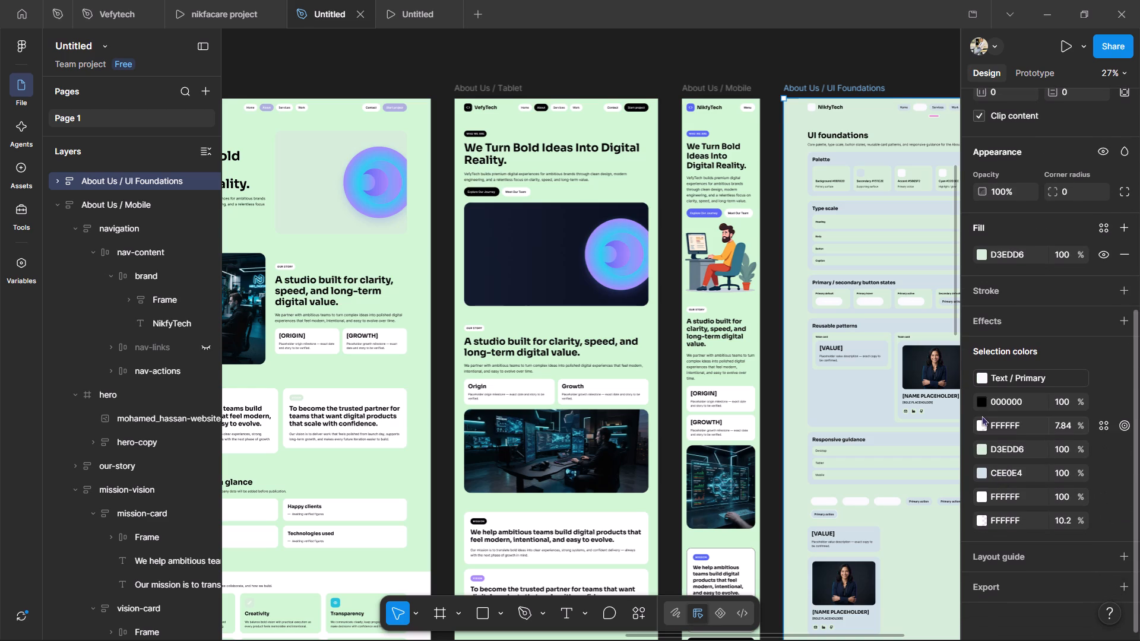
left_click(901, 124)
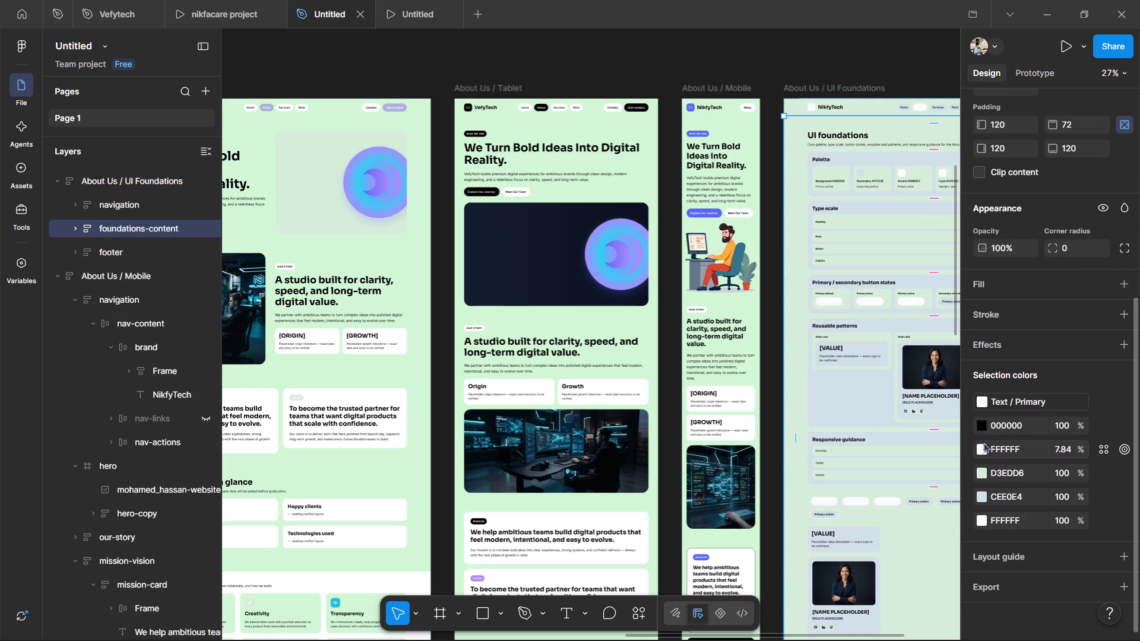
left_click(862, 174)
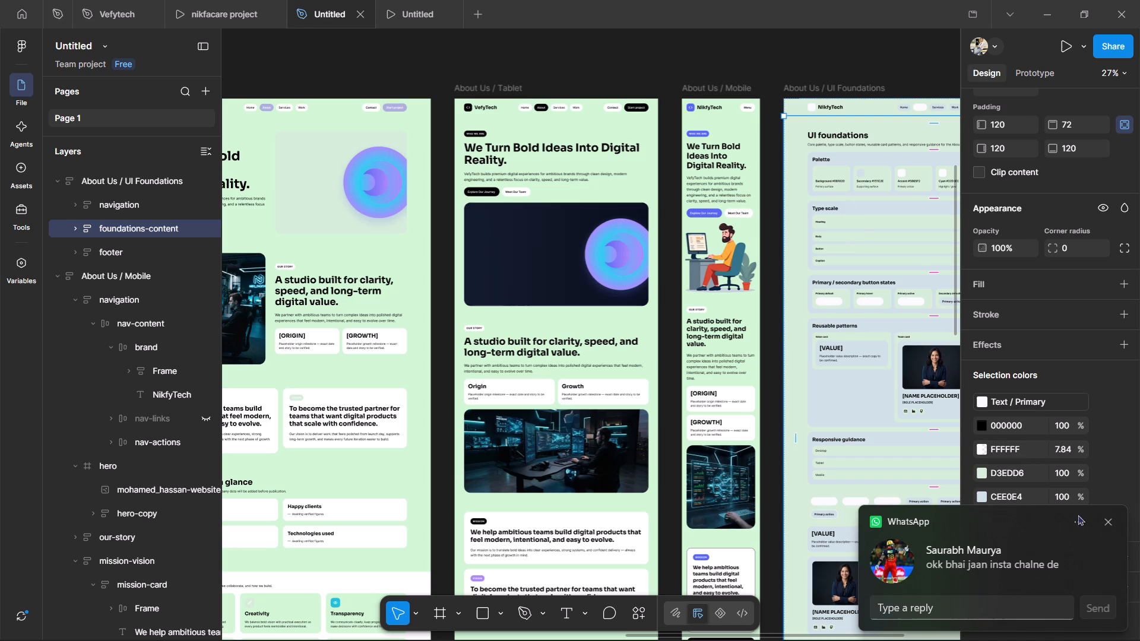
left_click(1106, 525)
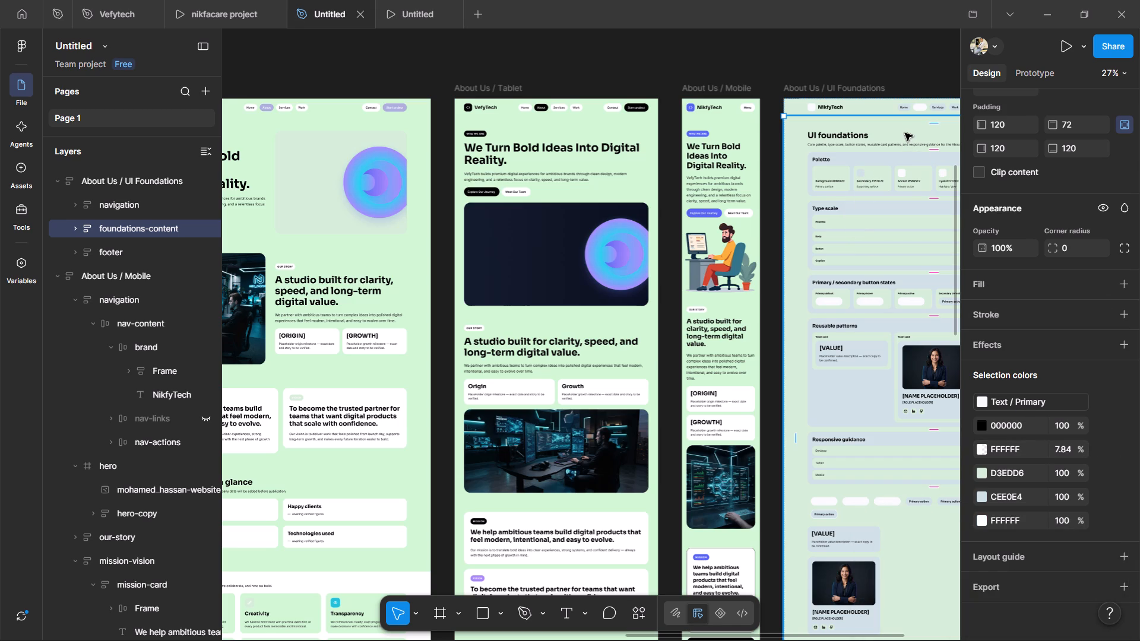
left_click(905, 132)
left_click(904, 132)
double_click(904, 132)
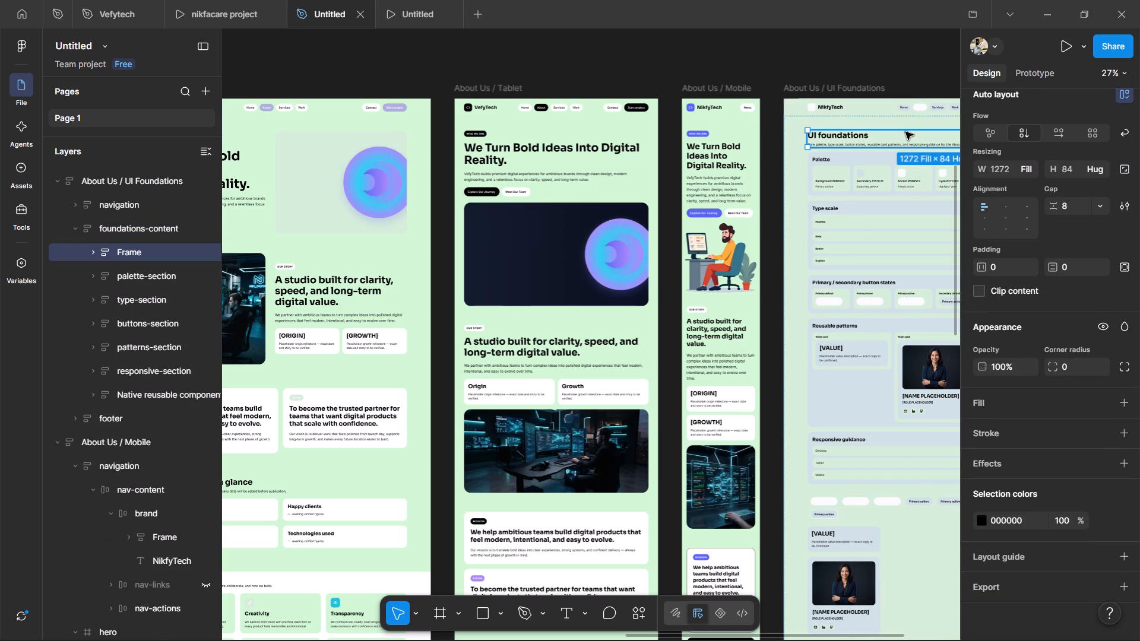
left_click(845, 58)
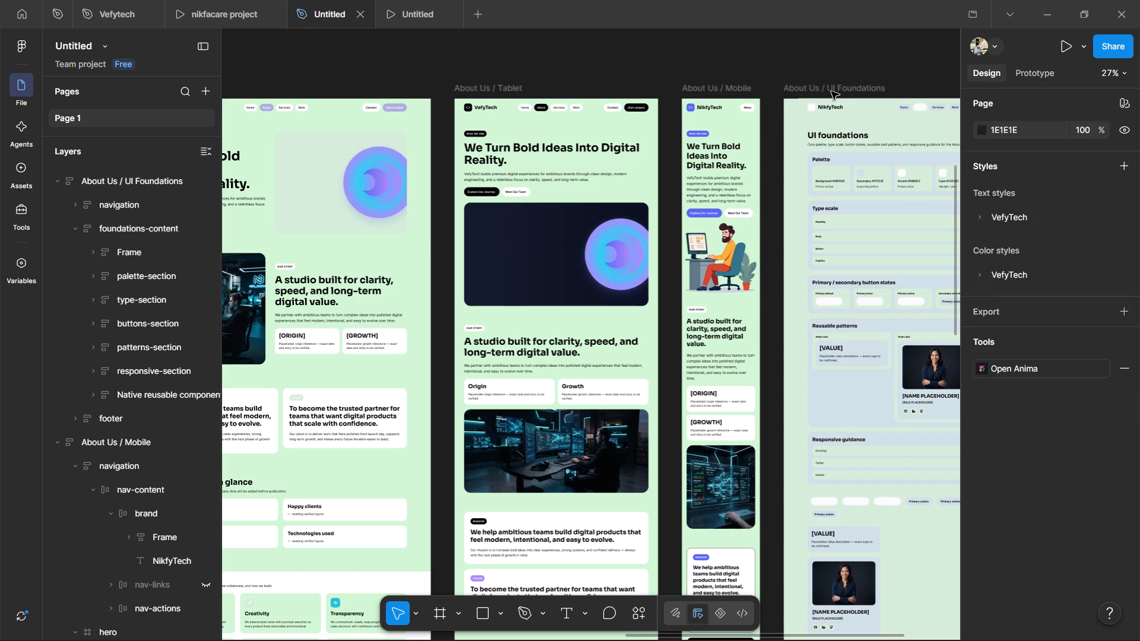
Reselect the whole About Us / UI Foundations frame and show its full list of selection colours.
left_click(838, 82)
scroll(1104, 526, "down", 3)
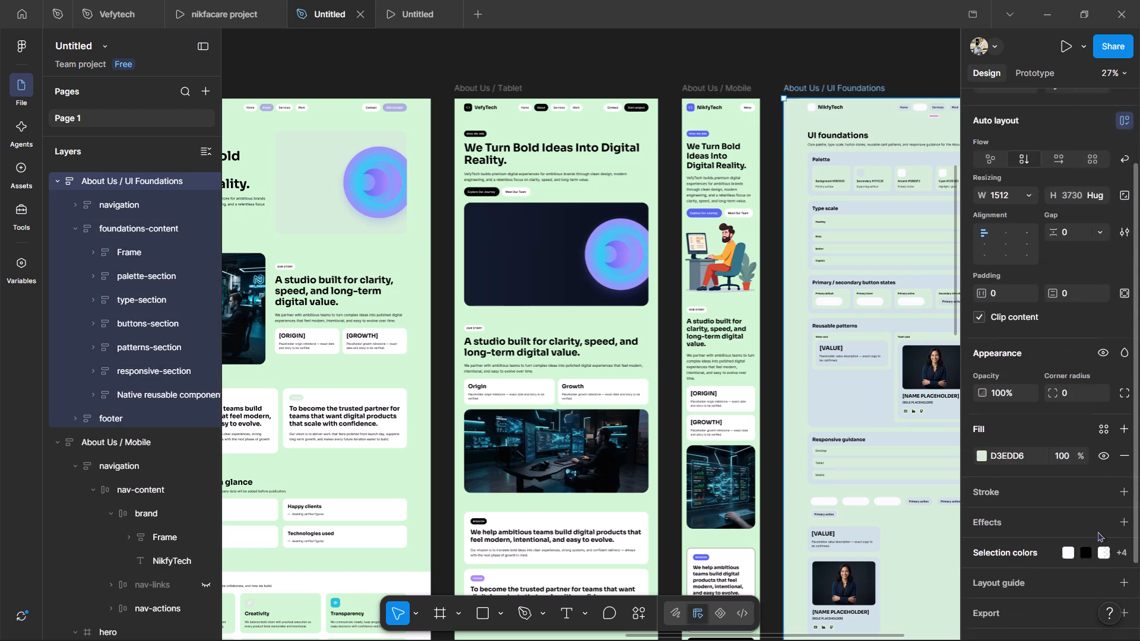
left_click(992, 529)
scroll(989, 531, "down", 4)
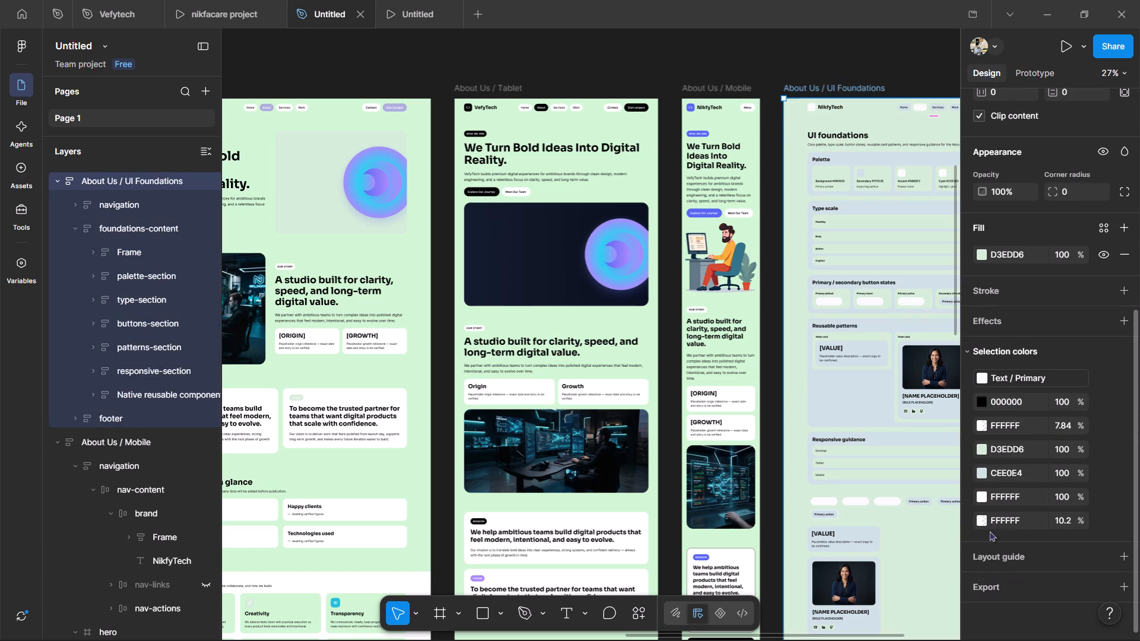
Replace the 7.84% opacity white in the About Us / UI Foundations frame with solid black 000000.
left_click(981, 431)
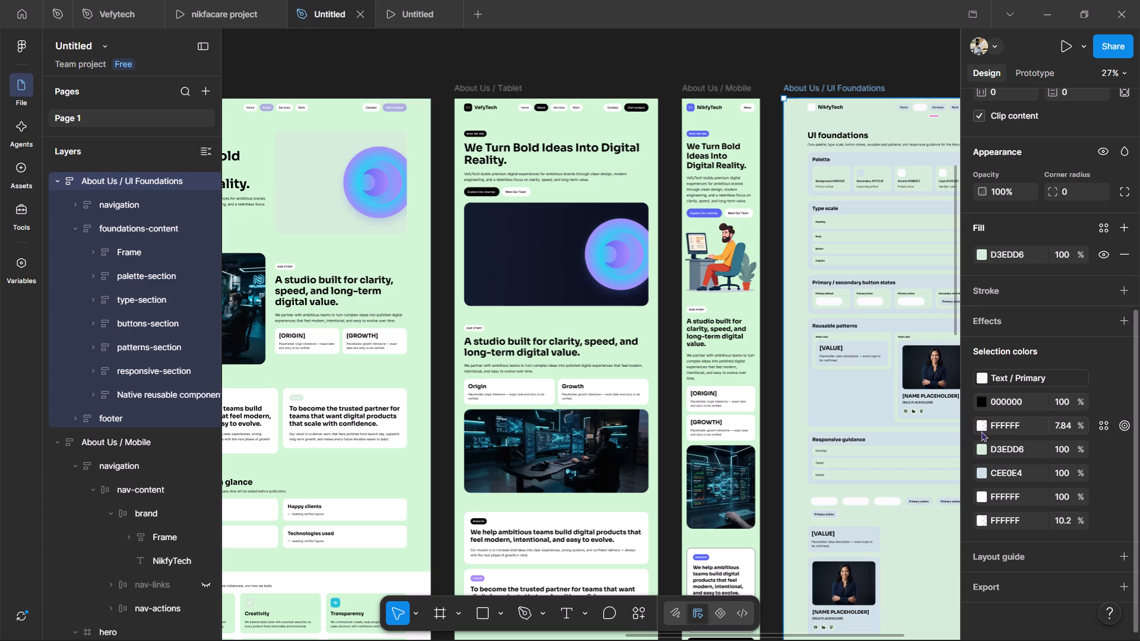
left_click(981, 423)
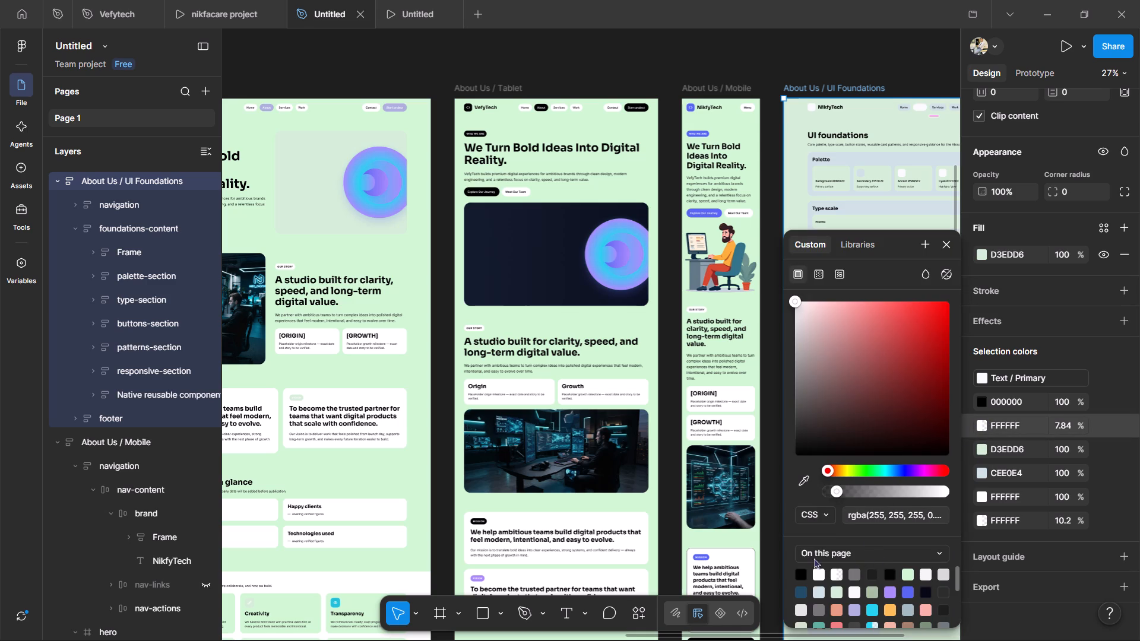
left_click(801, 573)
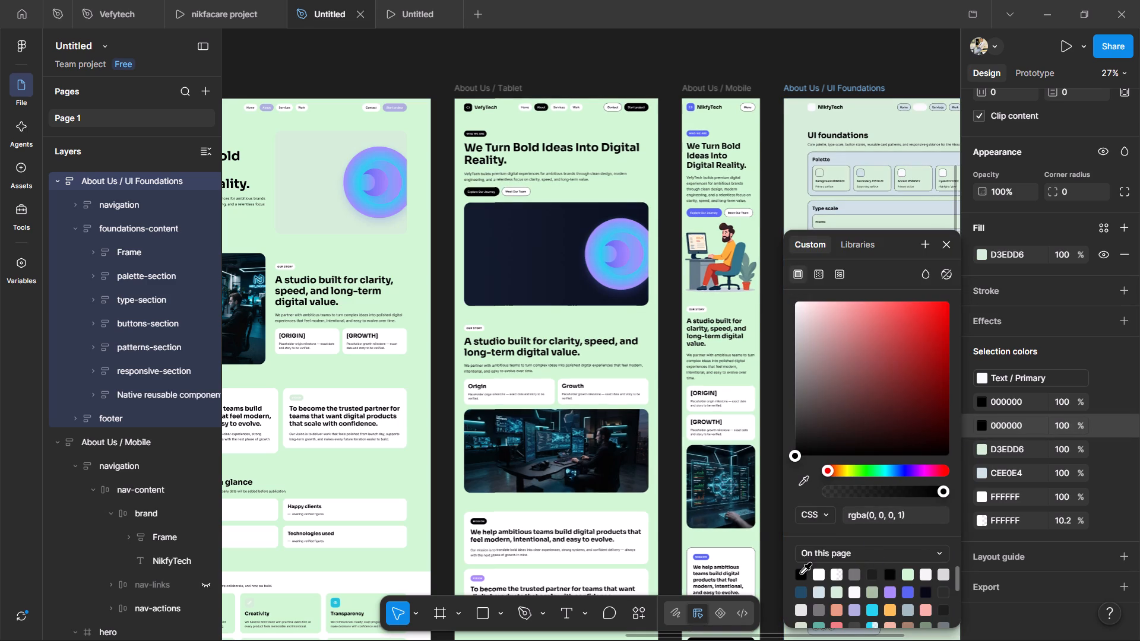
Replace the D3EDD6 background green in the About Us / UI Foundations frame with CFF7D3 sampled from the tablet hero and deselect.
left_click(977, 448)
left_click(916, 358)
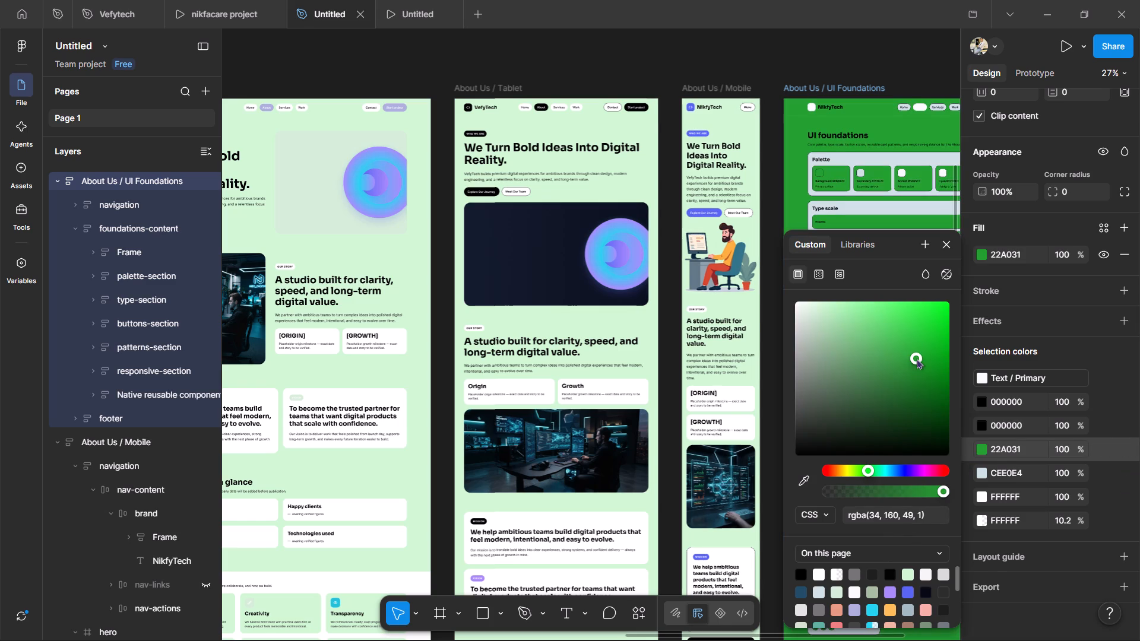
left_click(810, 483)
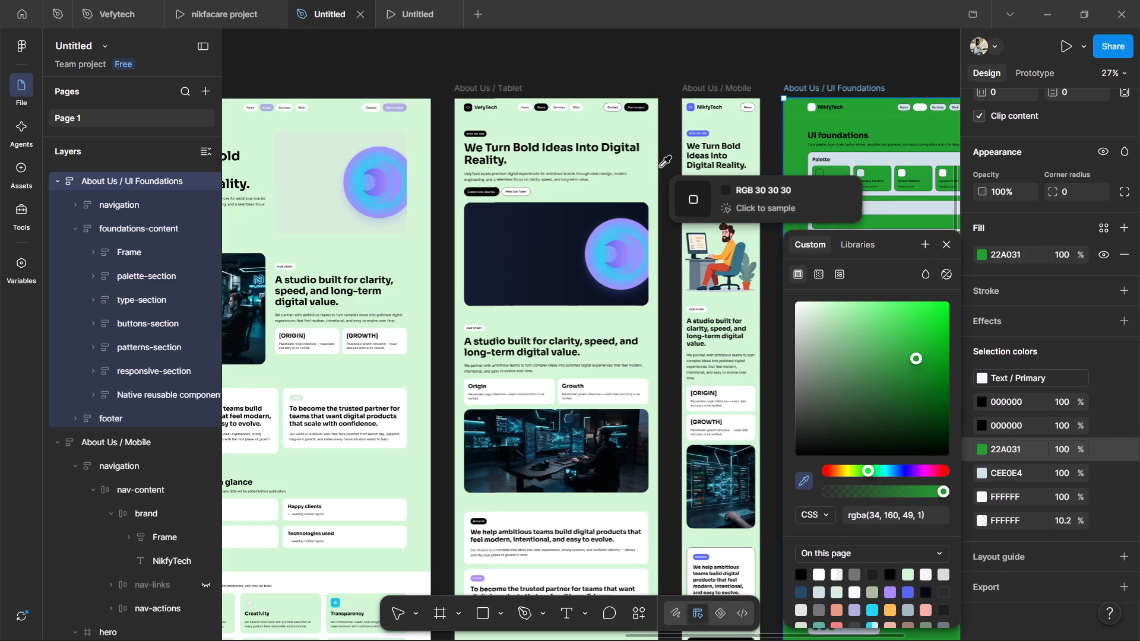
left_click(647, 173)
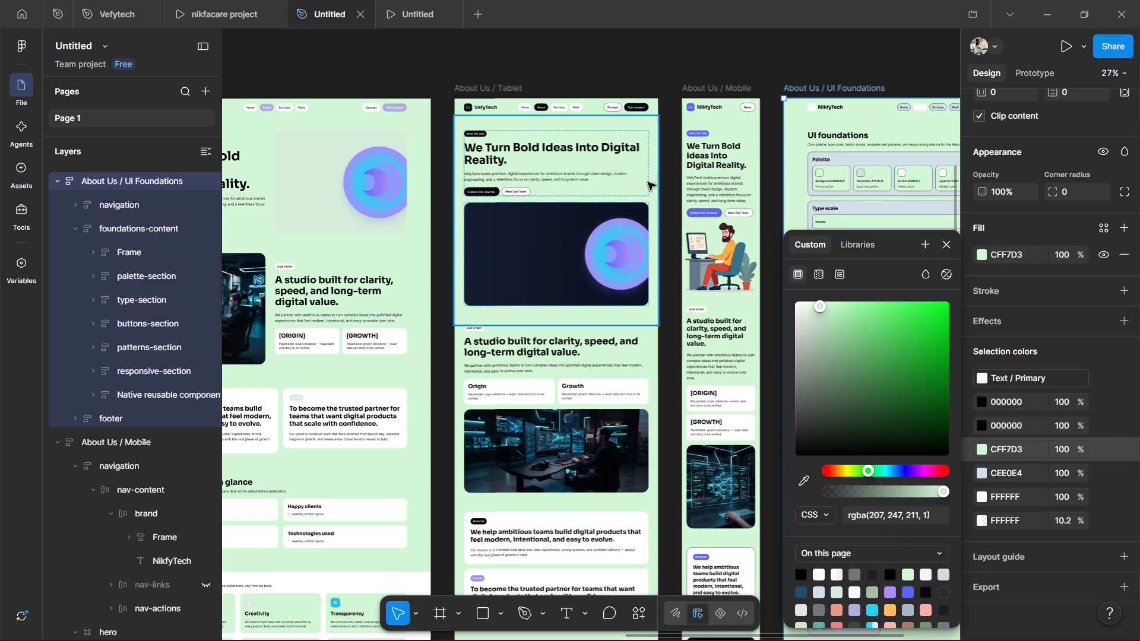
left_click(835, 56)
Examine the recoloured About Us / UI Foundations frame from its palette section down to the footer.
scroll(856, 206, "down", 4)
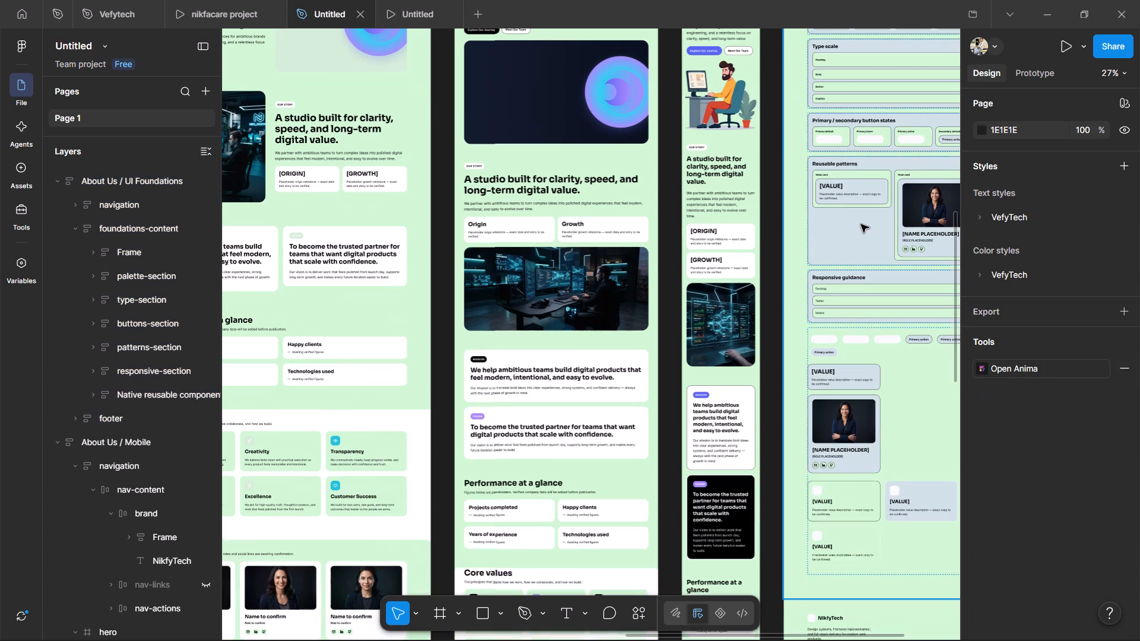
scroll(861, 224, "up", 10)
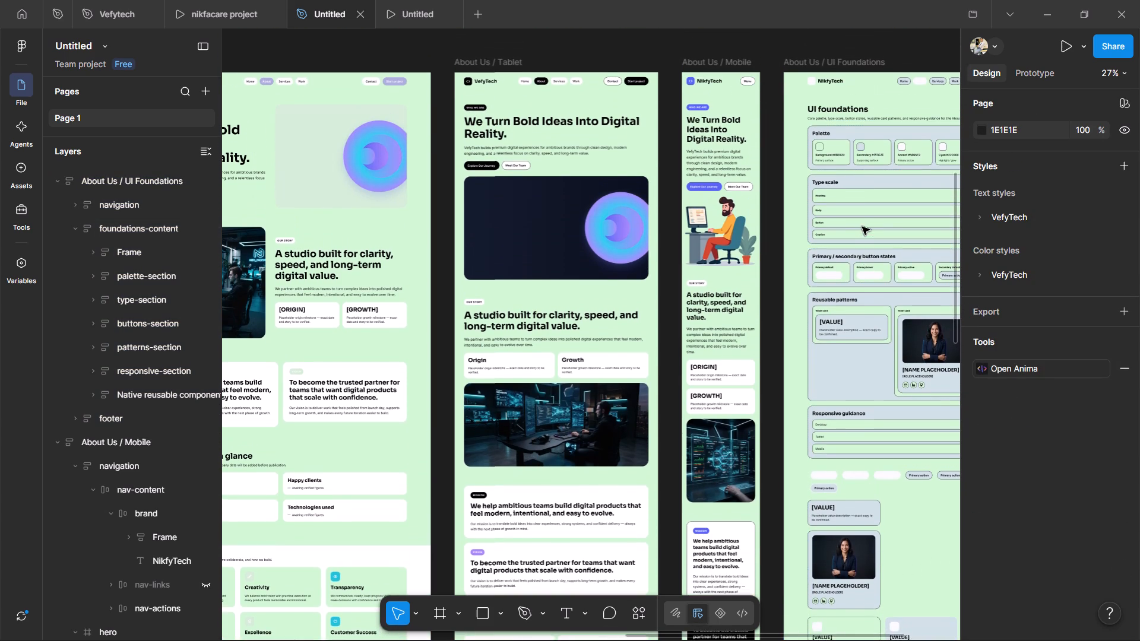
scroll(856, 219, "down", 5, "shift")
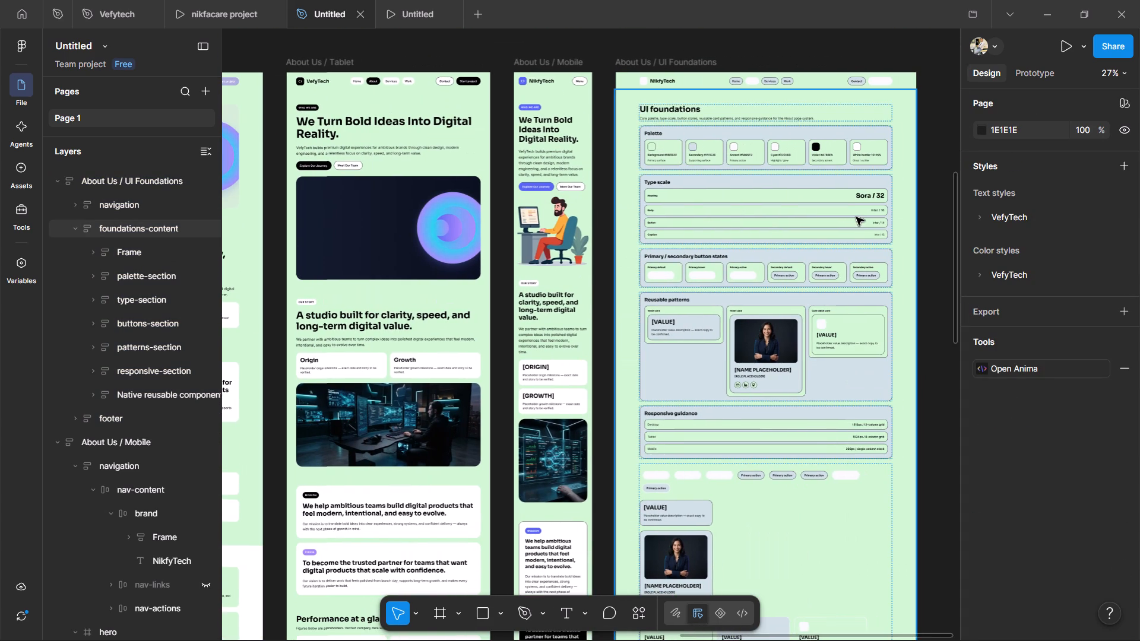
scroll(856, 217, "down", 5)
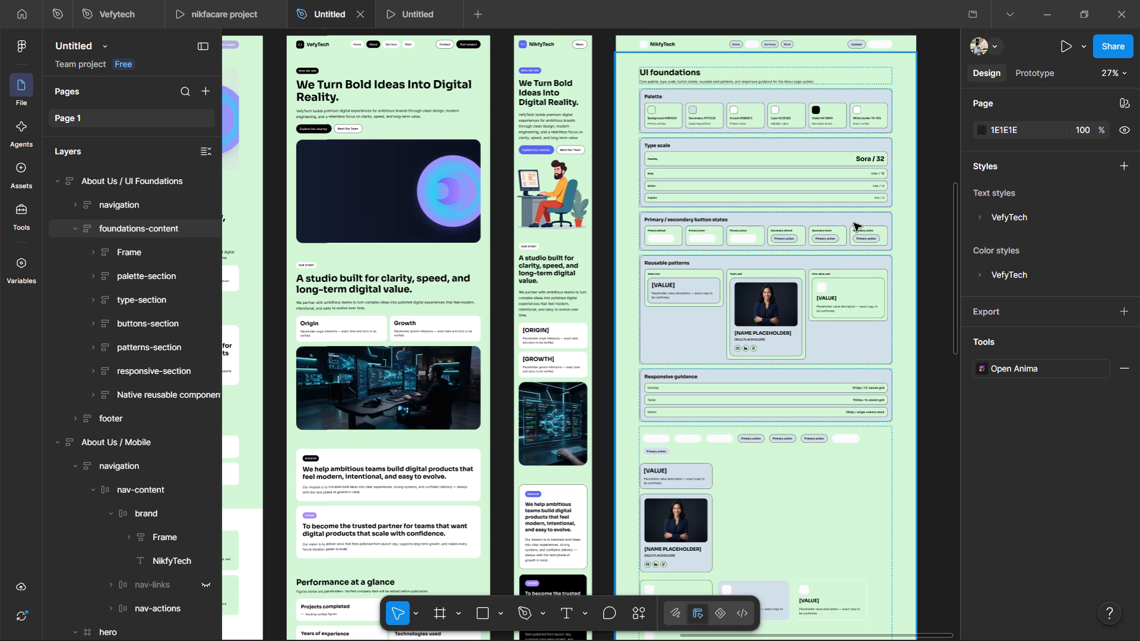
scroll(858, 229, "down", 4)
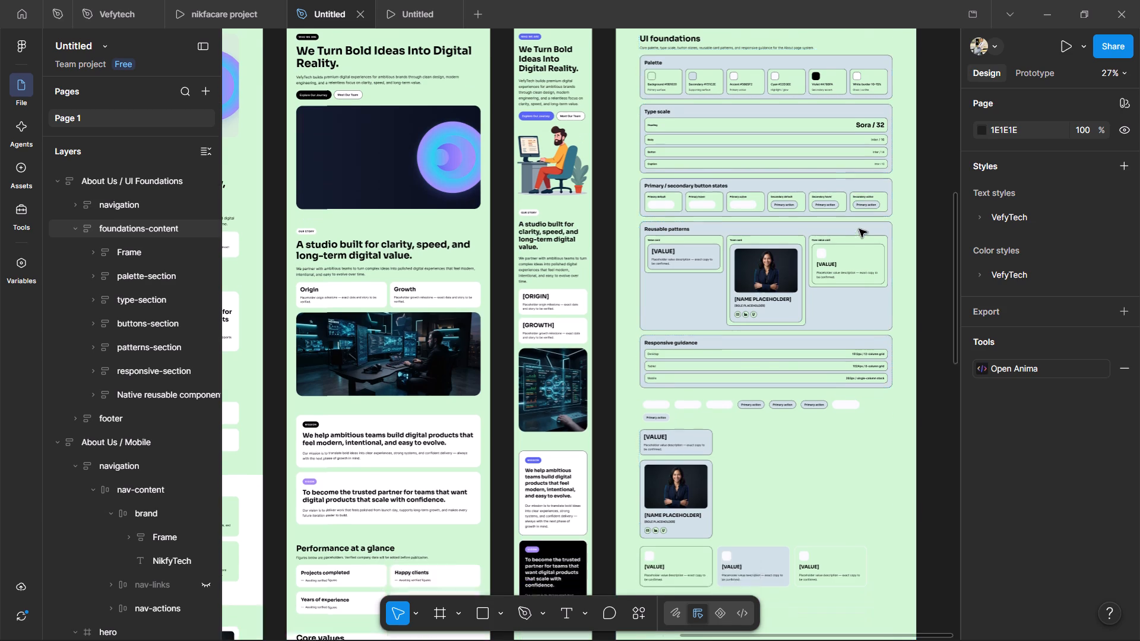
scroll(863, 229, "down", 9)
scroll(859, 229, "up", 2)
scroll(859, 230, "down", 2)
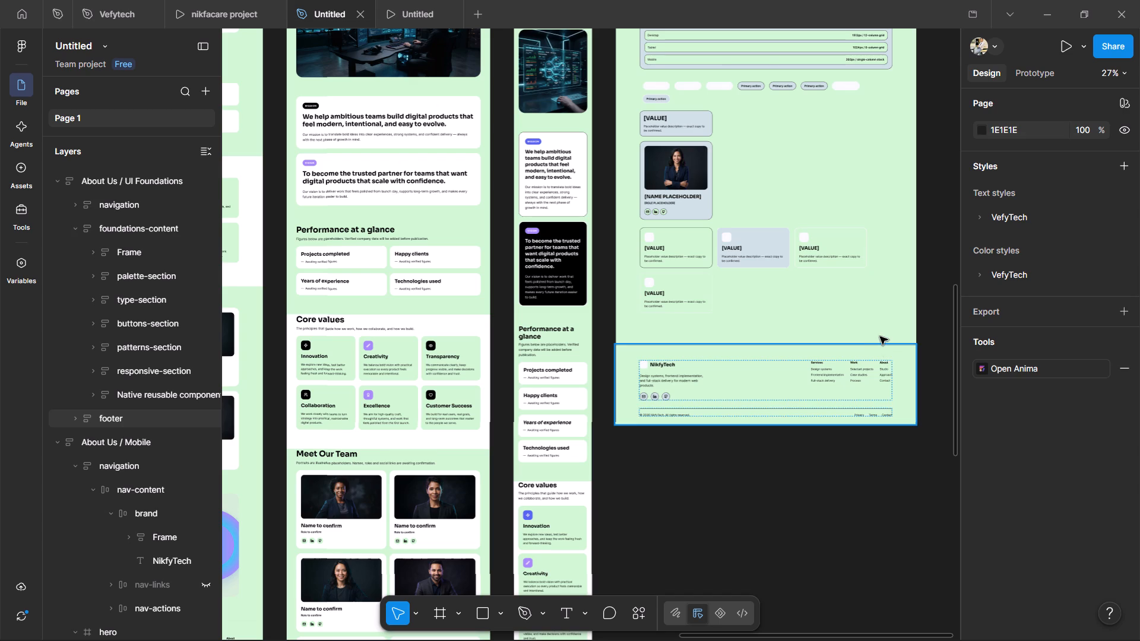
Inspect the layout settings and selection colours of the foundations-content section, and deselect it.
left_click(880, 337)
scroll(1074, 383, "down", 5)
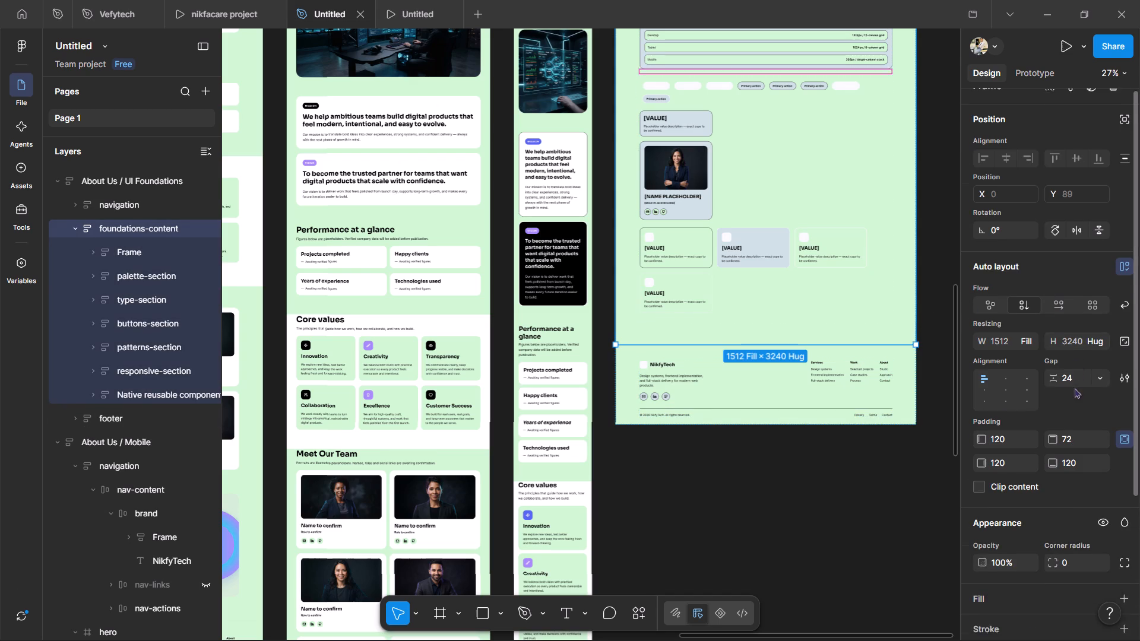
left_click(1015, 526)
scroll(1015, 526, "down", 4)
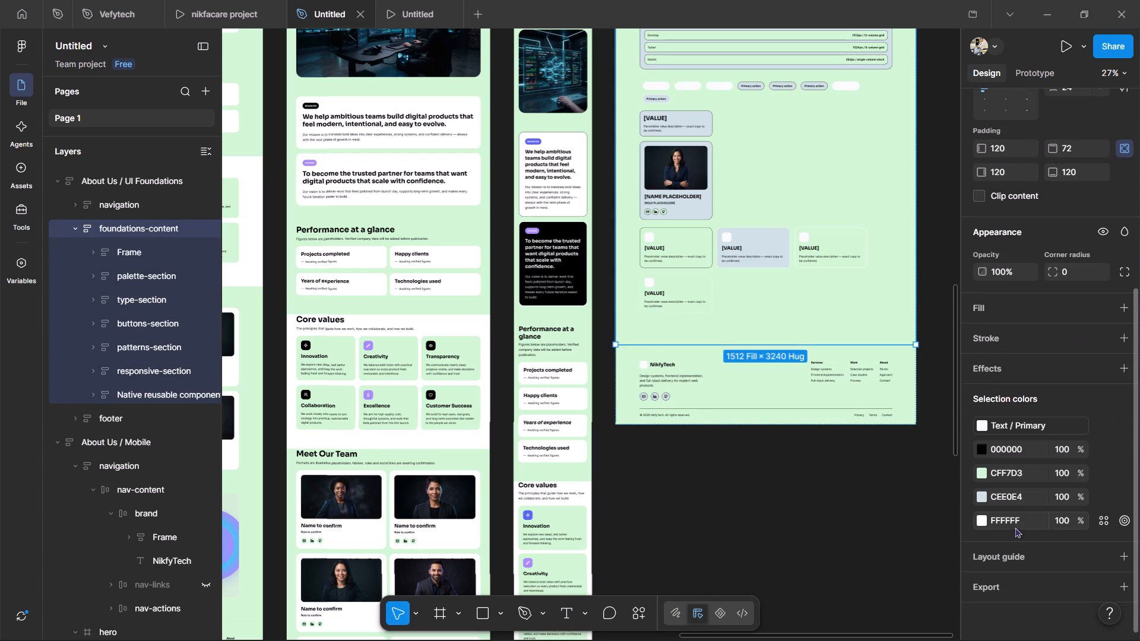
left_click(874, 546)
Hide the five-column layout guide on the HOME PAGE frame.
scroll(875, 544, "up", 10)
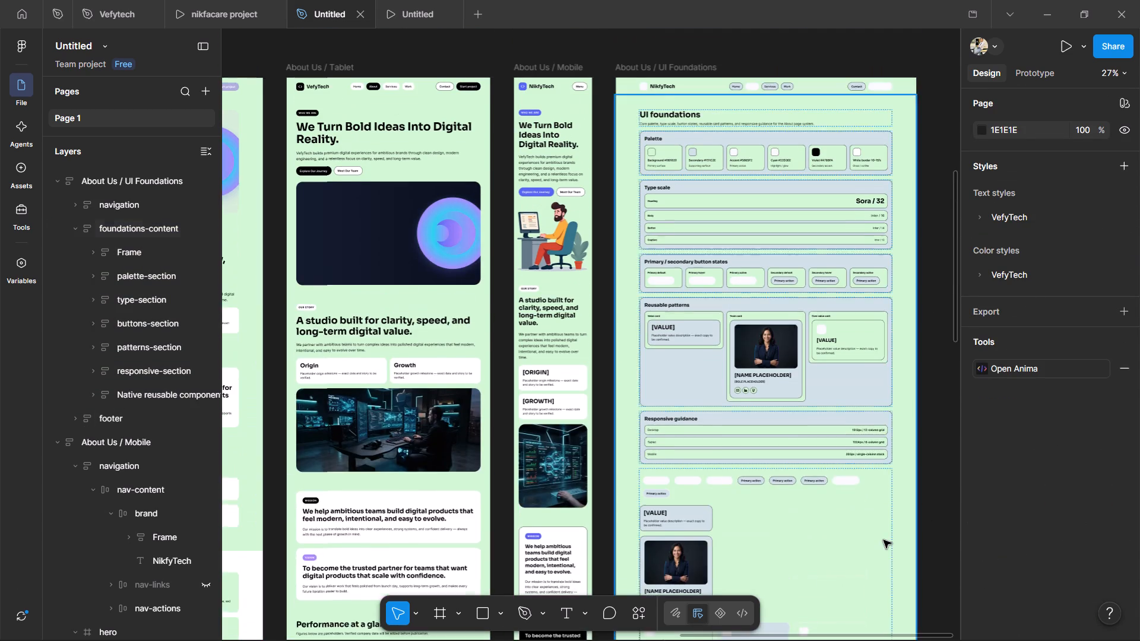
scroll(883, 540, "up", 4)
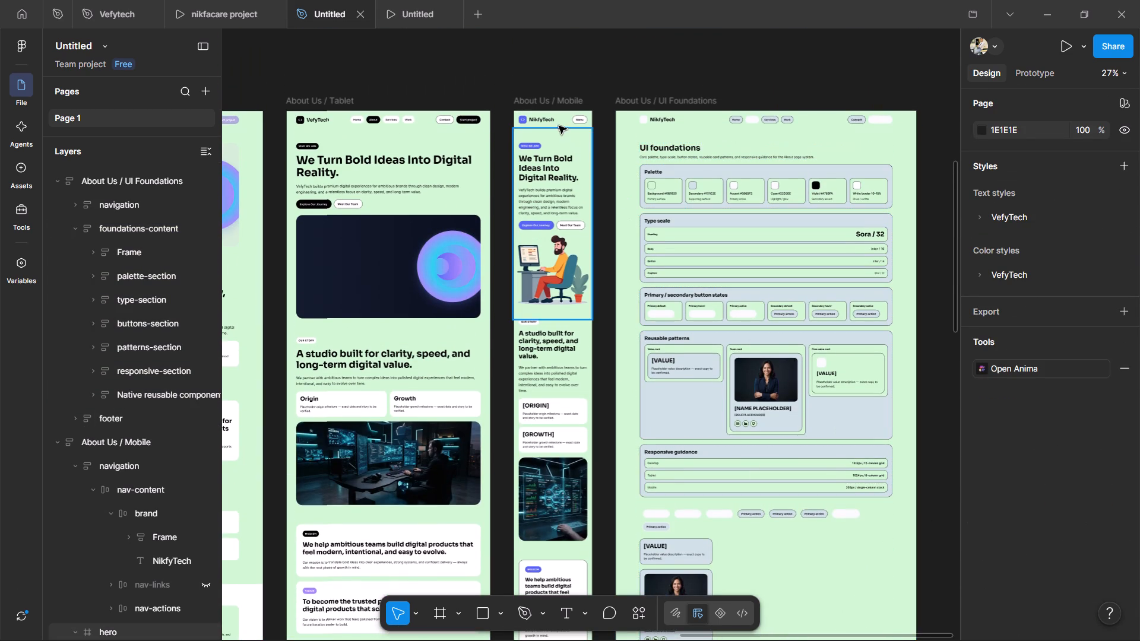
scroll(555, 137, "up", 4)
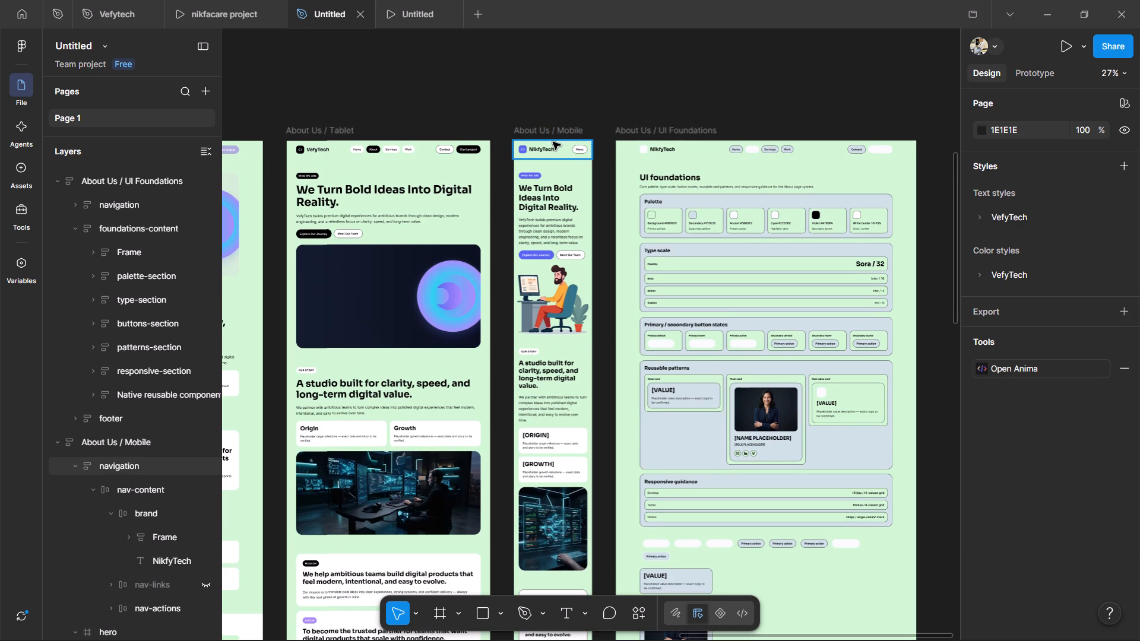
scroll(556, 146, "up", 1)
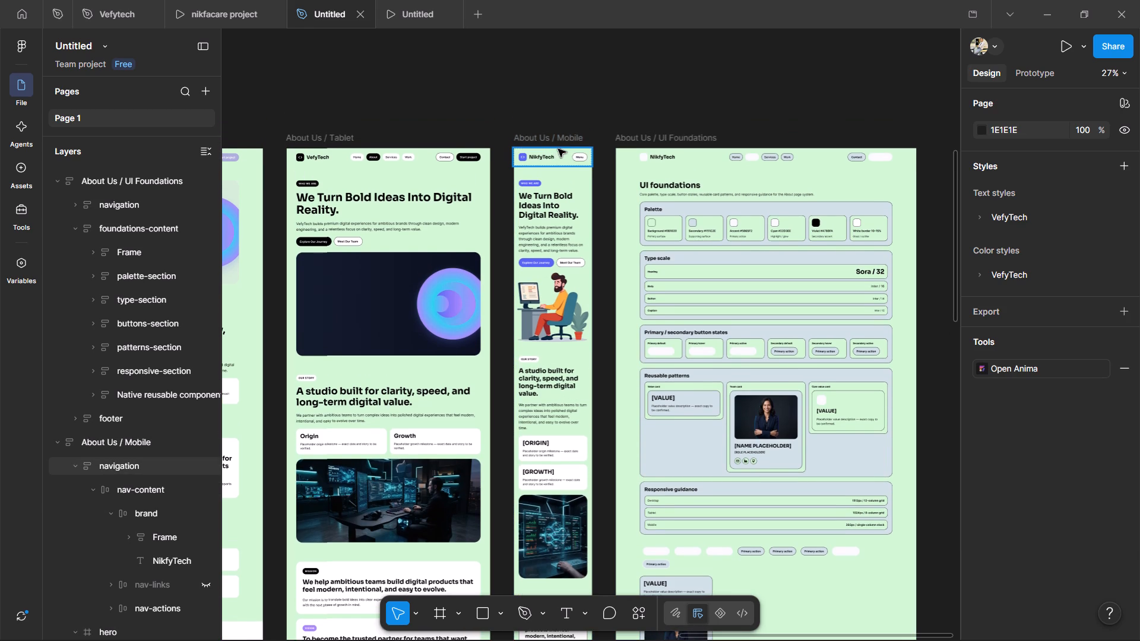
left_click(414, 617)
left_click(432, 565)
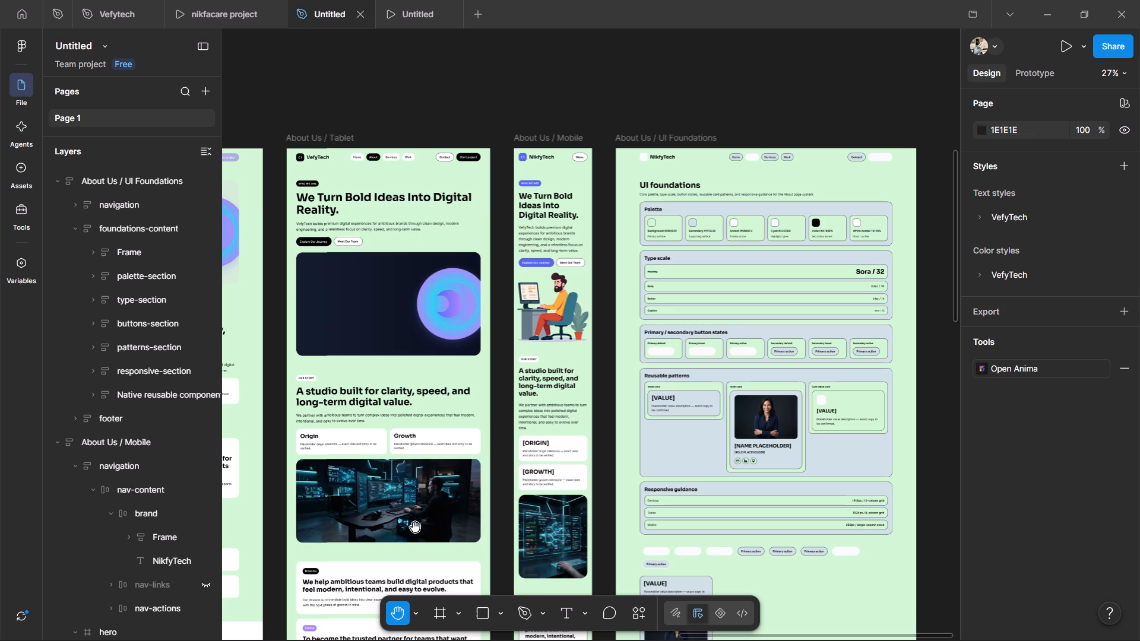
left_click_drag(401, 522, 1139, 356)
left_click_drag(695, 272, 1049, 561)
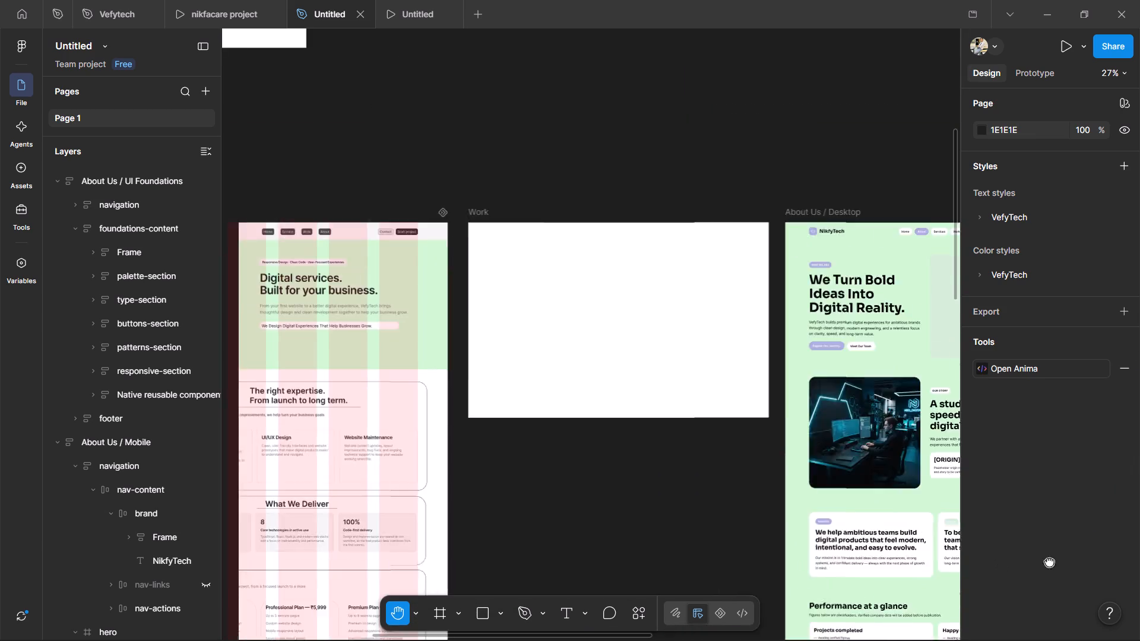
left_click_drag(1049, 561, 1122, 493)
left_click_drag(544, 404, 750, 441)
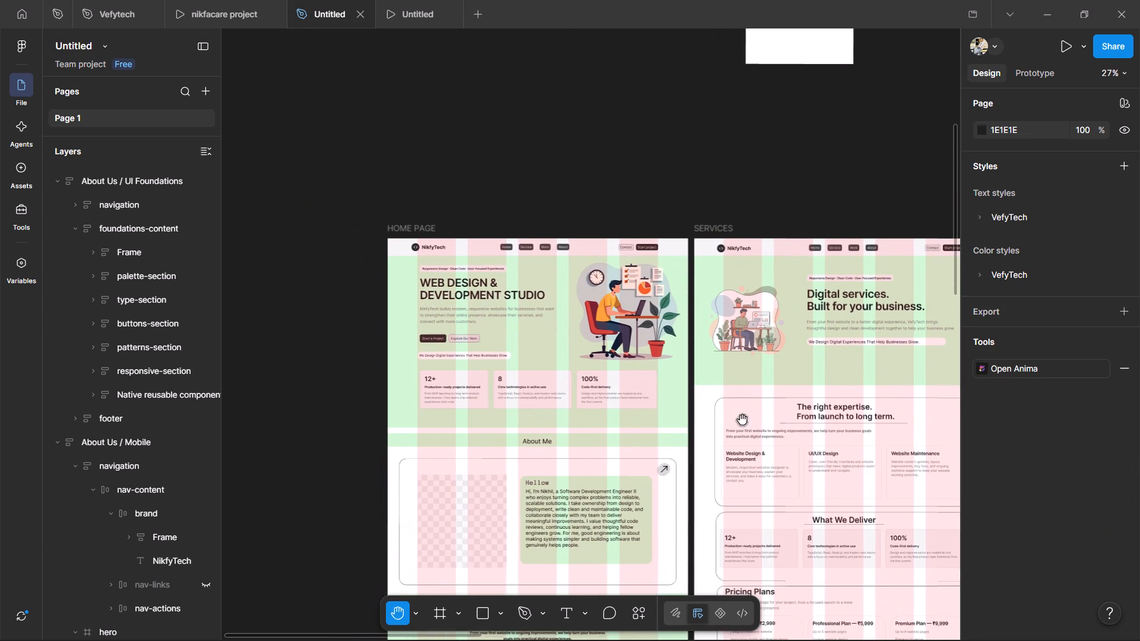
scroll(596, 265, "up", 3)
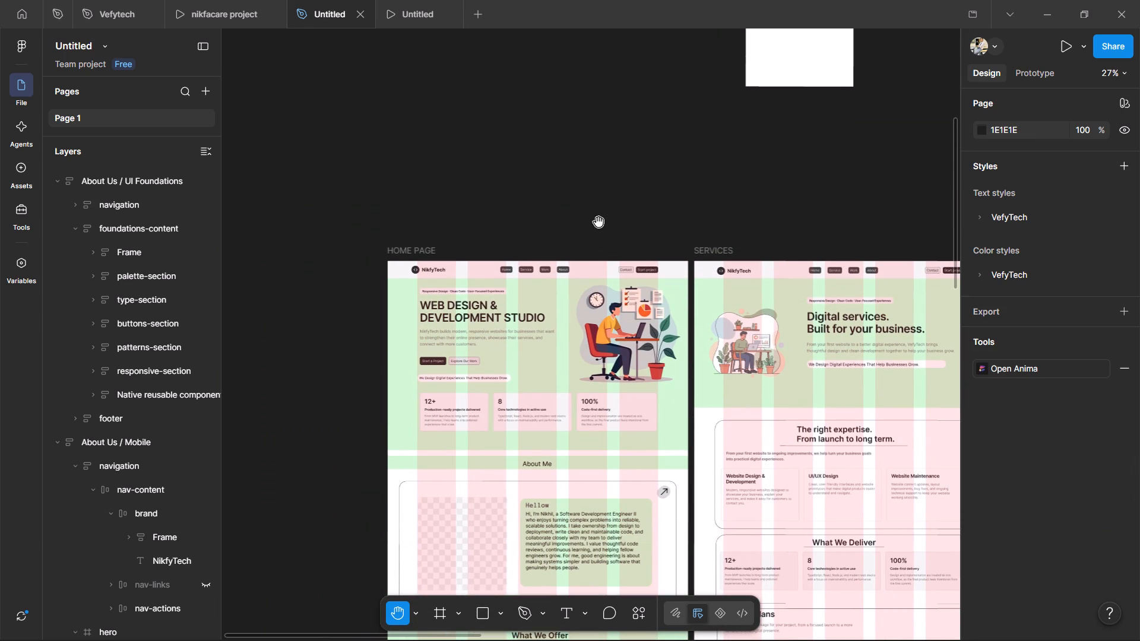
left_click(415, 615)
left_click(423, 548)
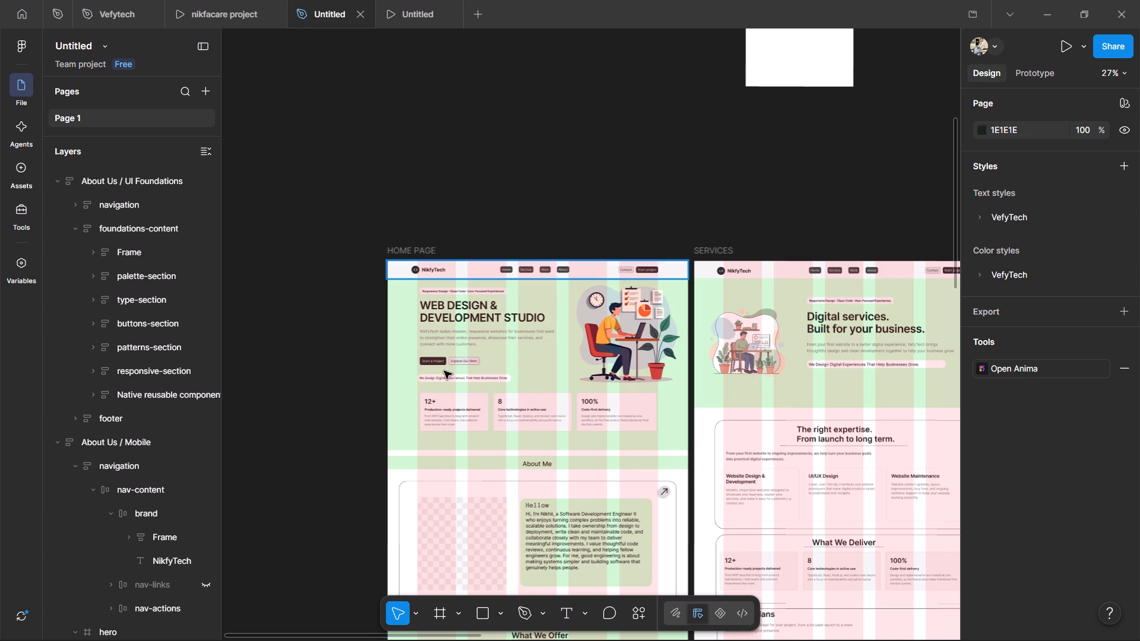
left_click(391, 248)
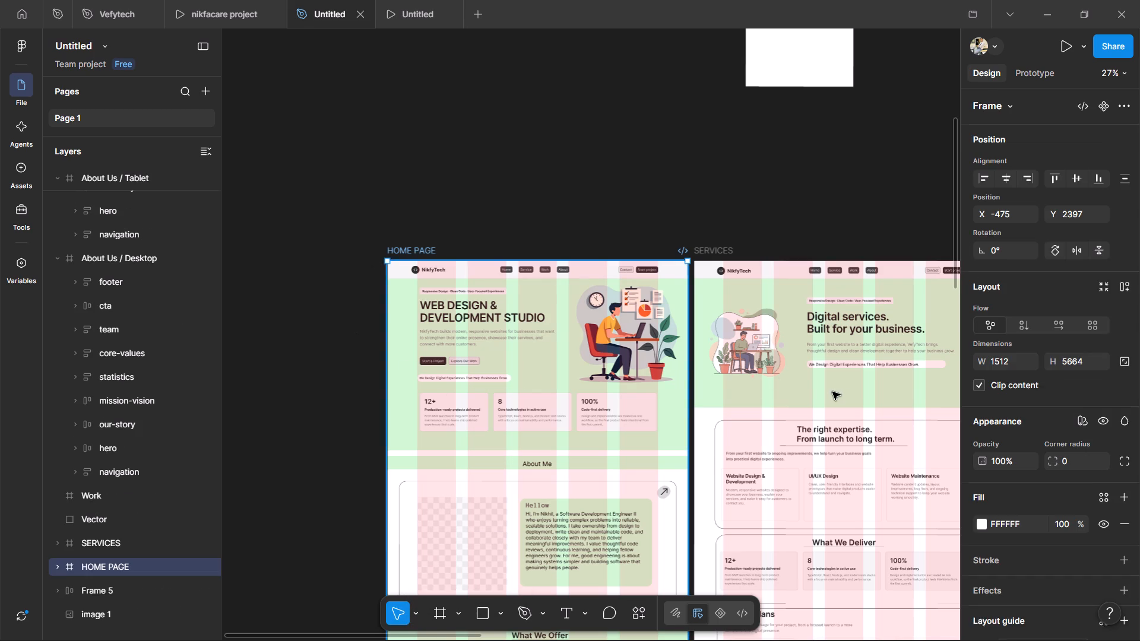
scroll(1005, 403, "down", 5)
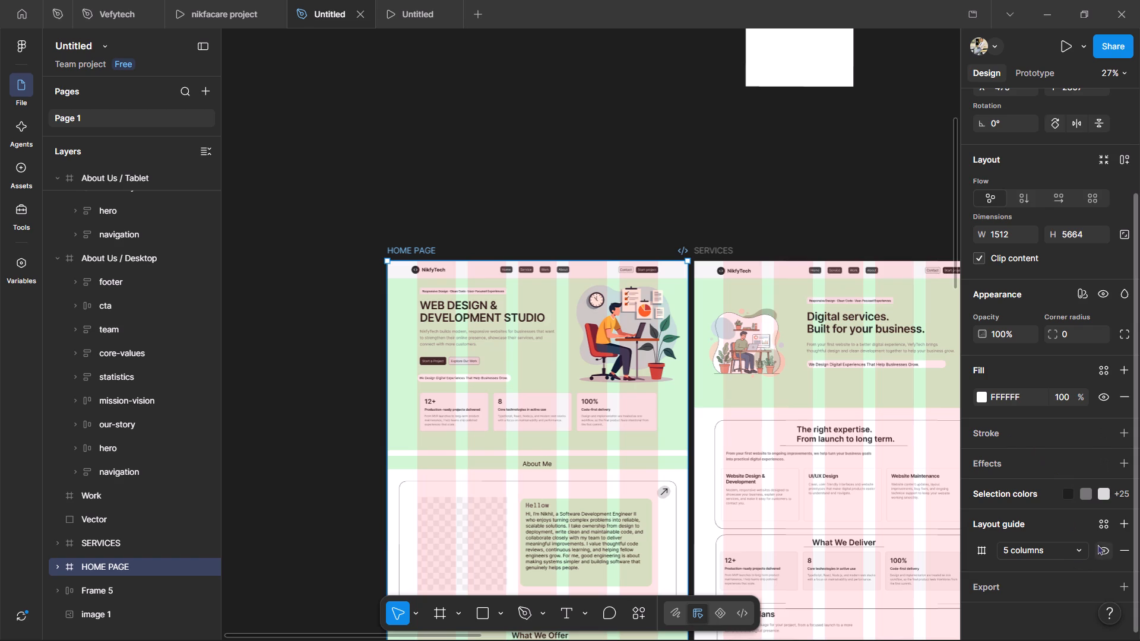
left_click(1097, 544)
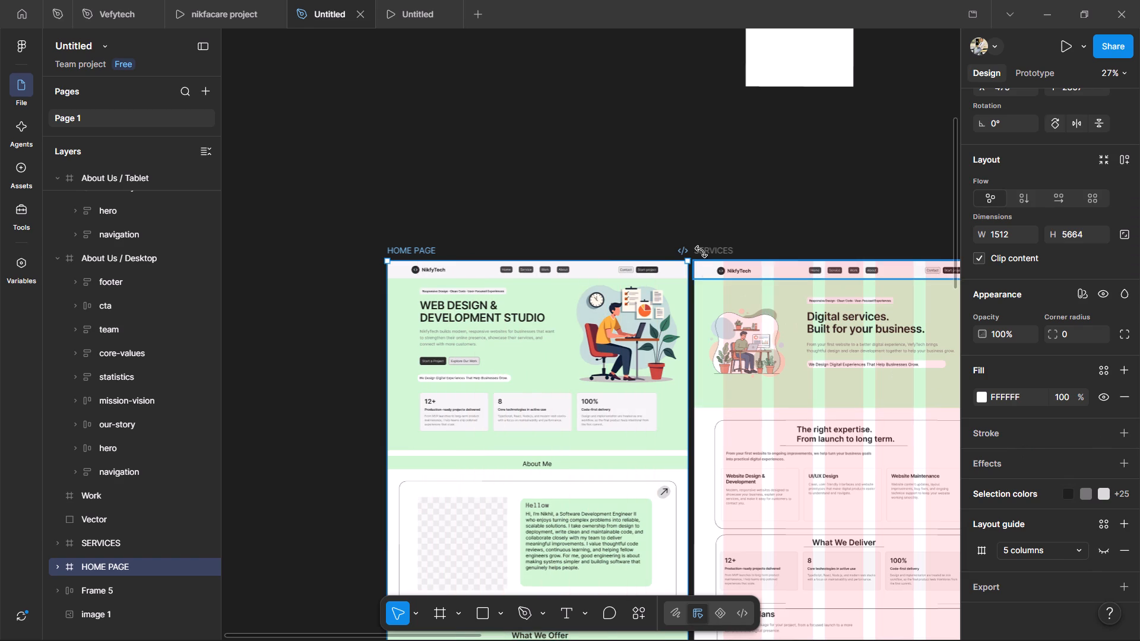
Hide the five-column layout guide on the SERVICES frame.
left_click(701, 247)
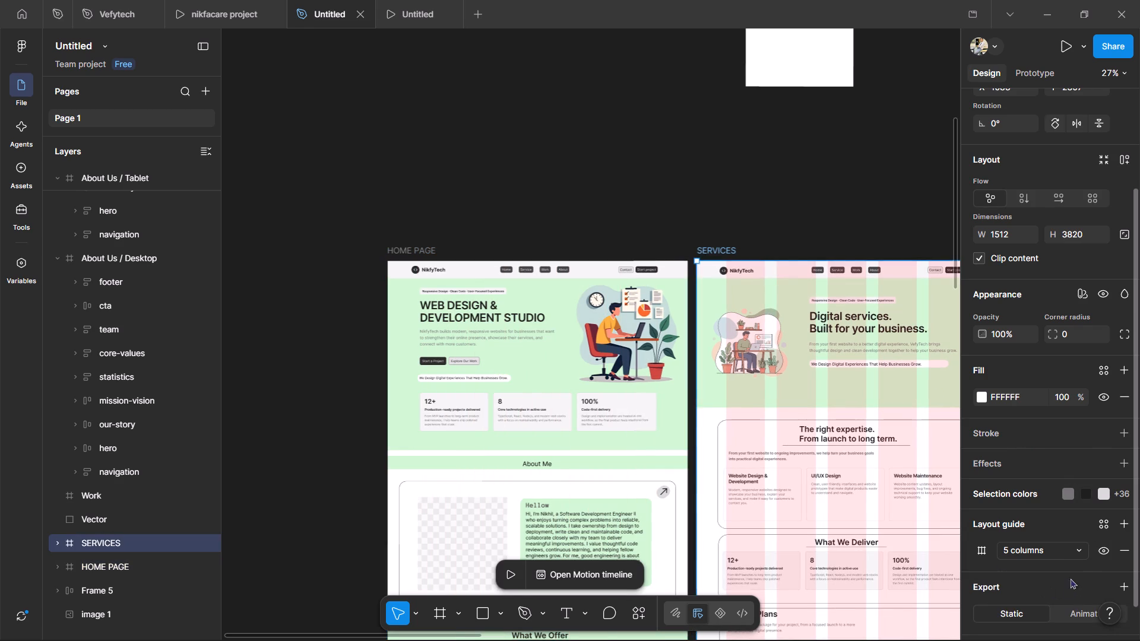
left_click(1110, 543)
scroll(807, 256, "down", 1)
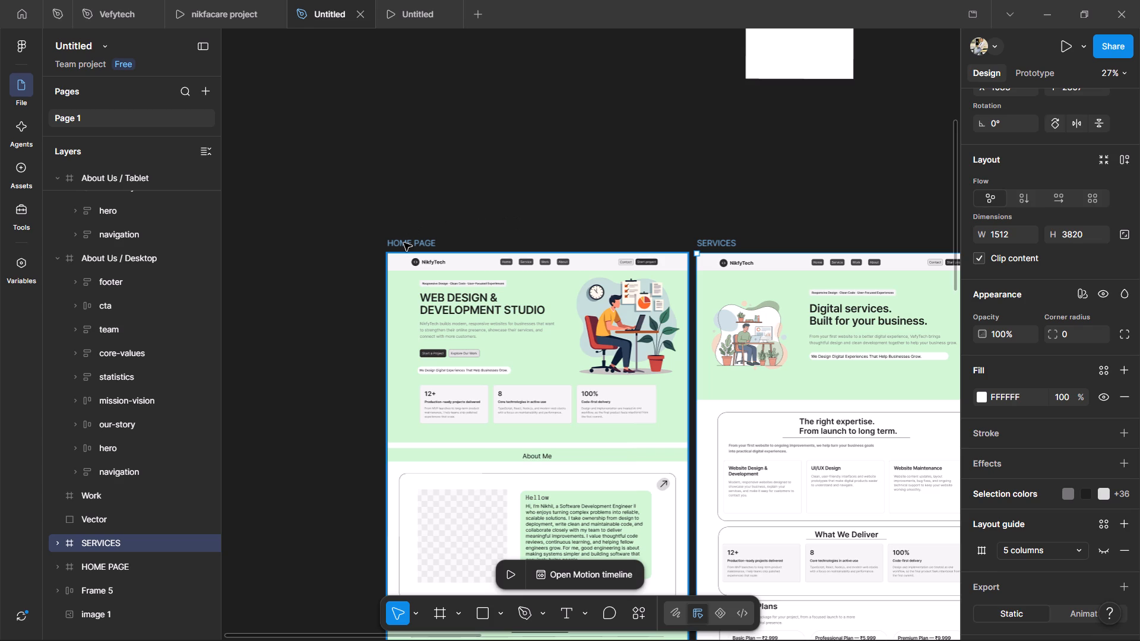
Show the prototype settings for the SERVICES frame and dismiss the Figma Make suggestion.
left_click(1033, 74)
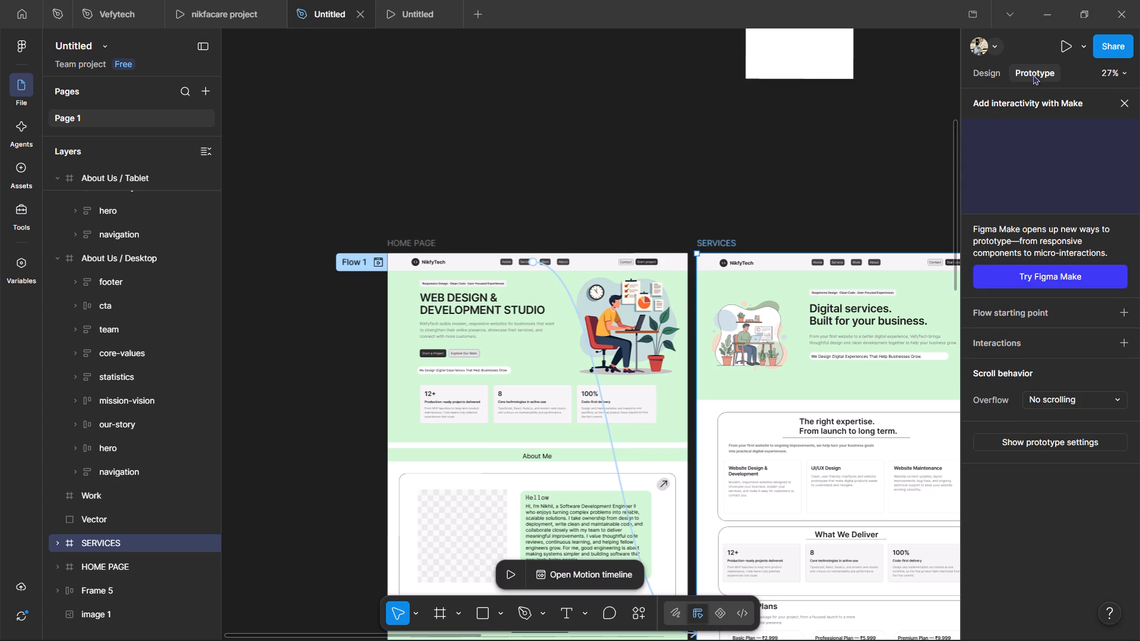
left_click(1129, 96)
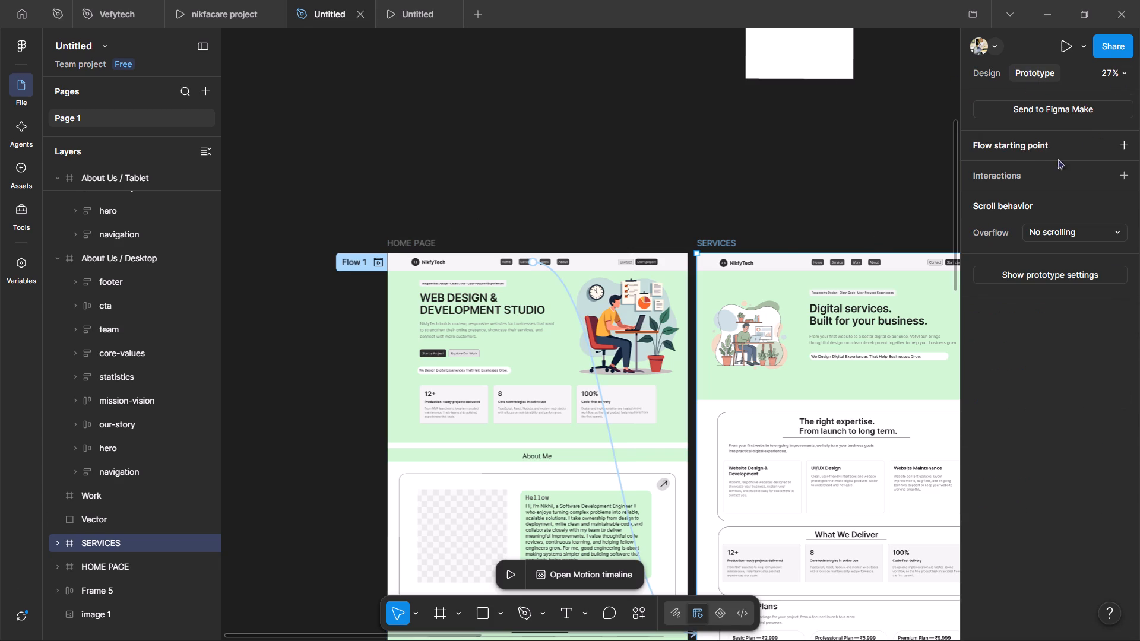
Review the HOME PAGE and SERVICES frames from their hero sections down to the footers, including the prototype connection between them.
scroll(739, 268, "down", 14)
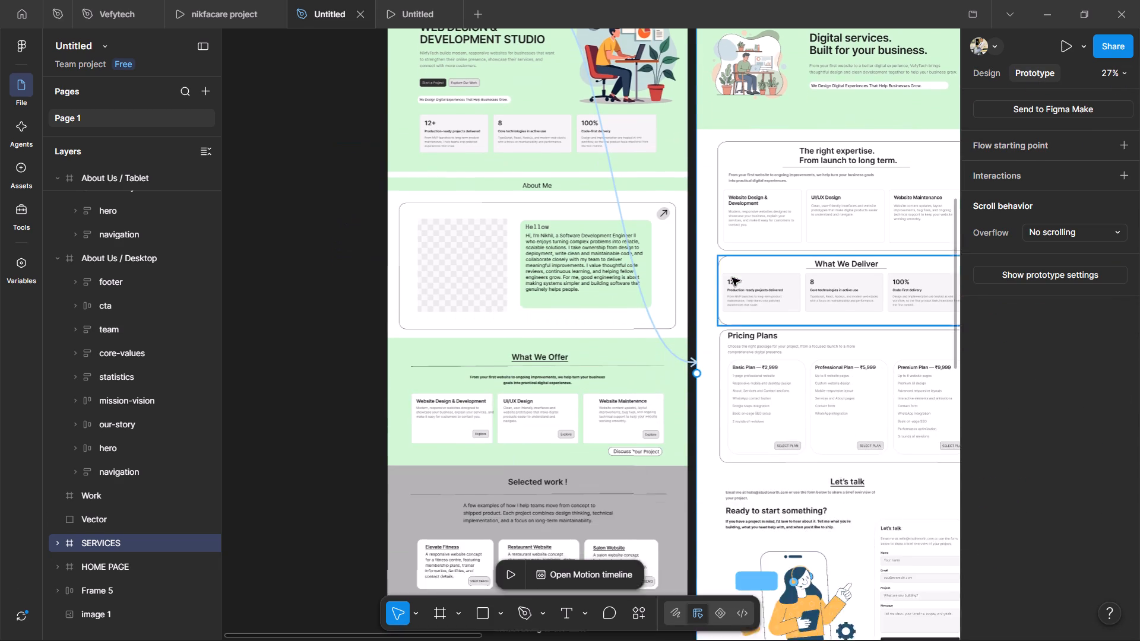
scroll(732, 278, "down", 18)
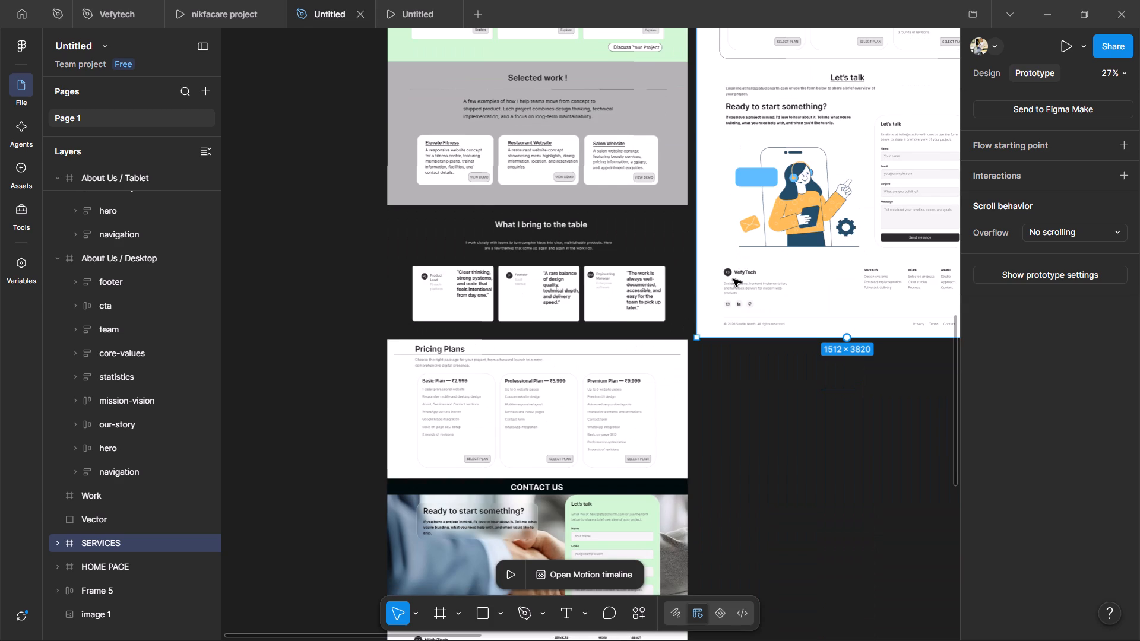
scroll(733, 279, "down", 11)
scroll(734, 281, "up", 8)
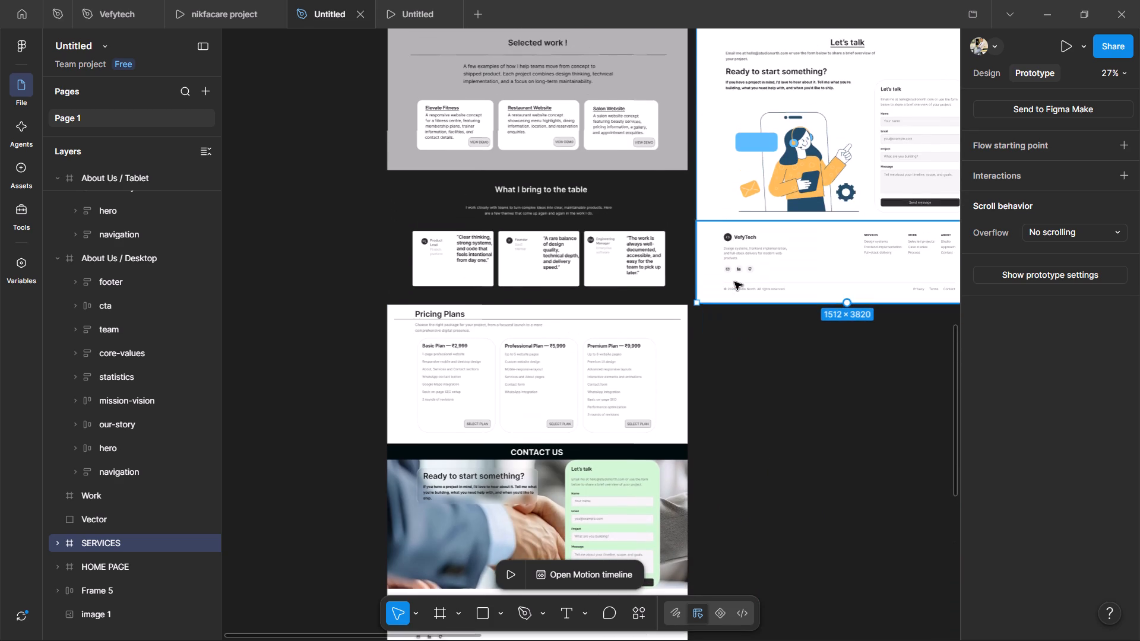
scroll(734, 282, "down", 3)
scroll(734, 284, "up", 3)
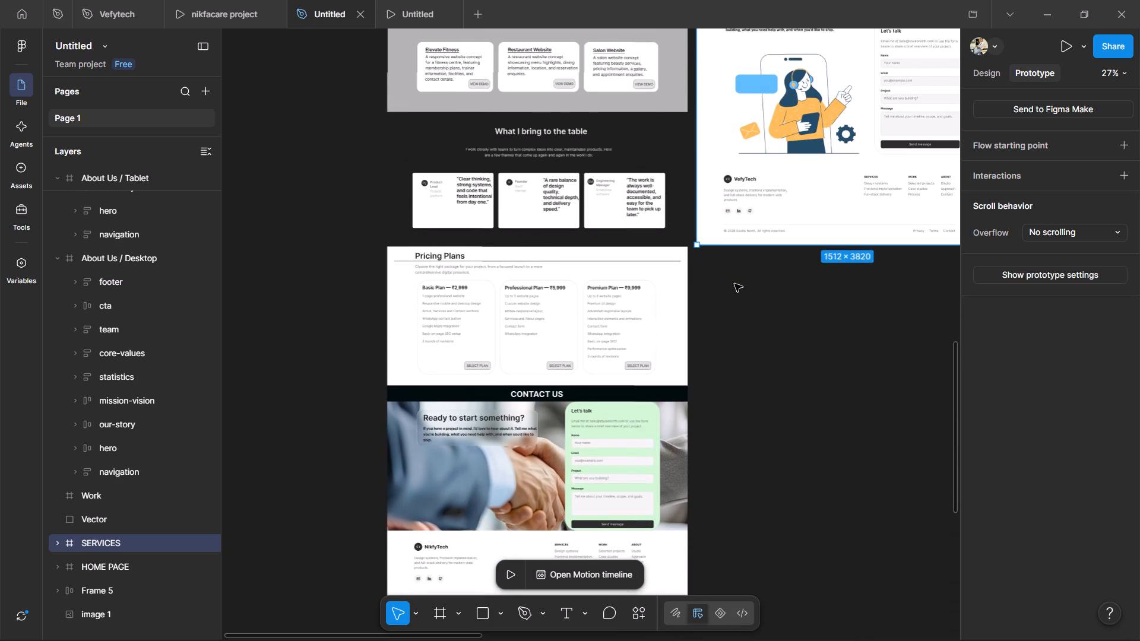
scroll(734, 284, "up", 18)
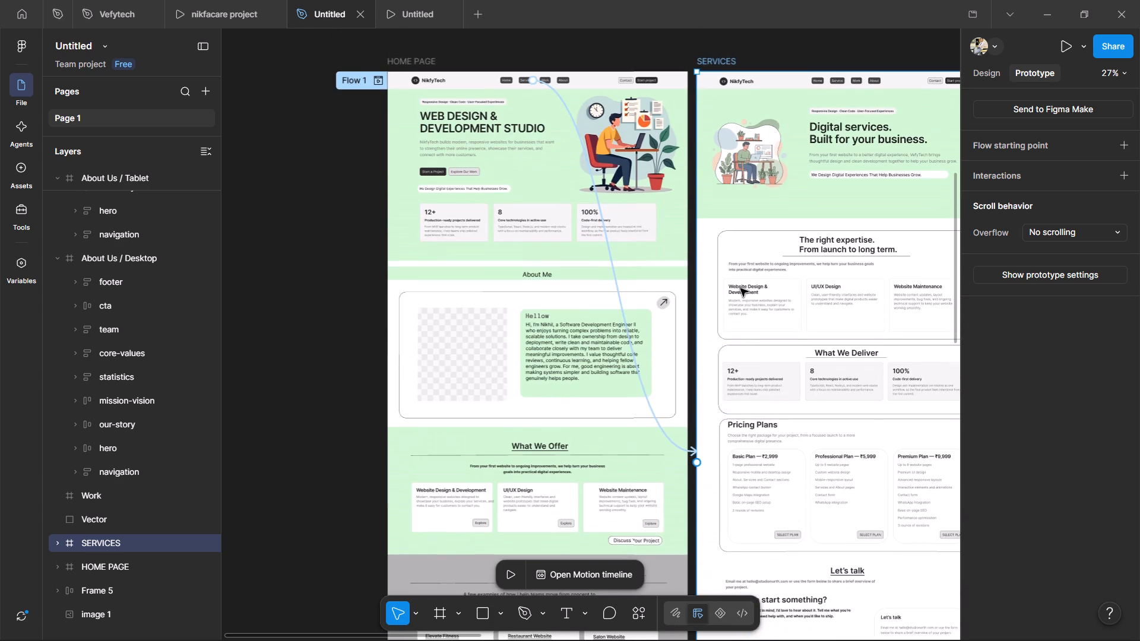
scroll(740, 288, "up", 4)
scroll(745, 294, "down", 5)
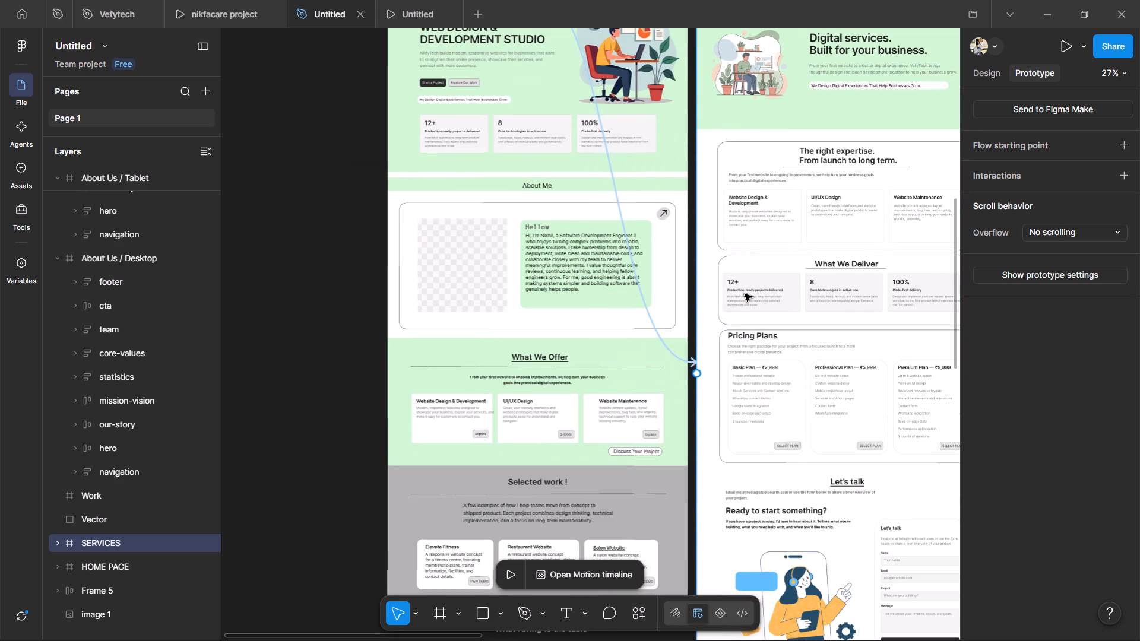
scroll(745, 294, "up", 8)
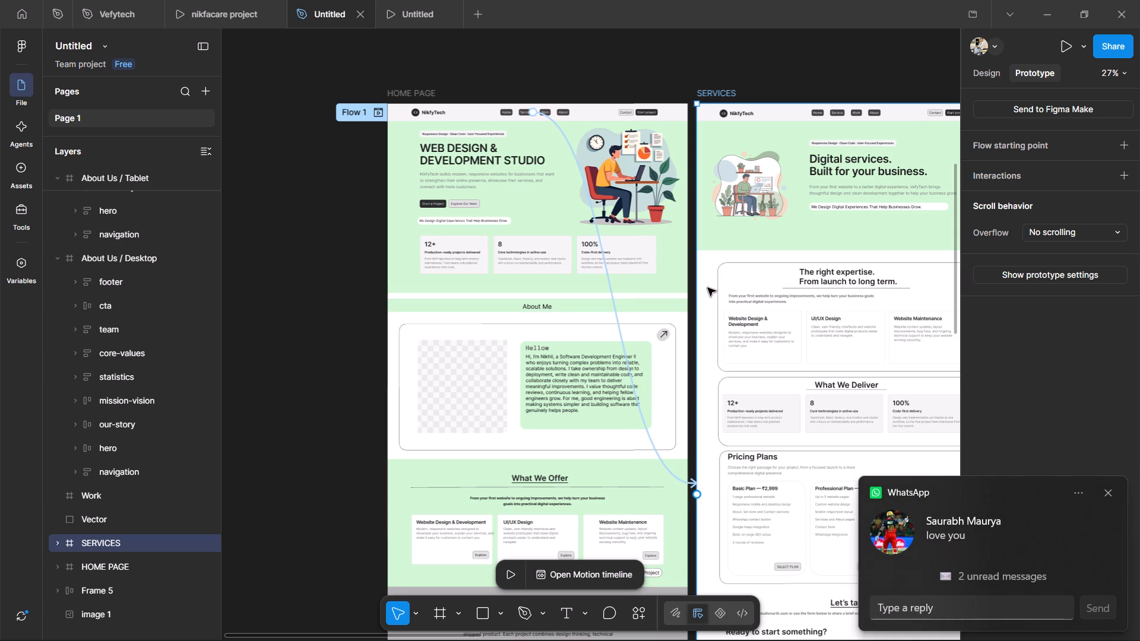
Dismiss the incoming WhatsApp message notification.
left_click(1113, 494)
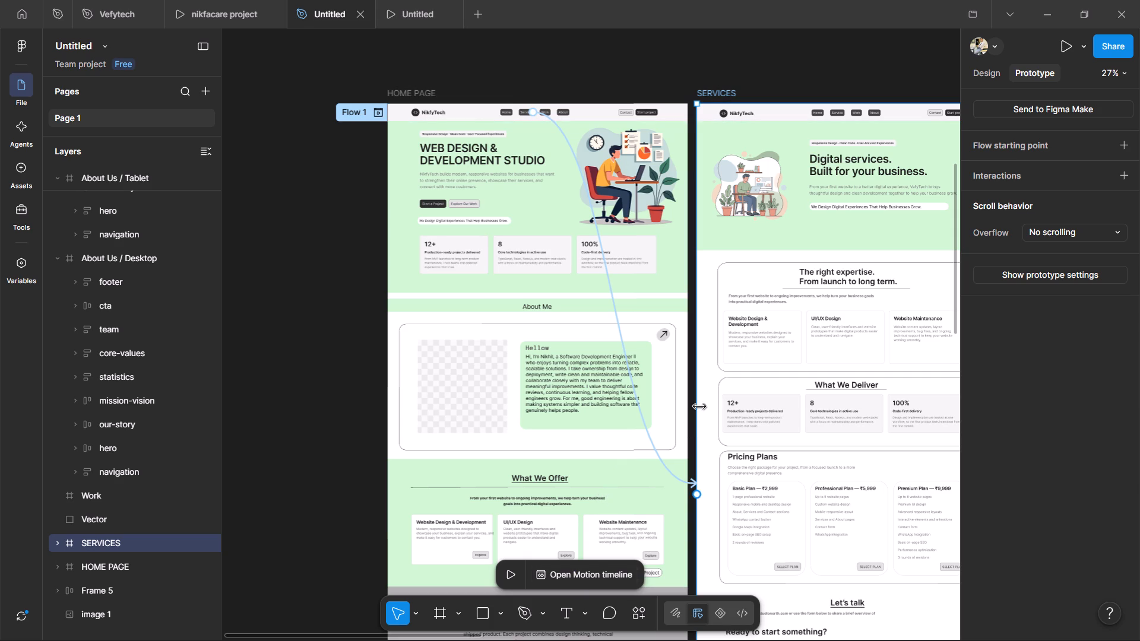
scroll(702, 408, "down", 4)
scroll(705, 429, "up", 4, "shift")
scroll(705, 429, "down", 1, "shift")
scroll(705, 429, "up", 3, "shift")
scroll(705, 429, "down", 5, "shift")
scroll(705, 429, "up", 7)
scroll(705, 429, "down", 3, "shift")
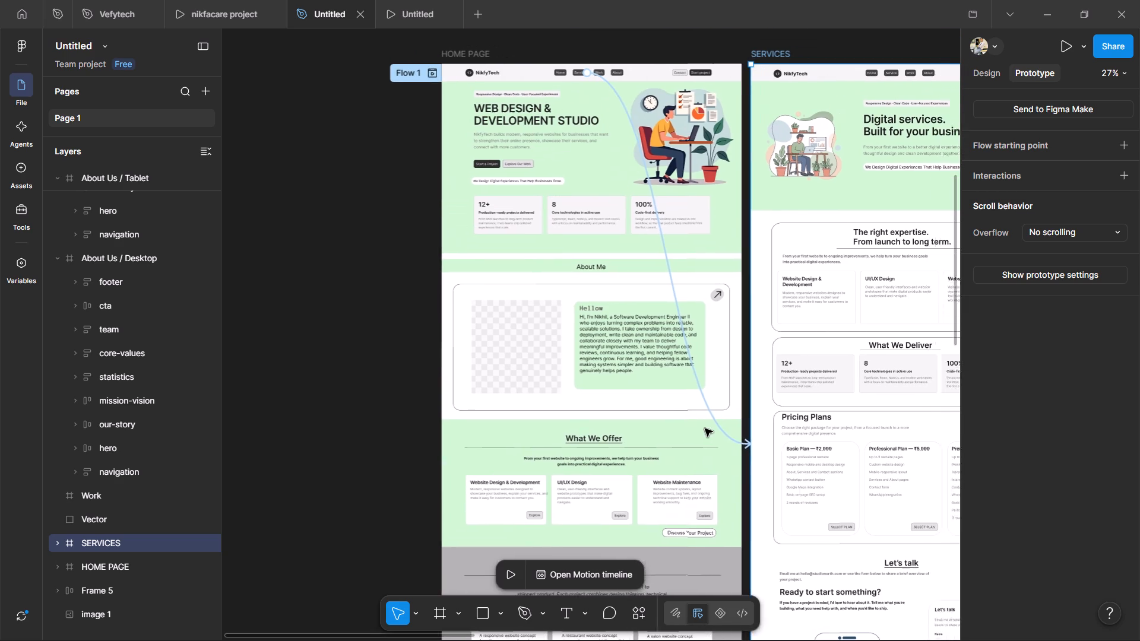
Examine the About Us Desktop, Tablet and Mobile frames from their hero sections down to their footers.
scroll(705, 429, "down", 14, "shift")
scroll(705, 429, "down", 13, "shift")
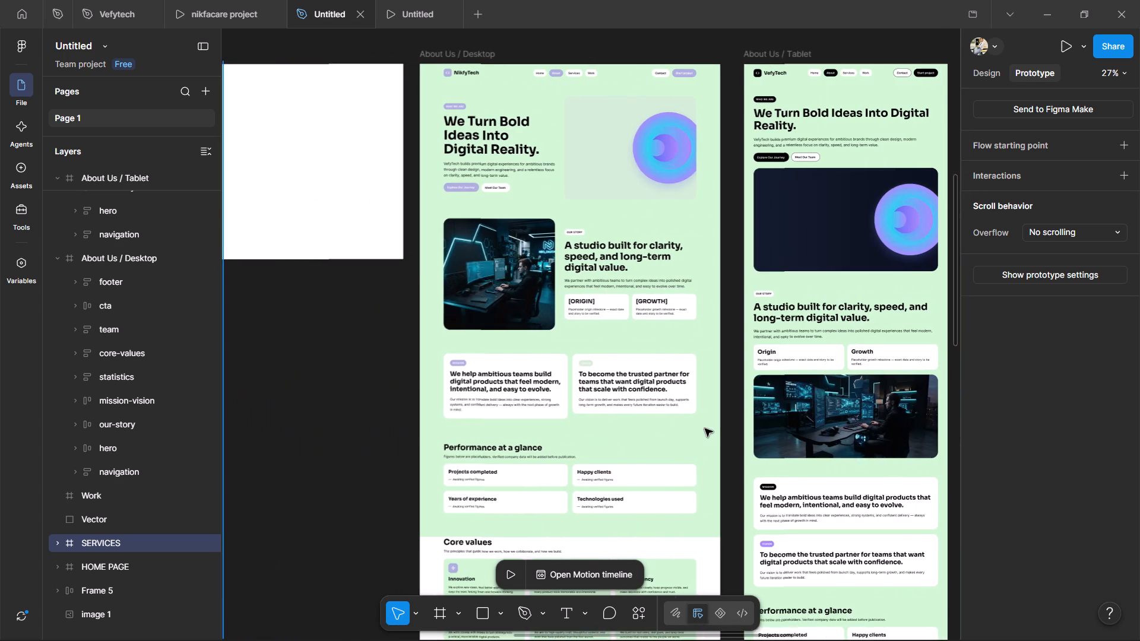
scroll(705, 429, "down", 5, "shift")
scroll(705, 429, "up", 3, "shift")
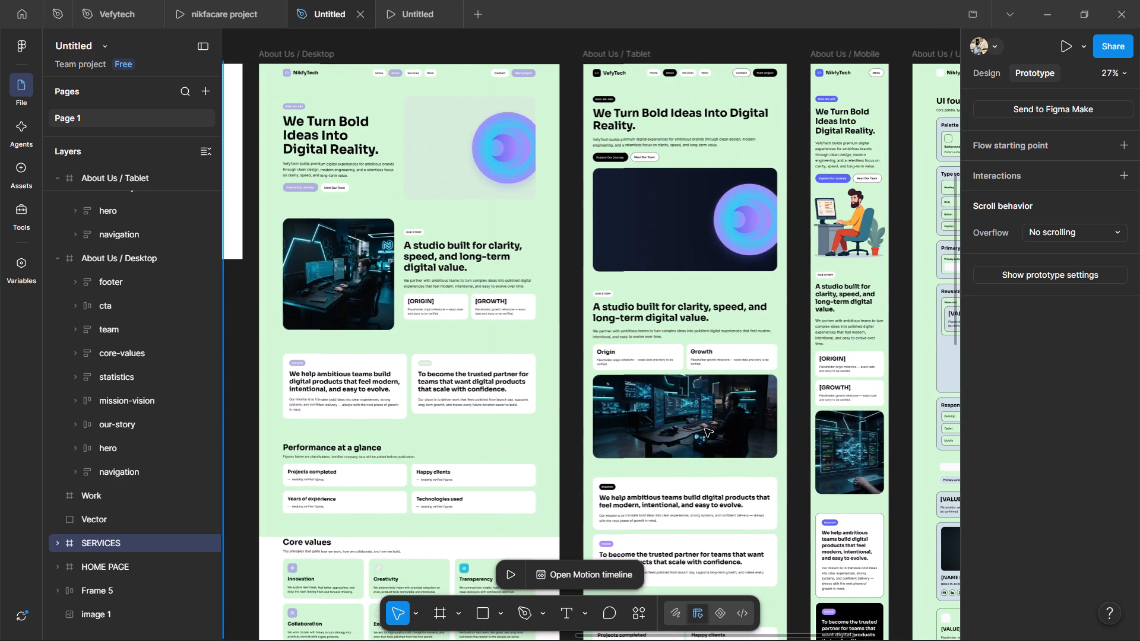
scroll(705, 429, "up", 2, "shift")
scroll(705, 429, "down", 11)
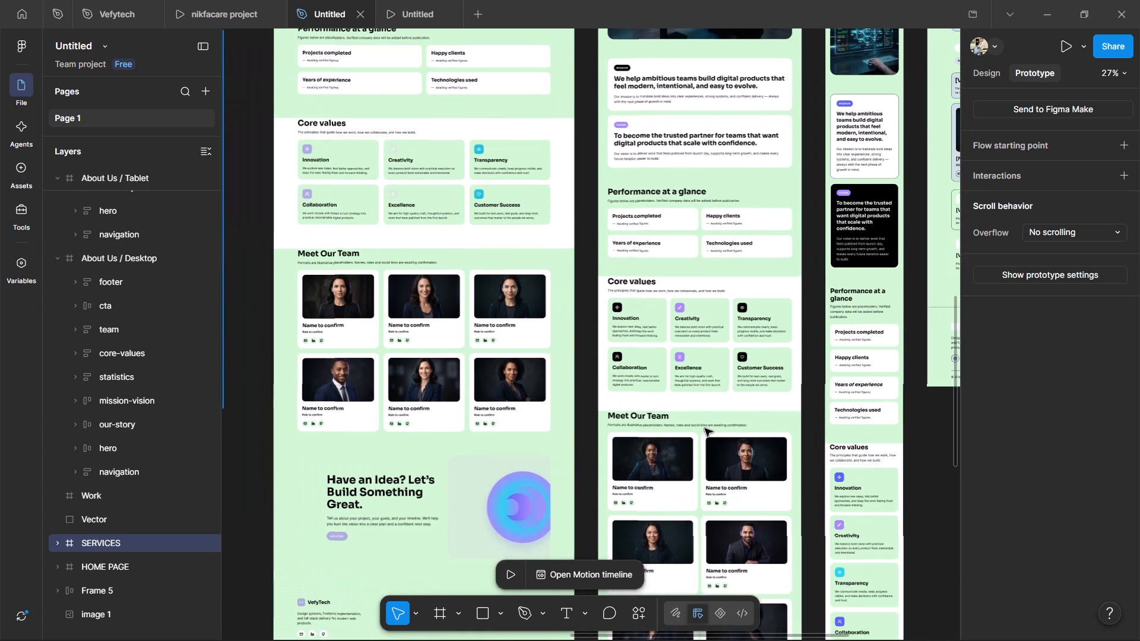
scroll(705, 429, "down", 11)
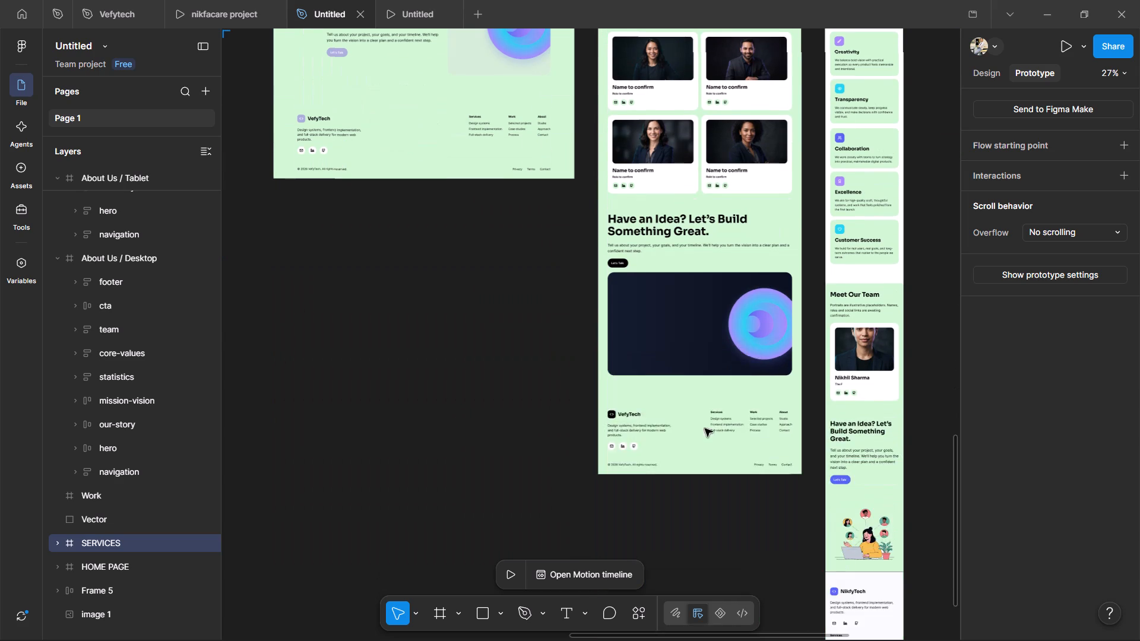
Review the About Us Desktop, Tablet and Mobile frames from their footers back up to their hero sections.
scroll(705, 429, "up", 10)
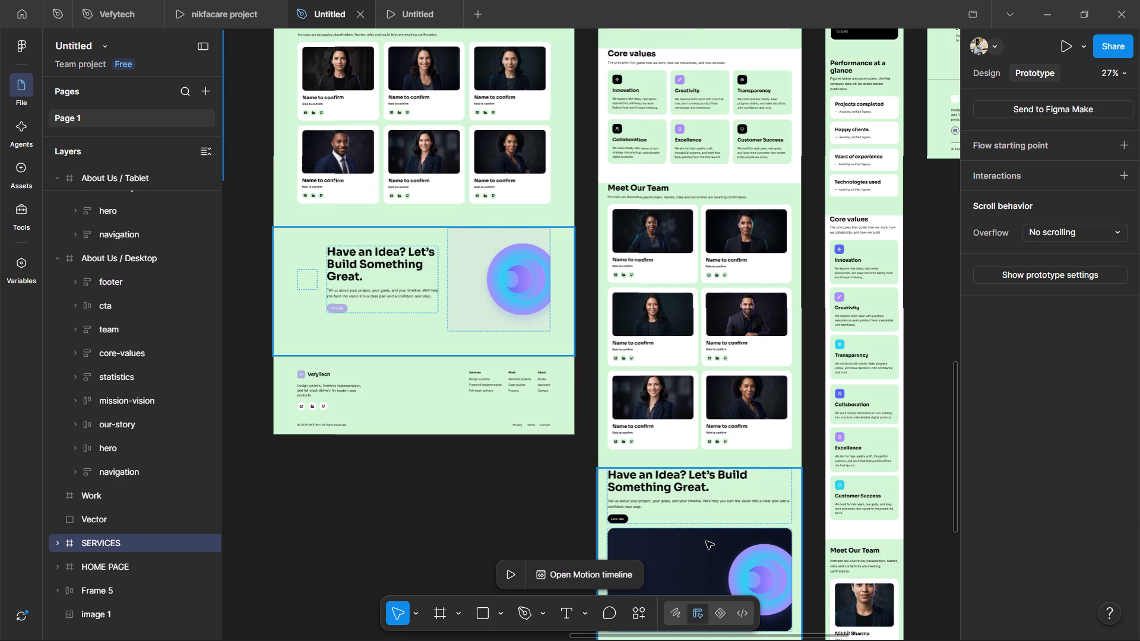
scroll(590, 443, "up", 7)
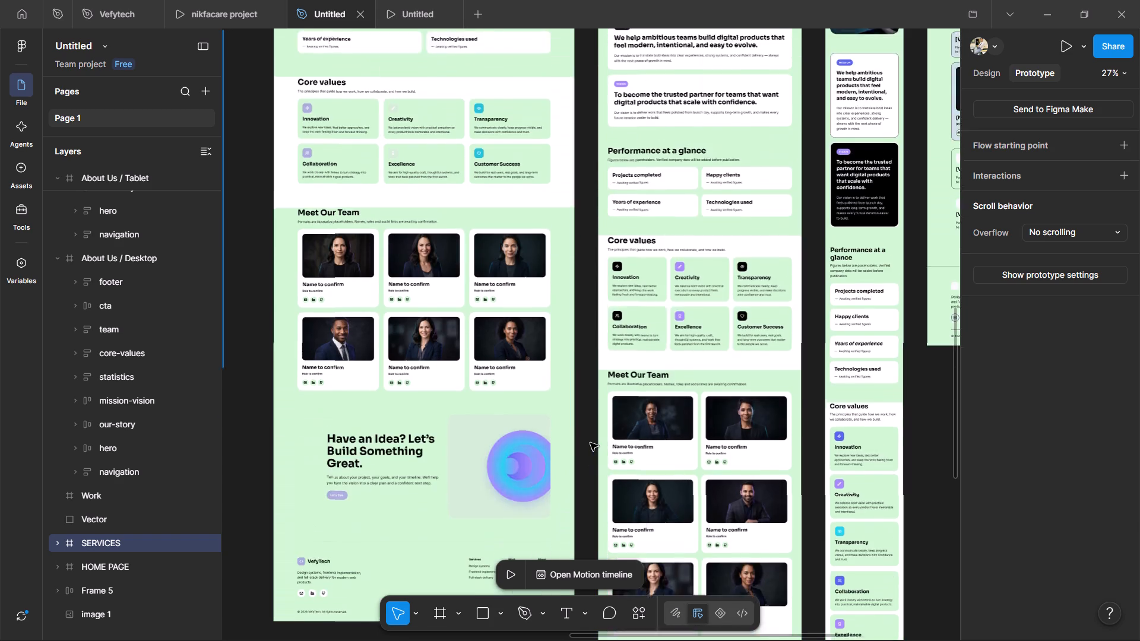
scroll(590, 443, "up", 8)
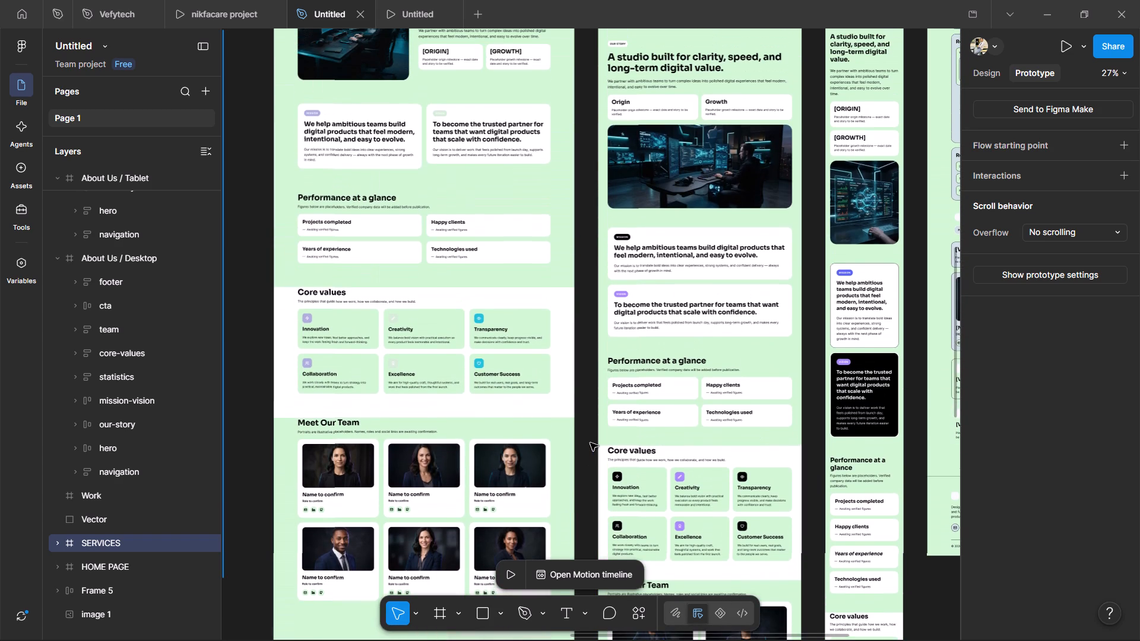
scroll(590, 443, "up", 6)
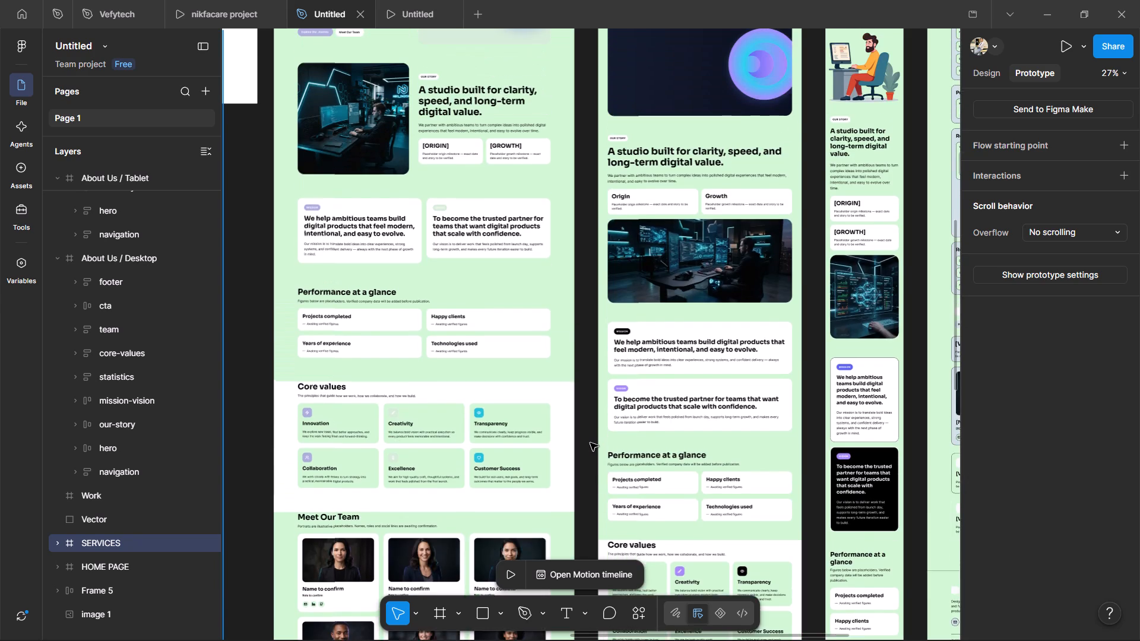
scroll(590, 443, "up", 11)
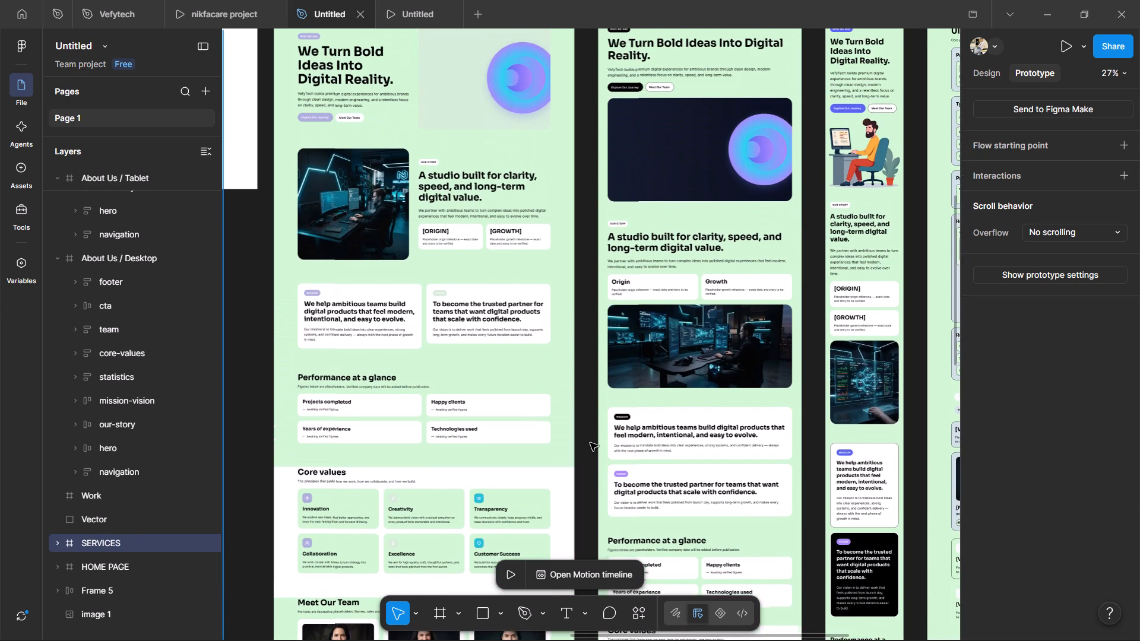
scroll(590, 443, "up", 8)
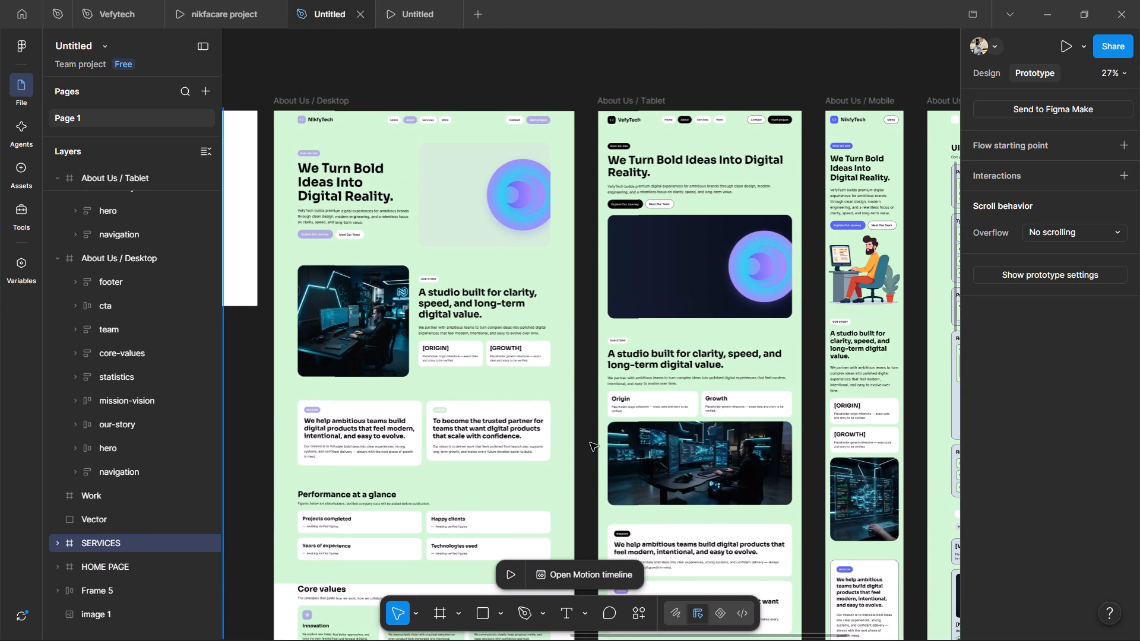
scroll(590, 443, "down", 3)
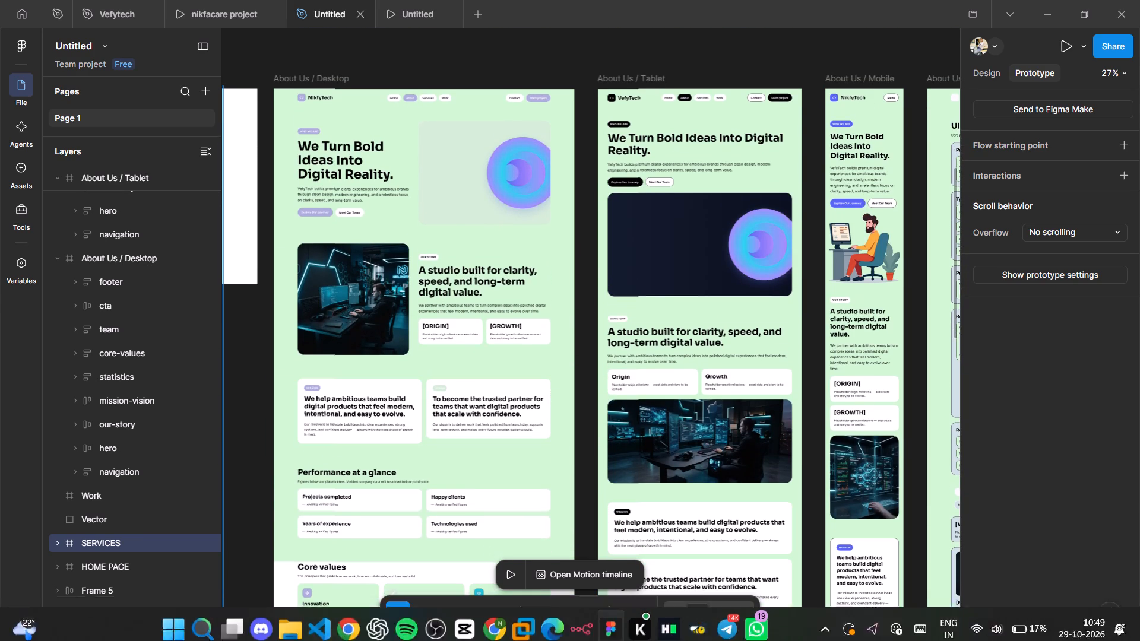
scroll(712, 533, "down", 1)
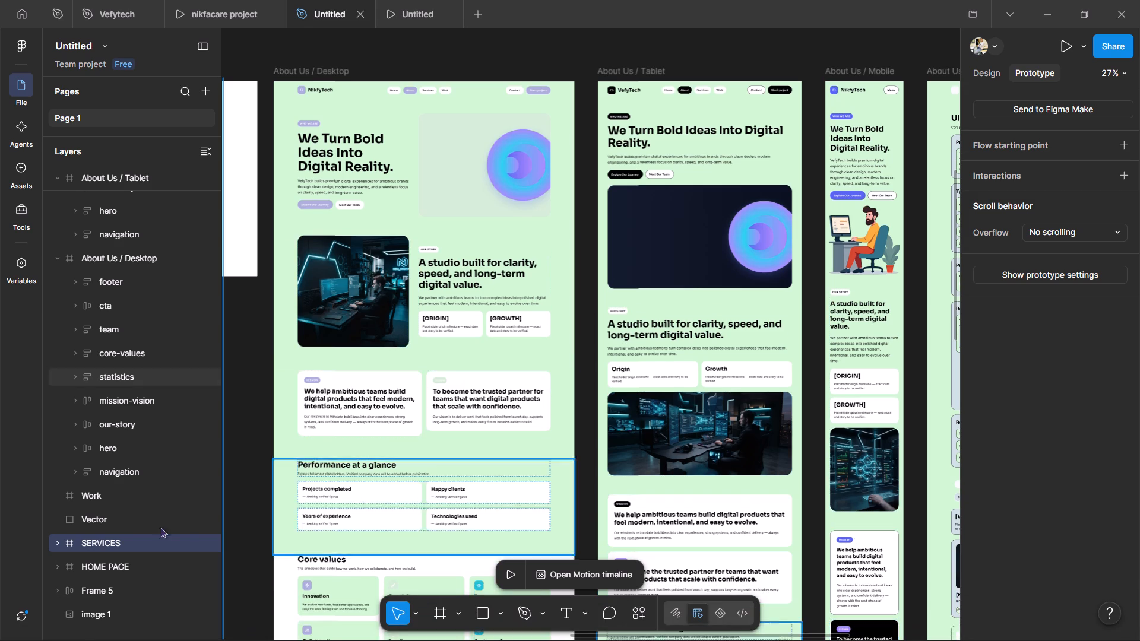
scroll(793, 445, "down", 2)
scroll(791, 446, "up", 3)
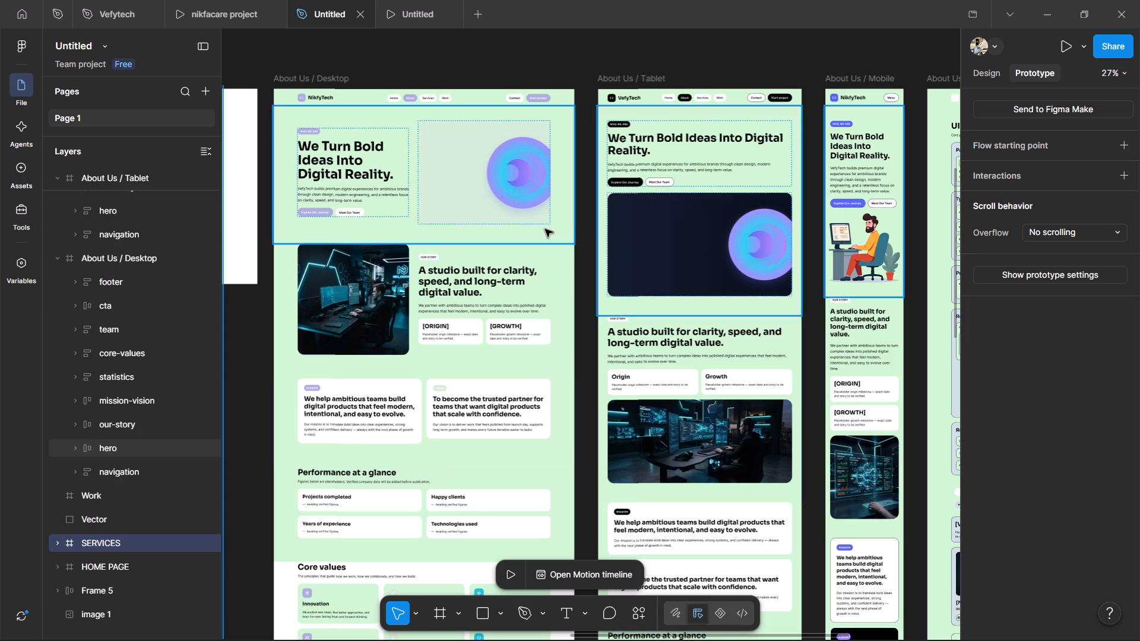
Select the dark hero-visual block in the hero of the About Us / Tablet frame.
left_click(644, 242)
left_click(644, 242)
left_click(644, 242)
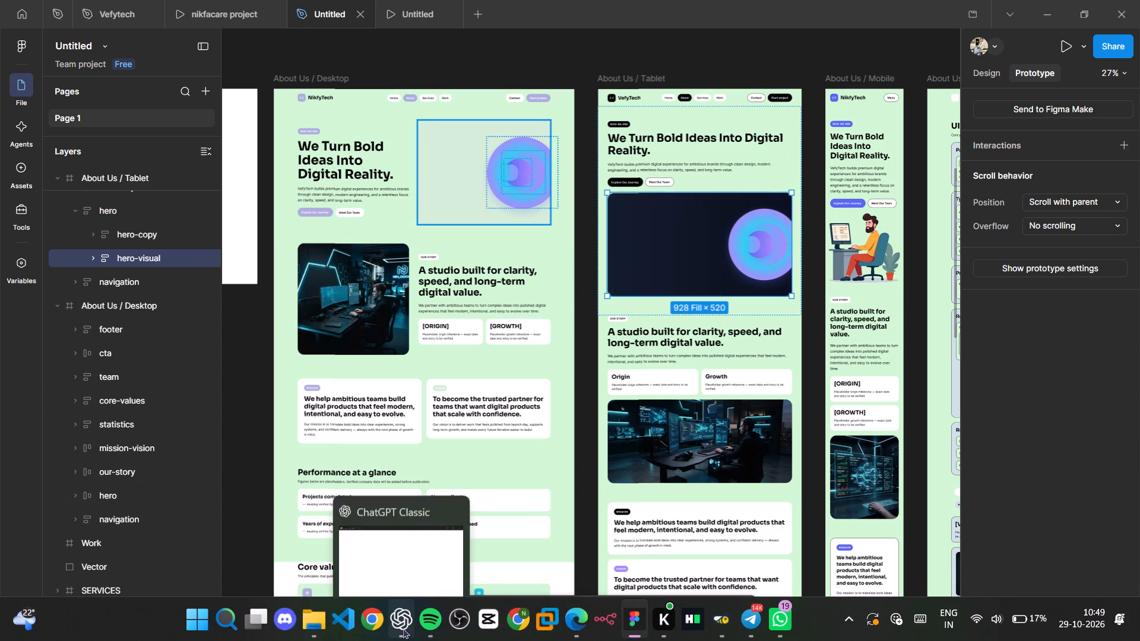
Switch to Chrome, search Google for pixabay and open the Pixabay website.
left_click(517, 608)
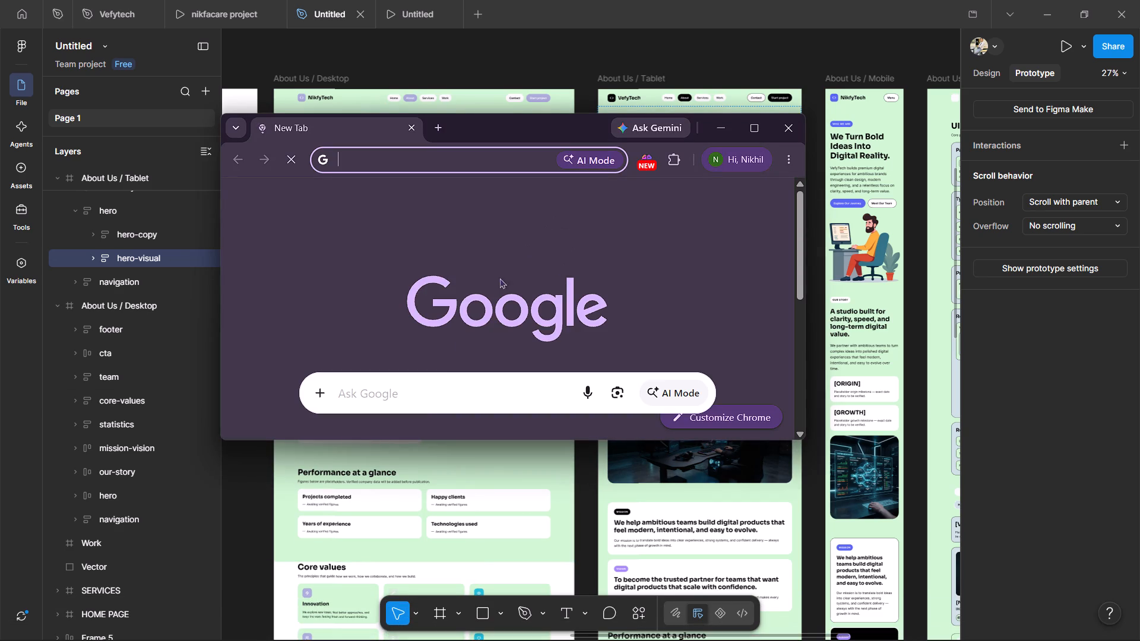
left_click(426, 415)
left_click(442, 392)
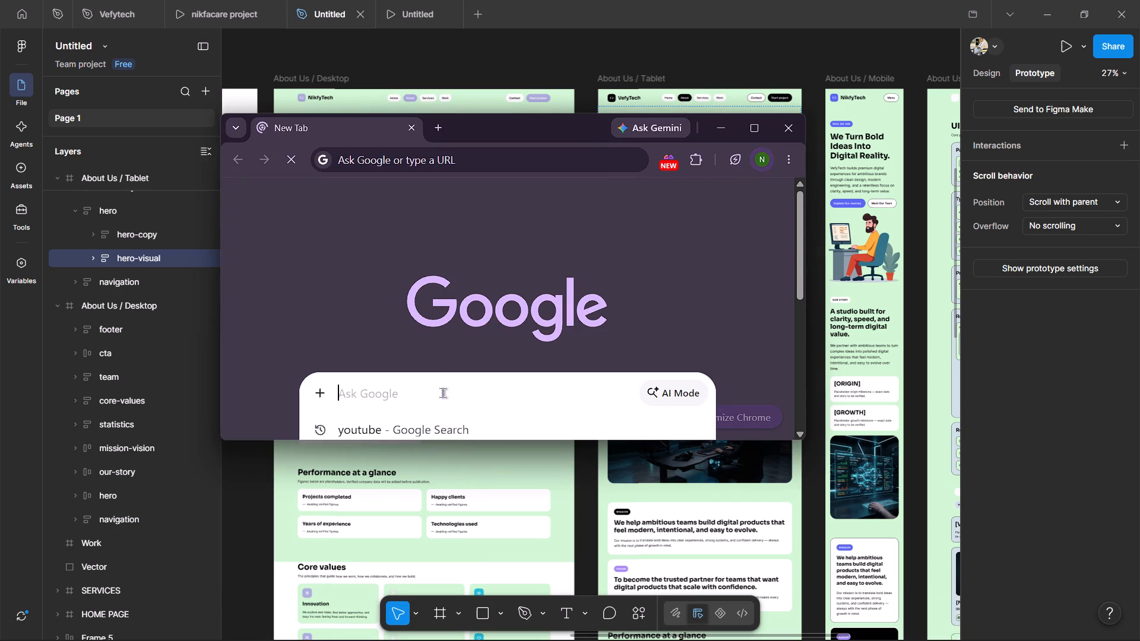
key("p")
key("i")
type("xa")
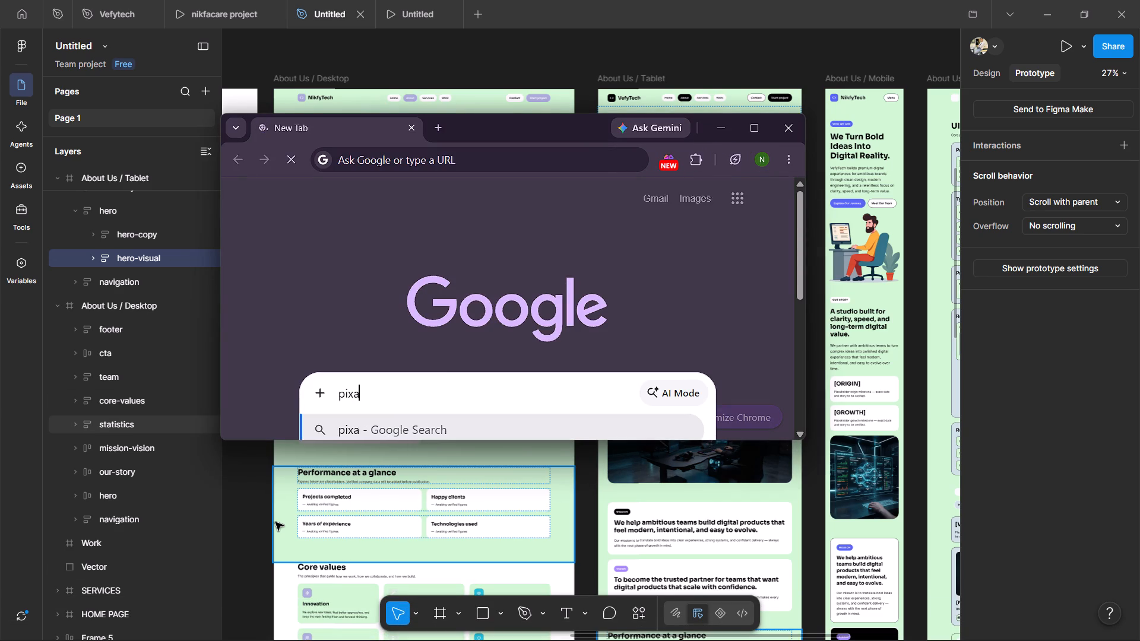
key("b")
key("a")
key("y")
key("Return")
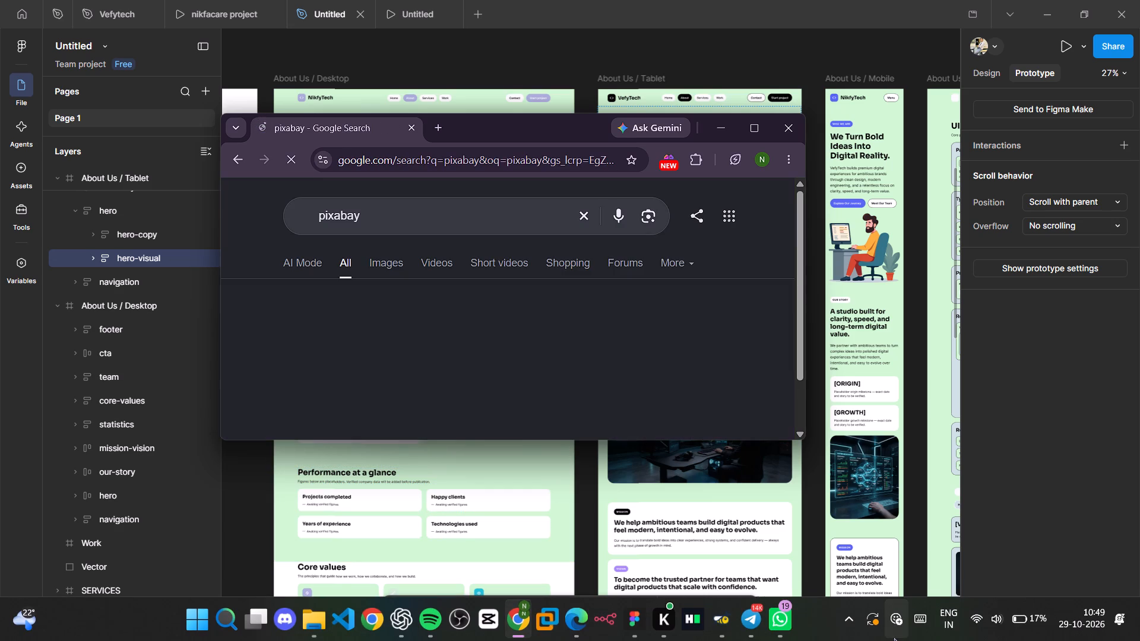
left_click(478, 336)
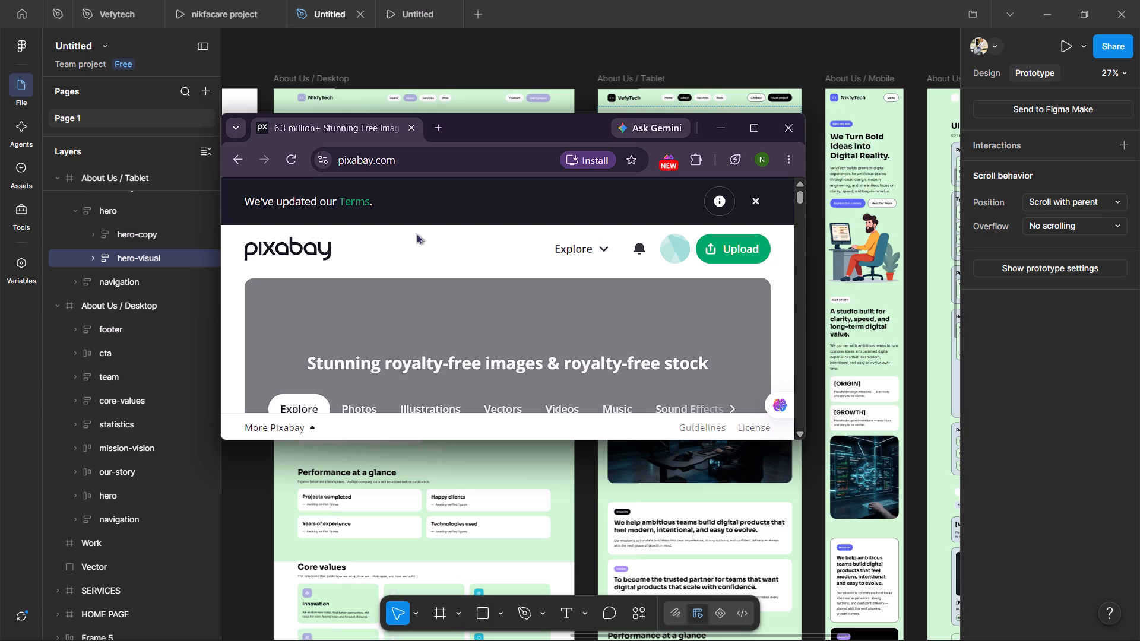
left_click_drag(416, 233, 451, 245)
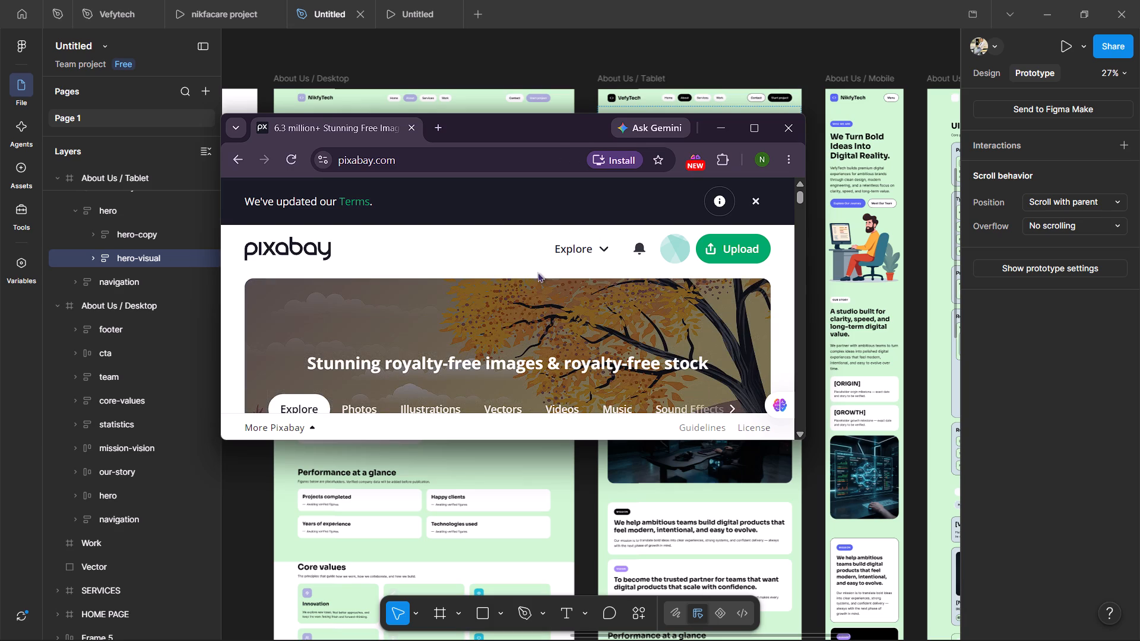
Search Pixabay for tech images.
scroll(537, 272, "down", 8)
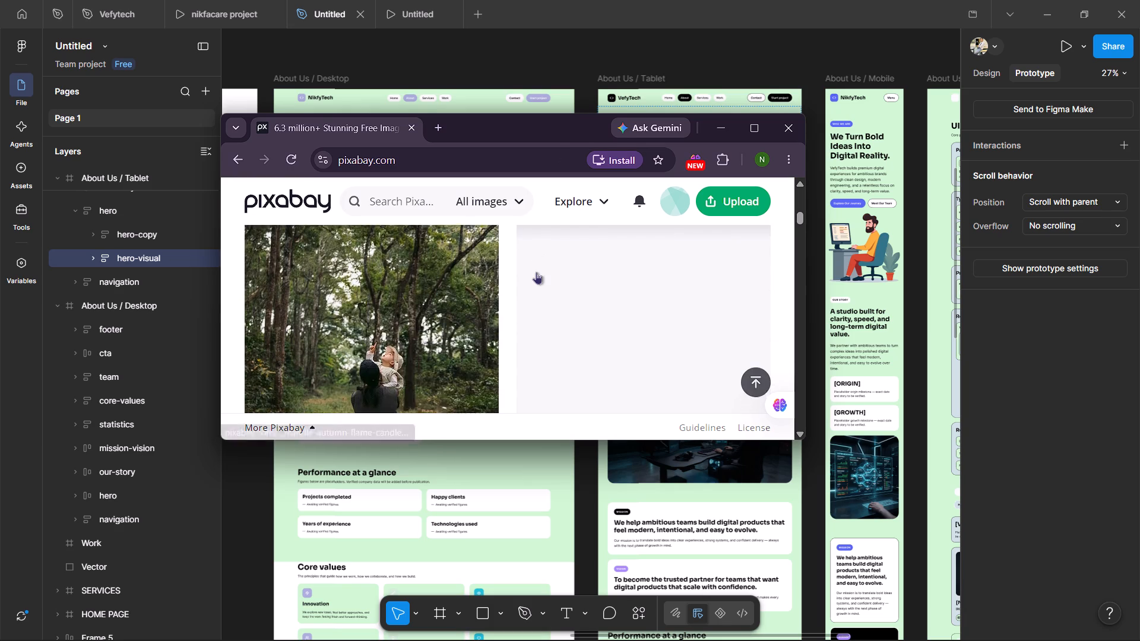
scroll(536, 272, "down", 6)
left_click(411, 205)
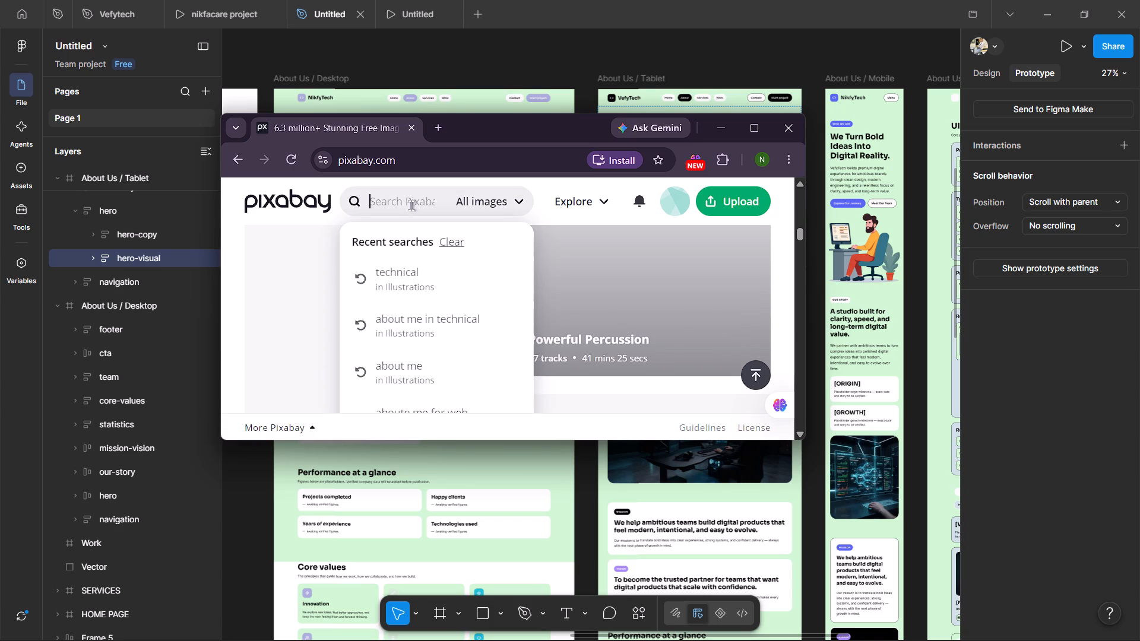
type("tech")
key("Return")
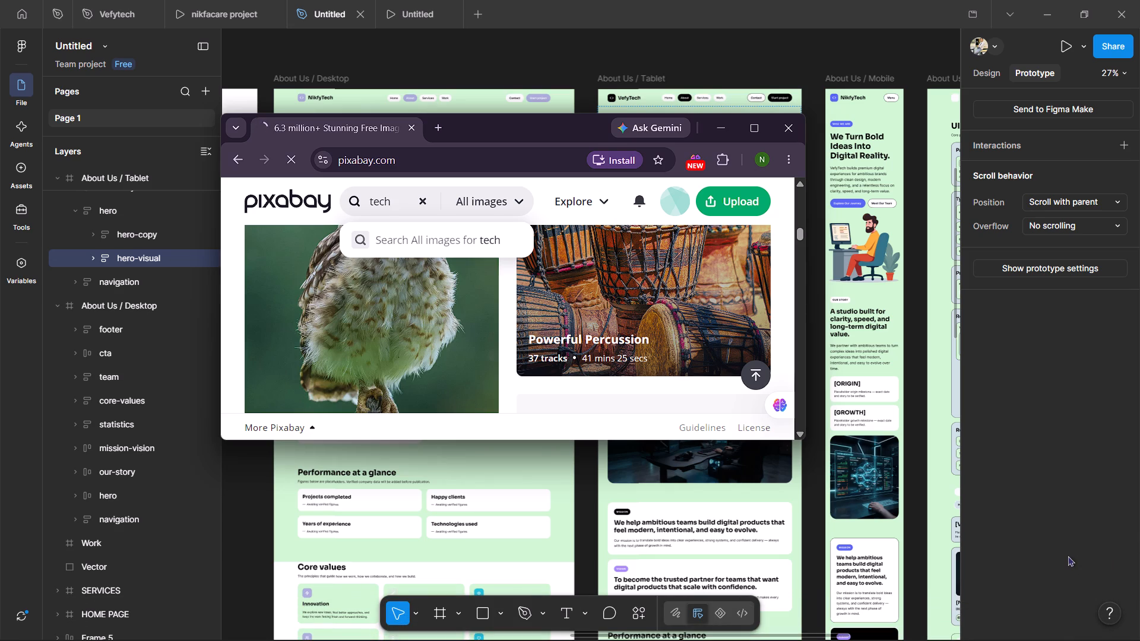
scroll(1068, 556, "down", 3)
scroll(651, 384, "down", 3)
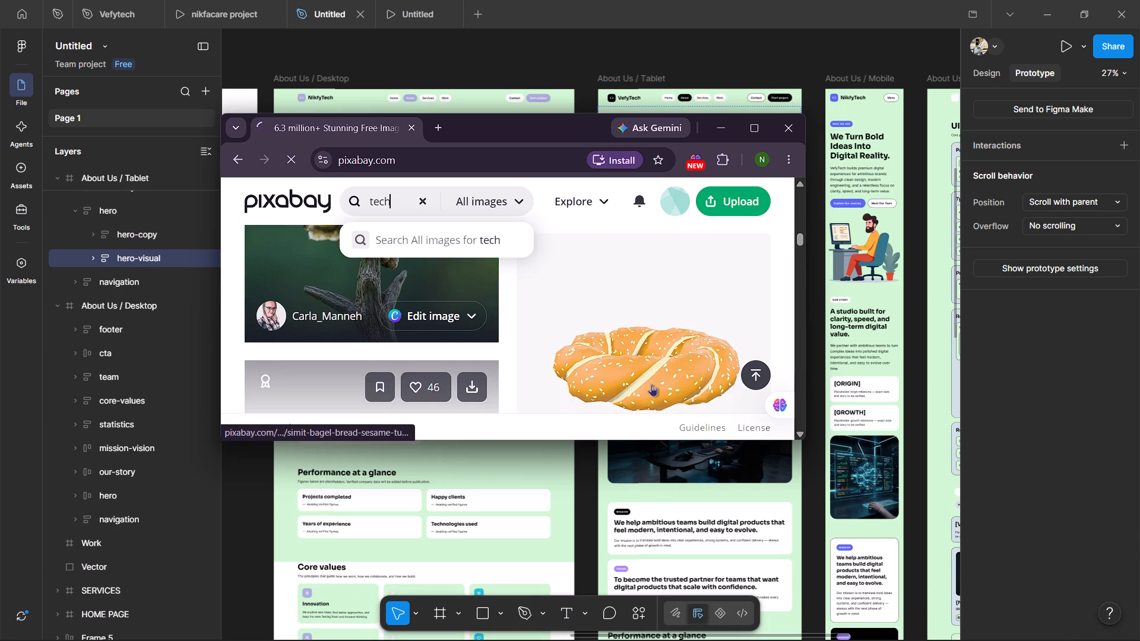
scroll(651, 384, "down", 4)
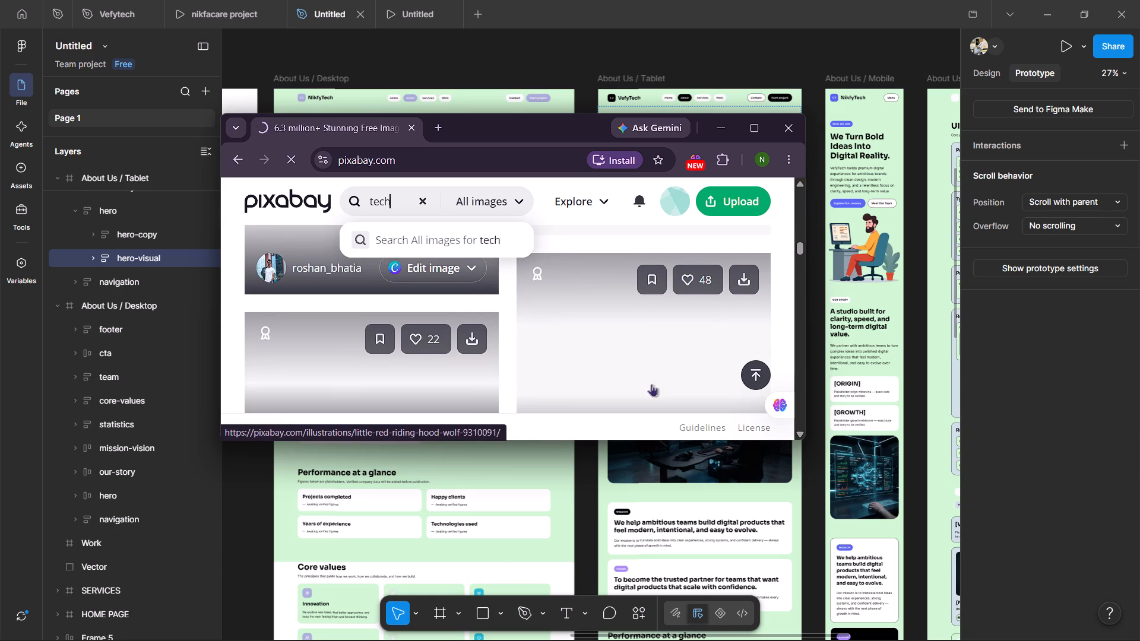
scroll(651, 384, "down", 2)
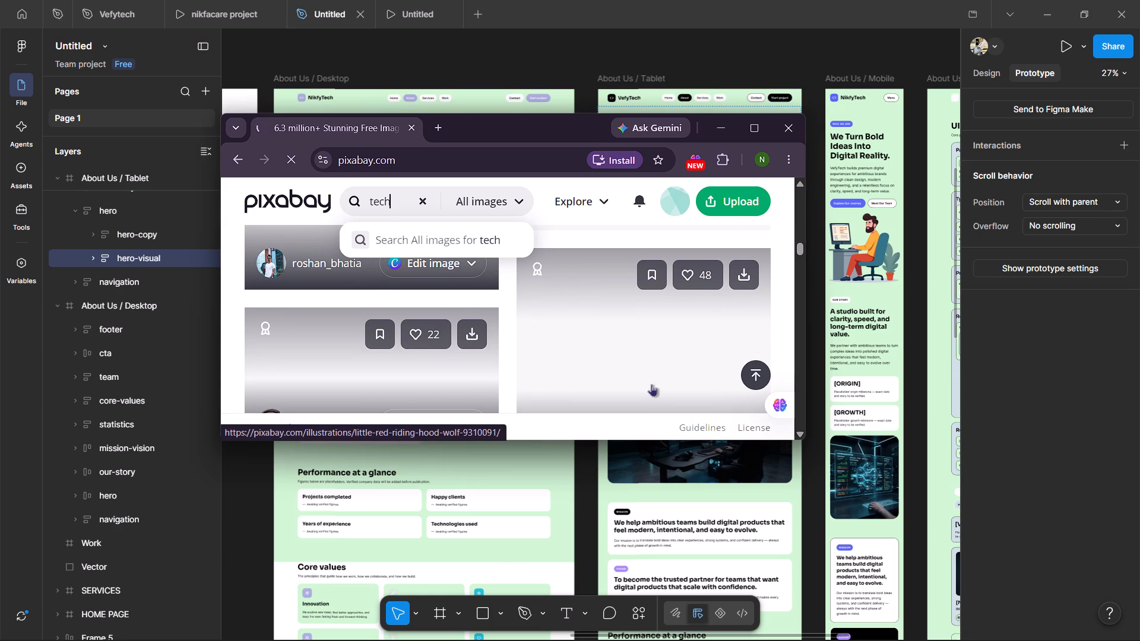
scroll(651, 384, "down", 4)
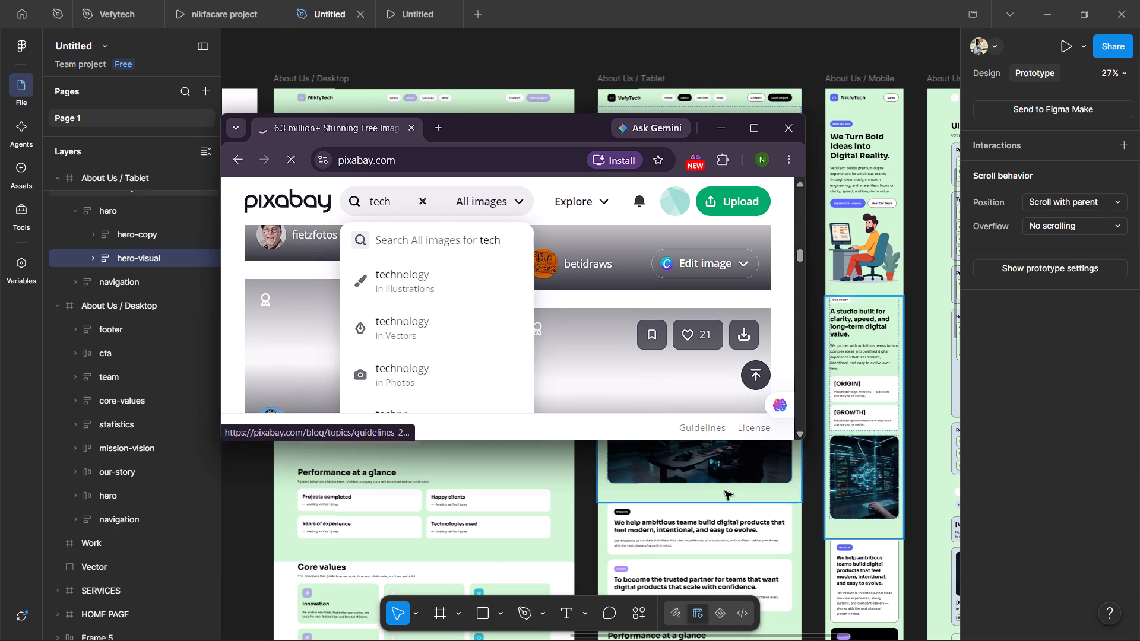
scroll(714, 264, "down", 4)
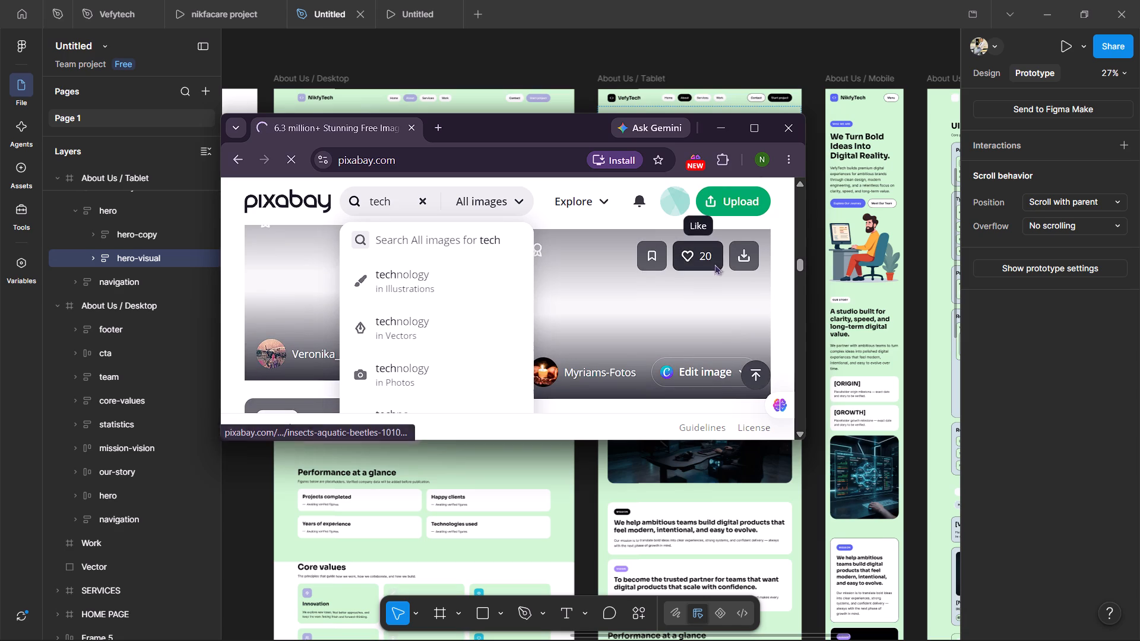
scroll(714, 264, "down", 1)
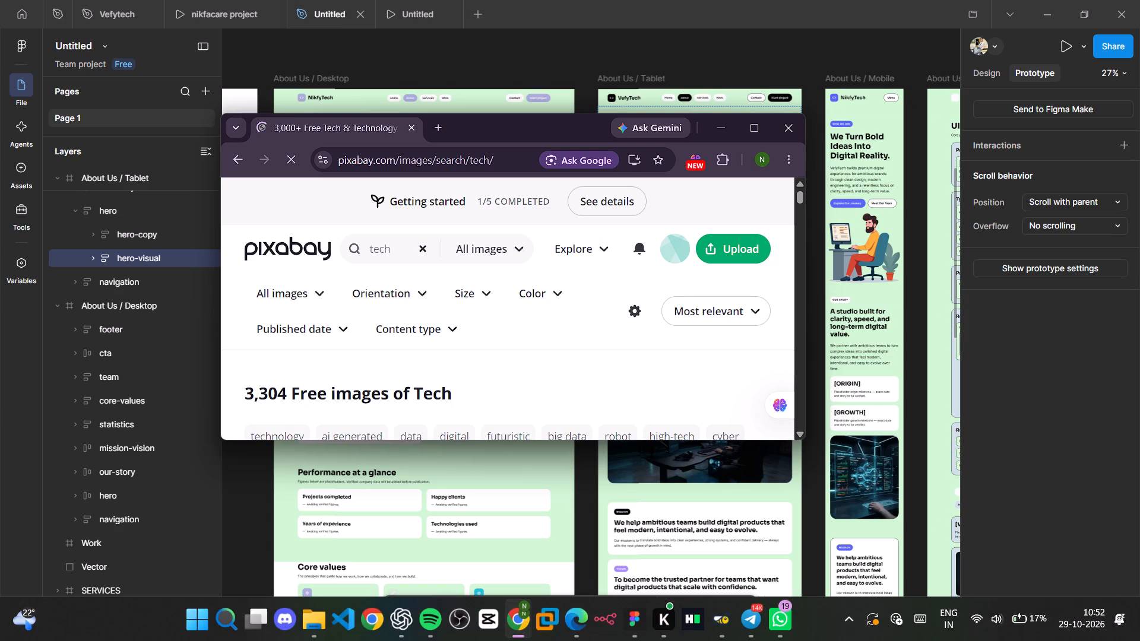
Turn on the Windows mobile hotspot.
left_click(1052, 639)
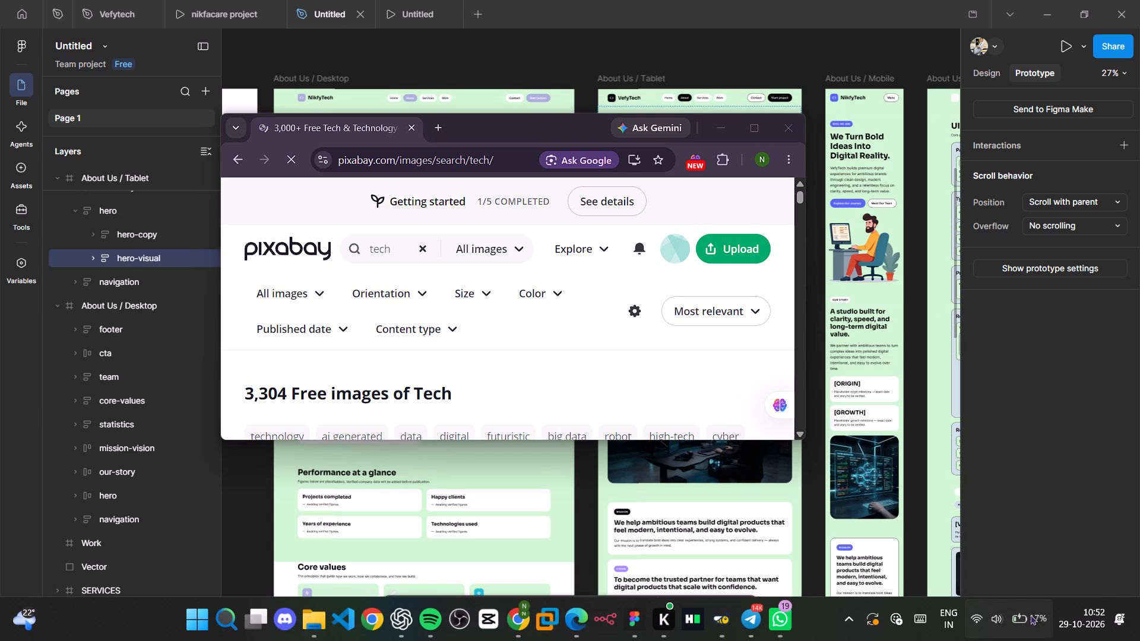
left_click(1030, 614)
scroll(1033, 391, "down", 1)
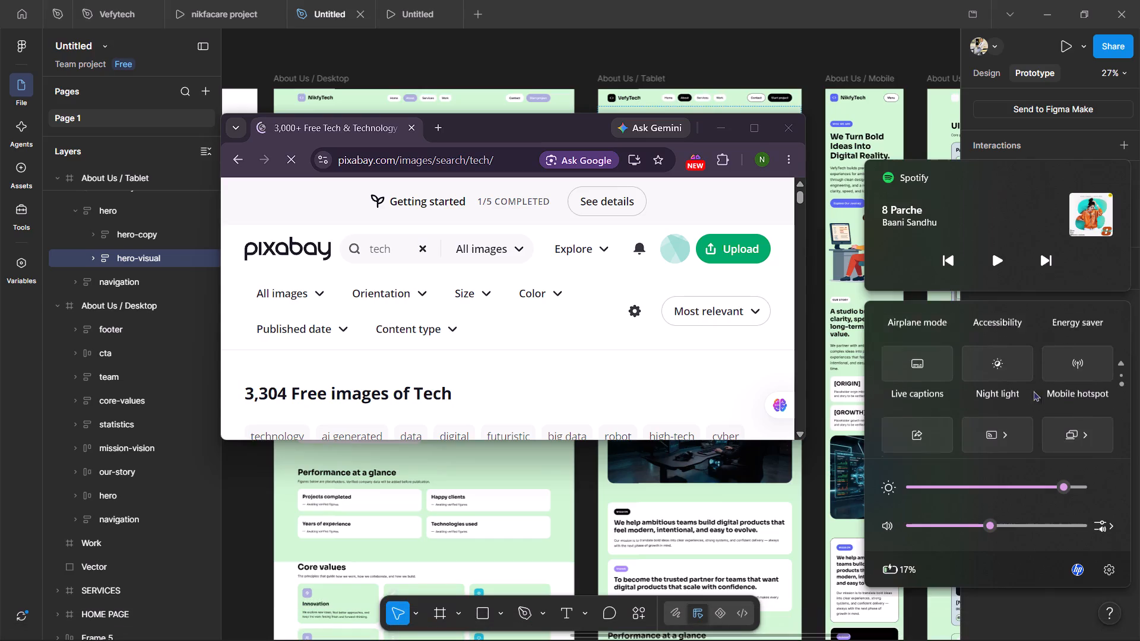
scroll(1033, 391, "down", 1)
left_click(1082, 357)
left_click(1082, 351)
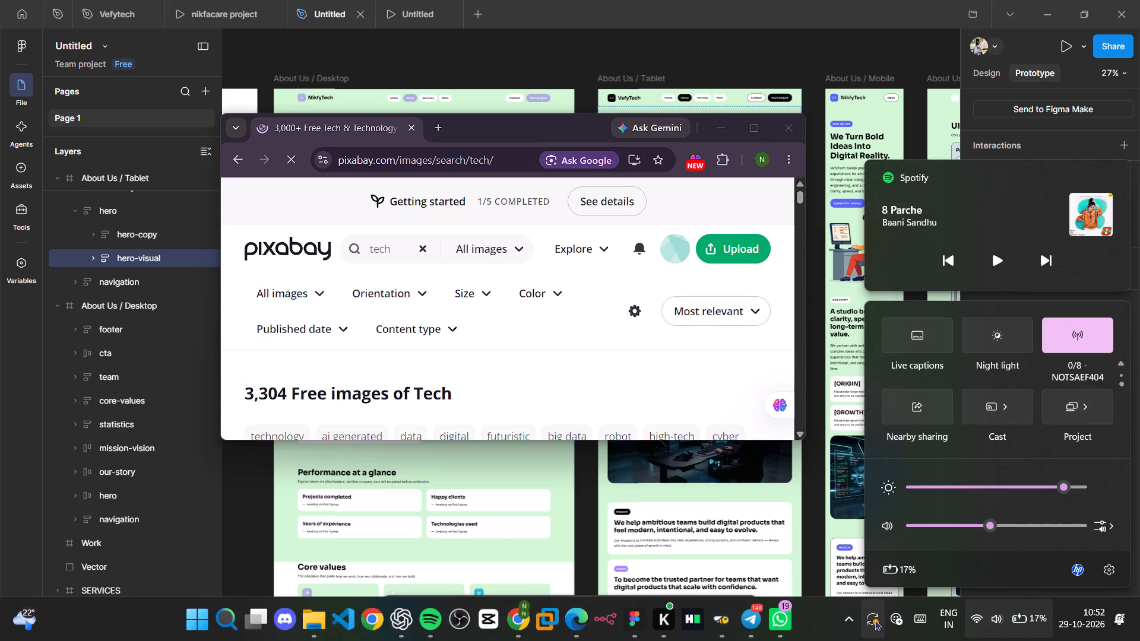
Check the Windows Update page in Settings, and minimise it to return to the Pixabay search results.
left_click(875, 620)
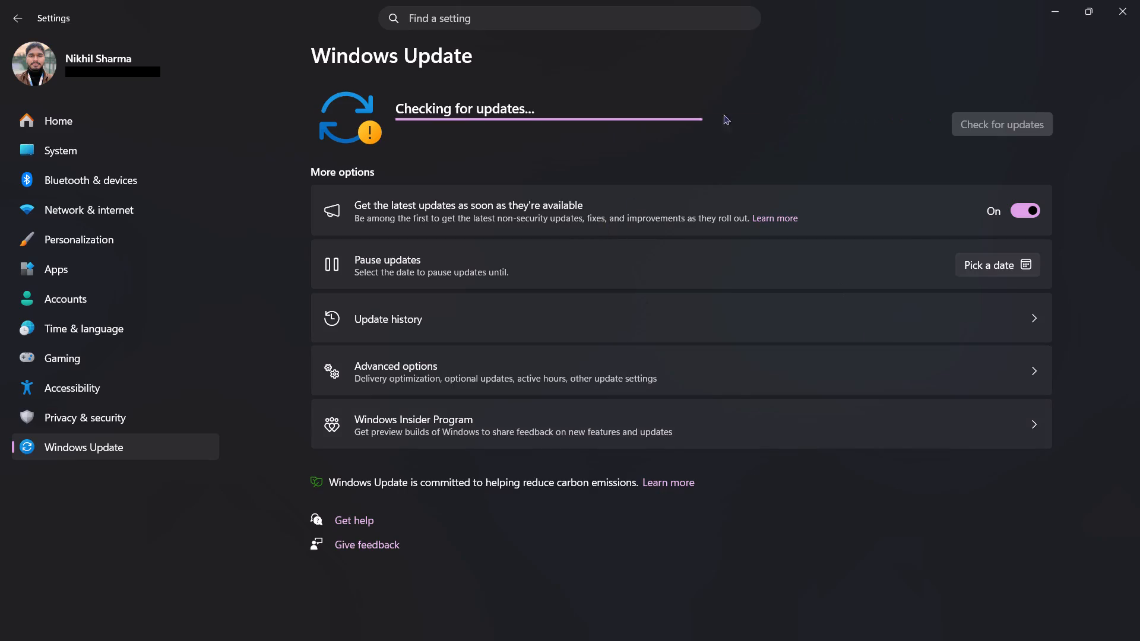
left_click(1057, 0)
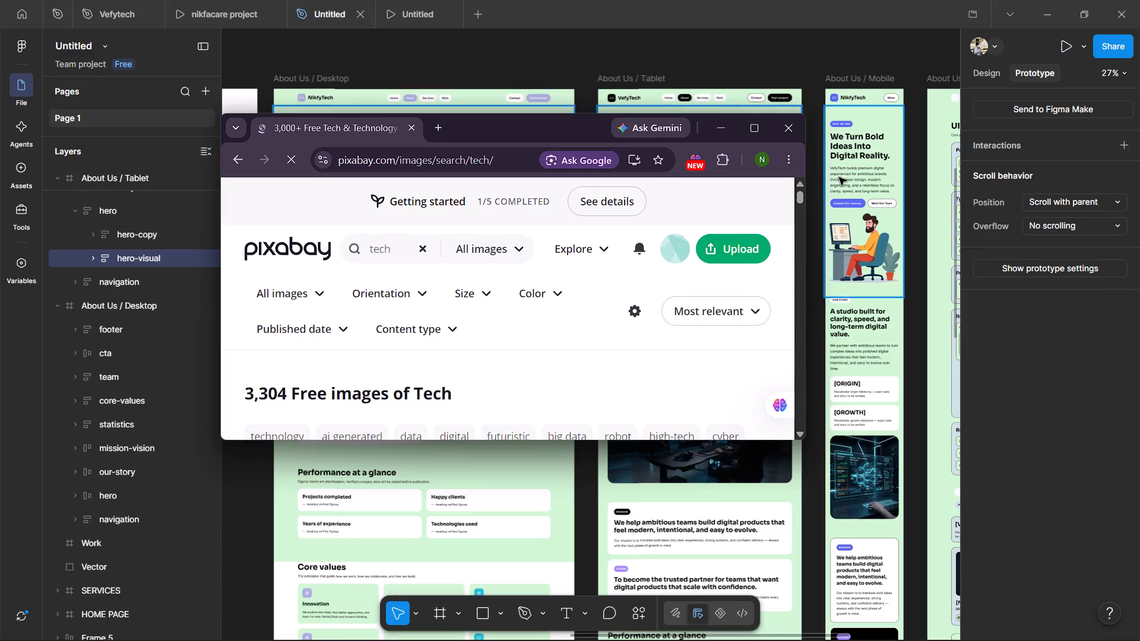
Browse the sponsored and royalty-free tech images in the Pixabay results for a replacement hero picture.
scroll(499, 272, "down", 3)
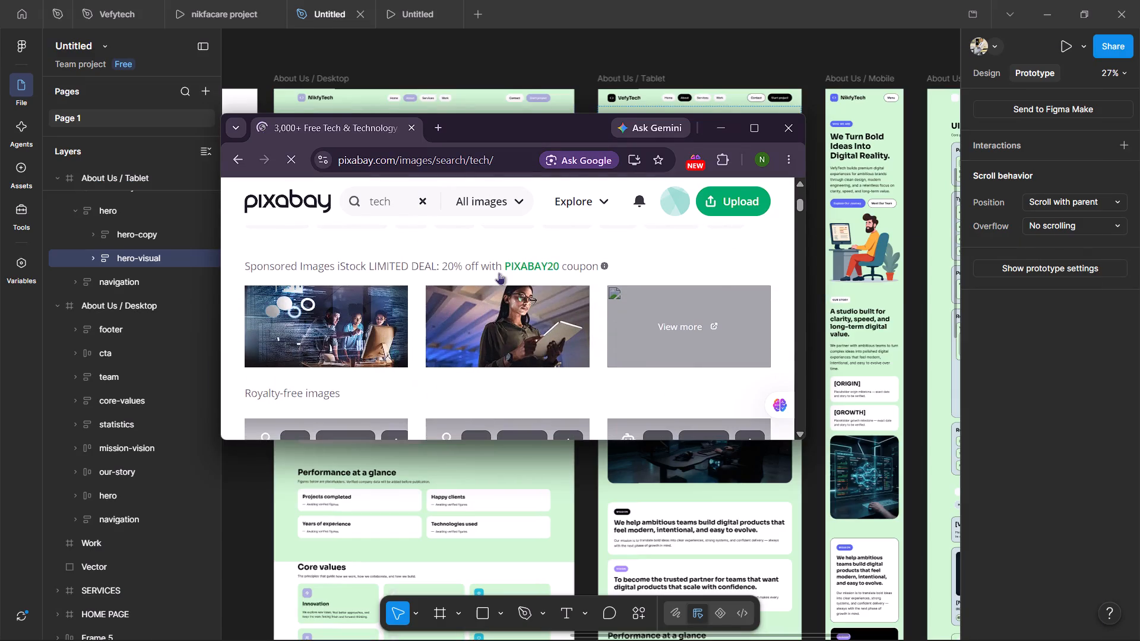
scroll(499, 272, "down", 1)
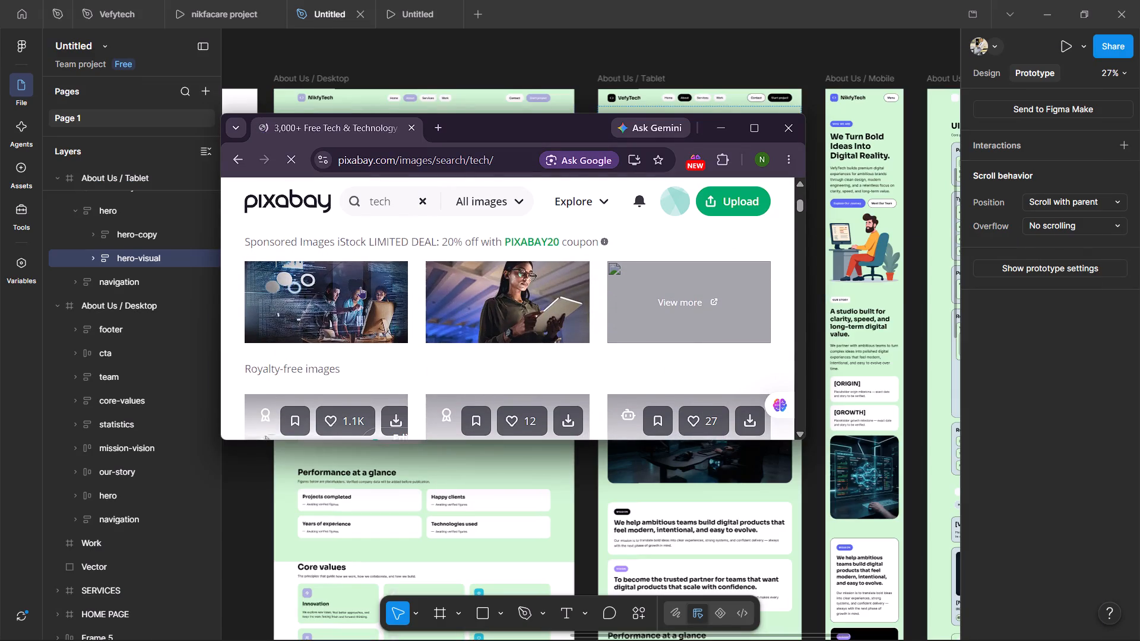
scroll(360, 287, "down", 2)
scroll(360, 287, "up", 1)
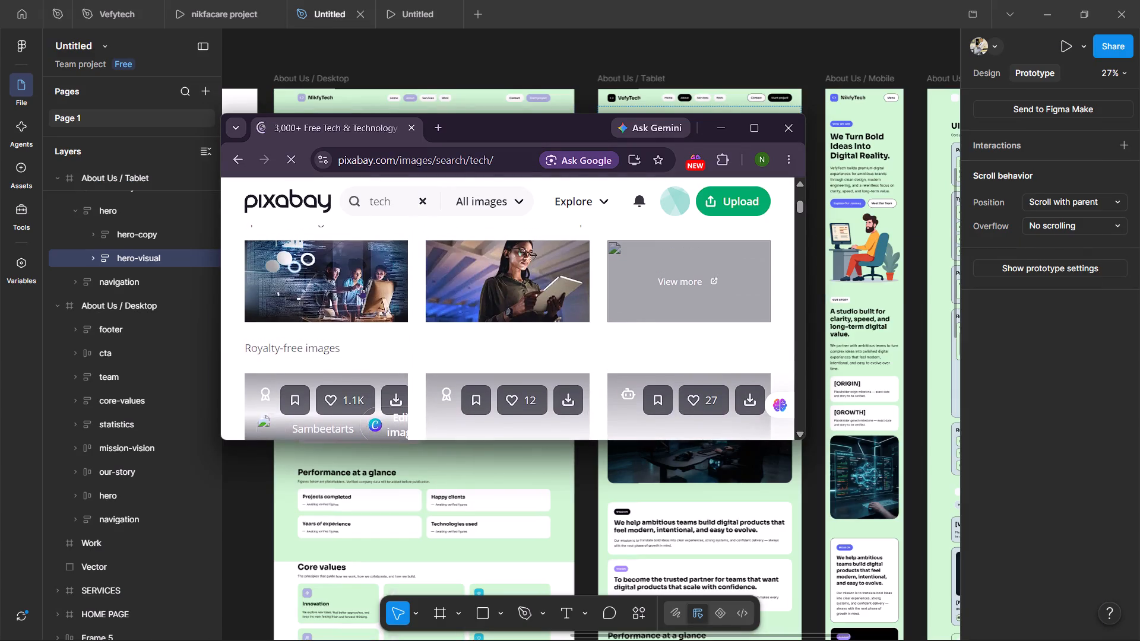
scroll(360, 287, "up", 1)
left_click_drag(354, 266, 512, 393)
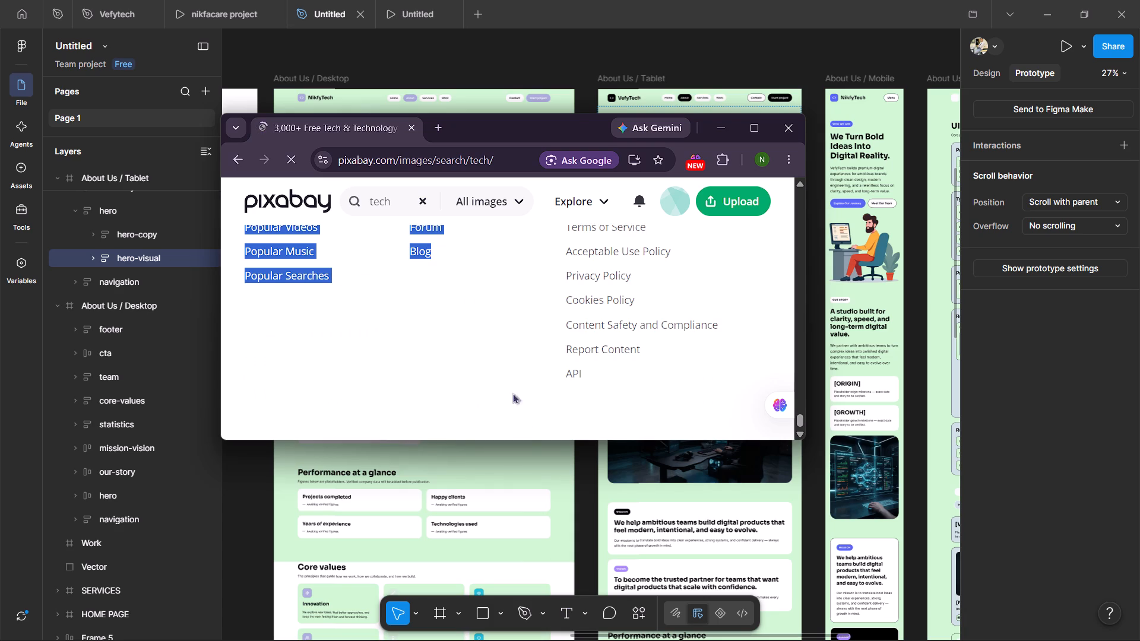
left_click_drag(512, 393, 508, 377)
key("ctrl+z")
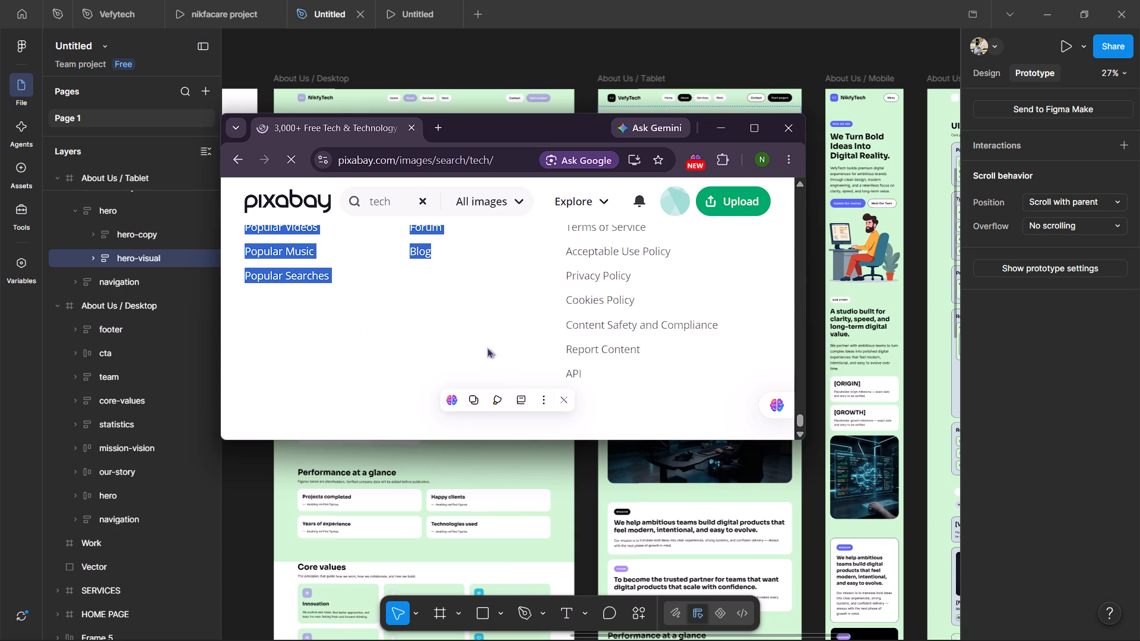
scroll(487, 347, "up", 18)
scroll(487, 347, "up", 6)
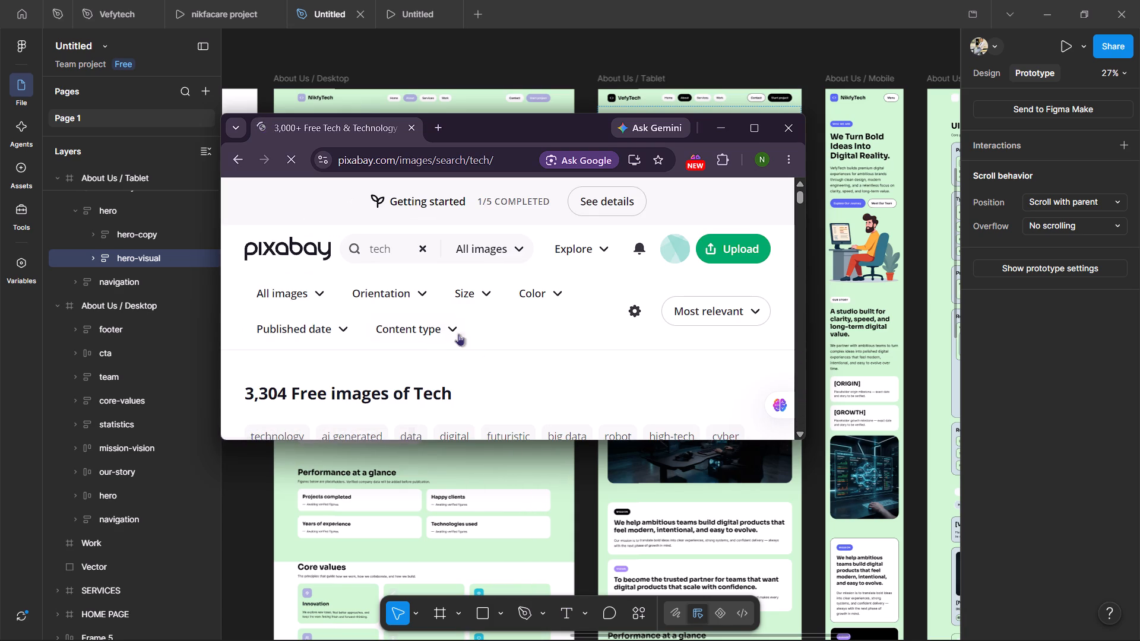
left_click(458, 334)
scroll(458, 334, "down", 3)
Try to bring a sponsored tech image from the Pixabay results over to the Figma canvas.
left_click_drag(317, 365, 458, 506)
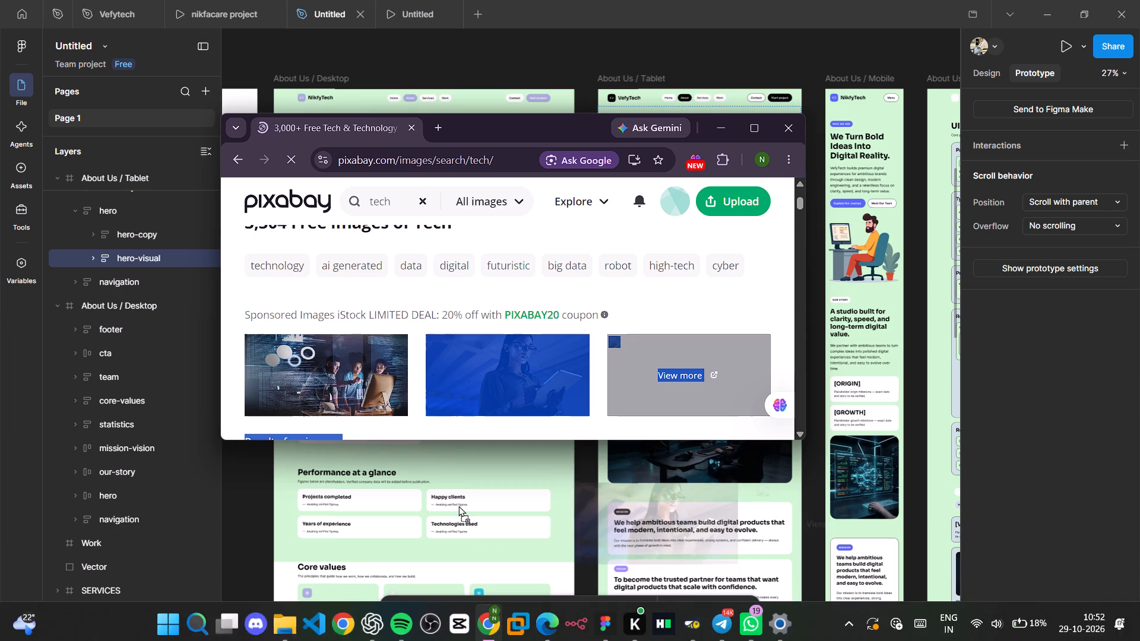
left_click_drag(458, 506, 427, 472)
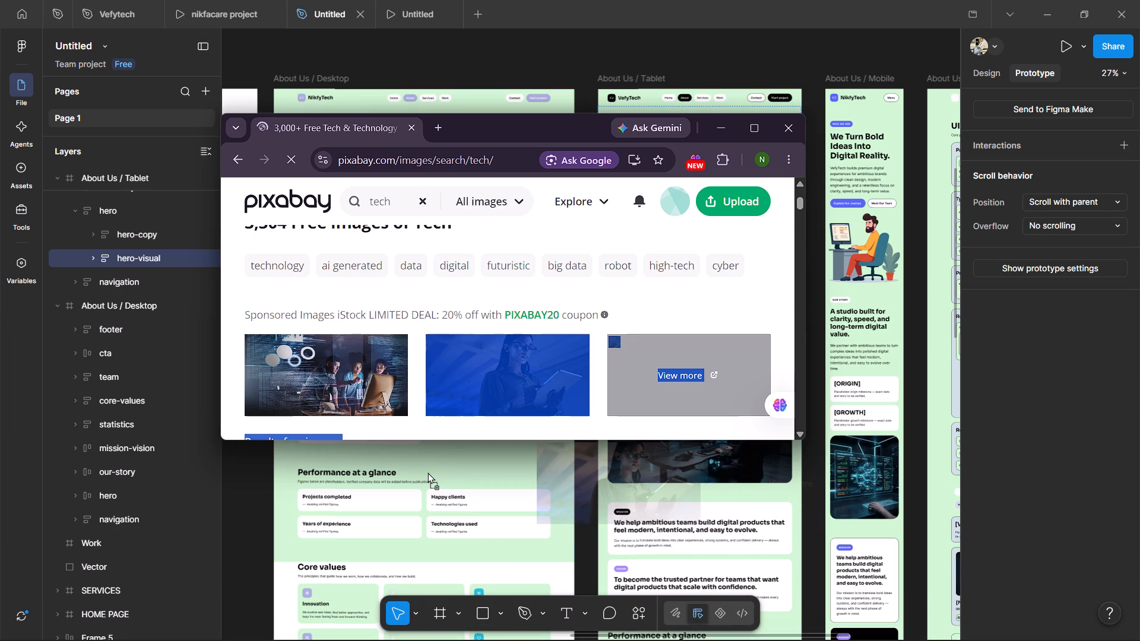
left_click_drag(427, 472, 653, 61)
Check the Figma canvas above and around the page frames for the imported tech image.
scroll(653, 61, "up", 1)
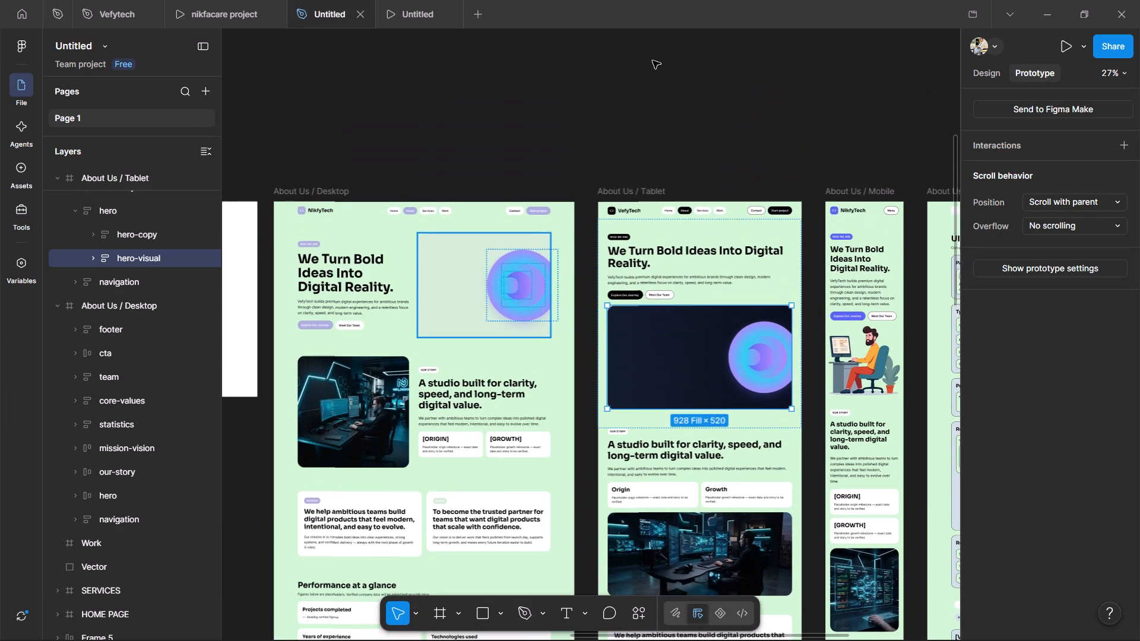
scroll(653, 61, "up", 2)
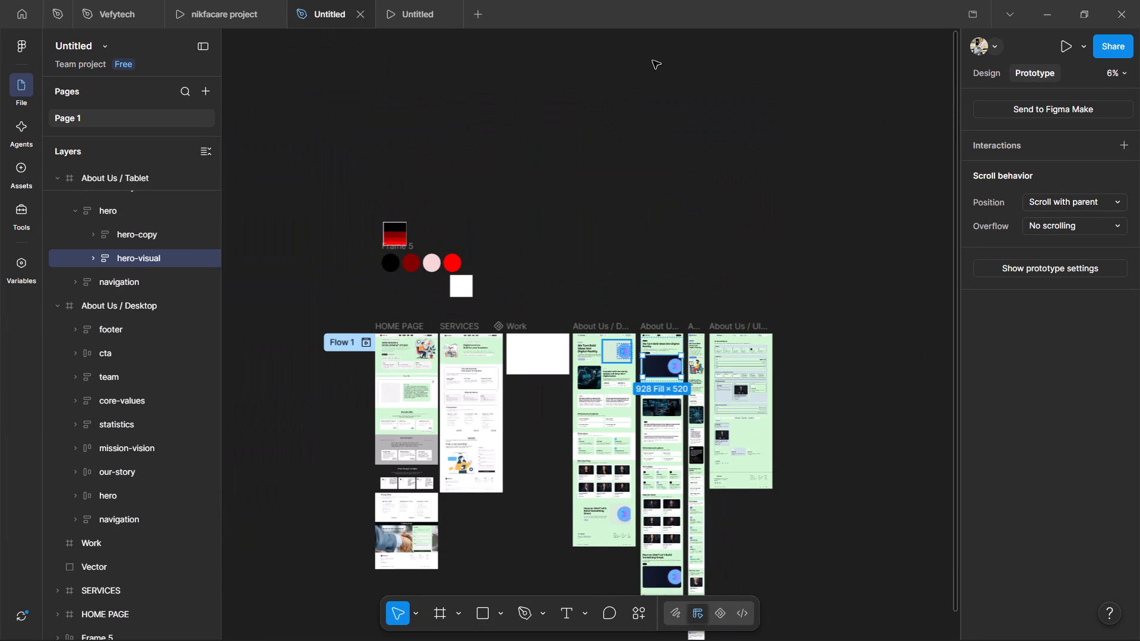
scroll(653, 61, "up", 1)
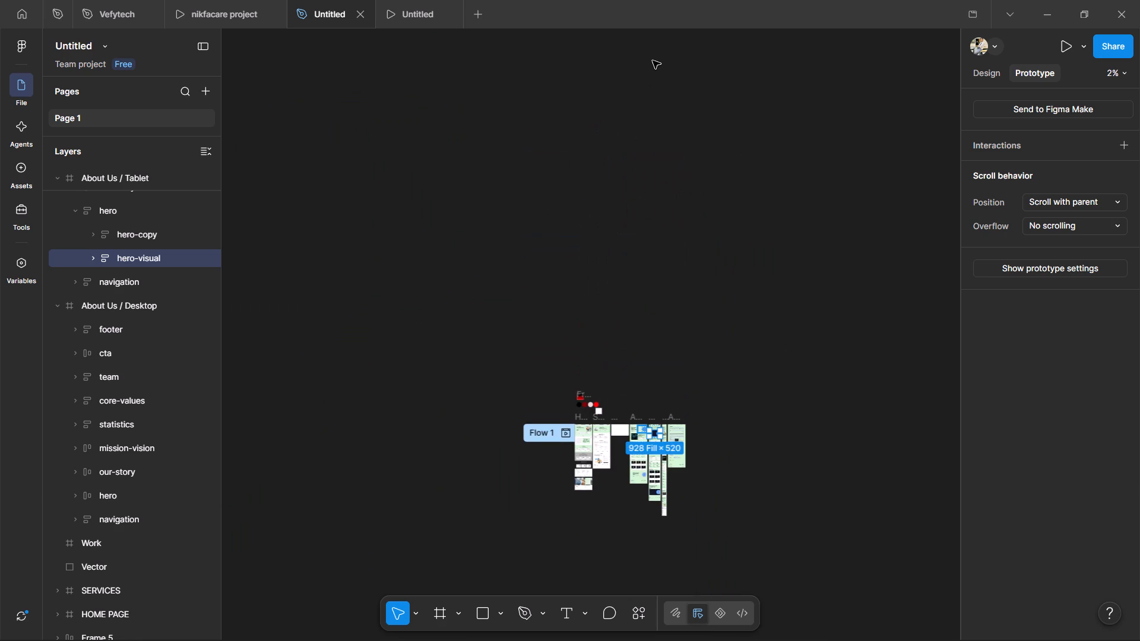
scroll(653, 61, "up", 1)
scroll(653, 61, "down", 6)
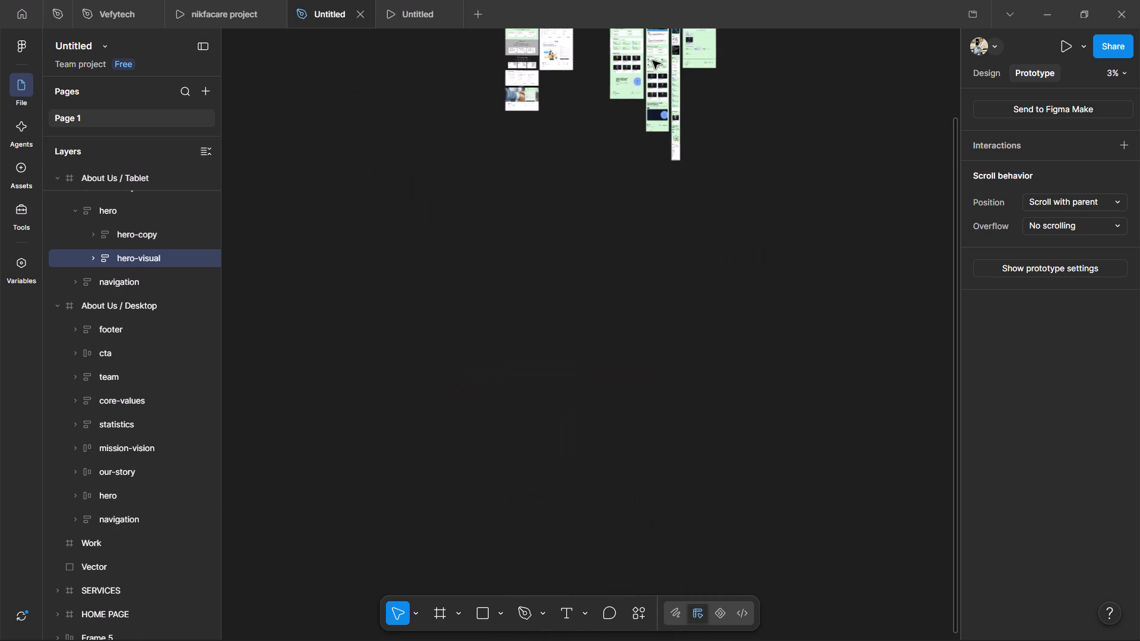
scroll(653, 61, "up", 4)
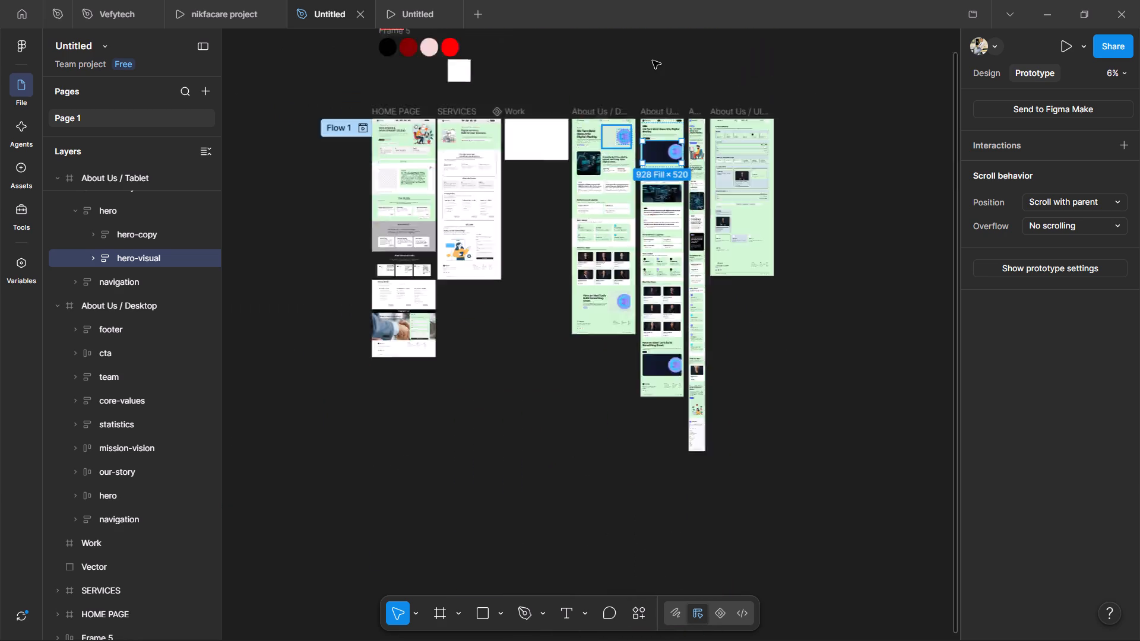
scroll(653, 61, "up", 1)
scroll(653, 61, "down", 3)
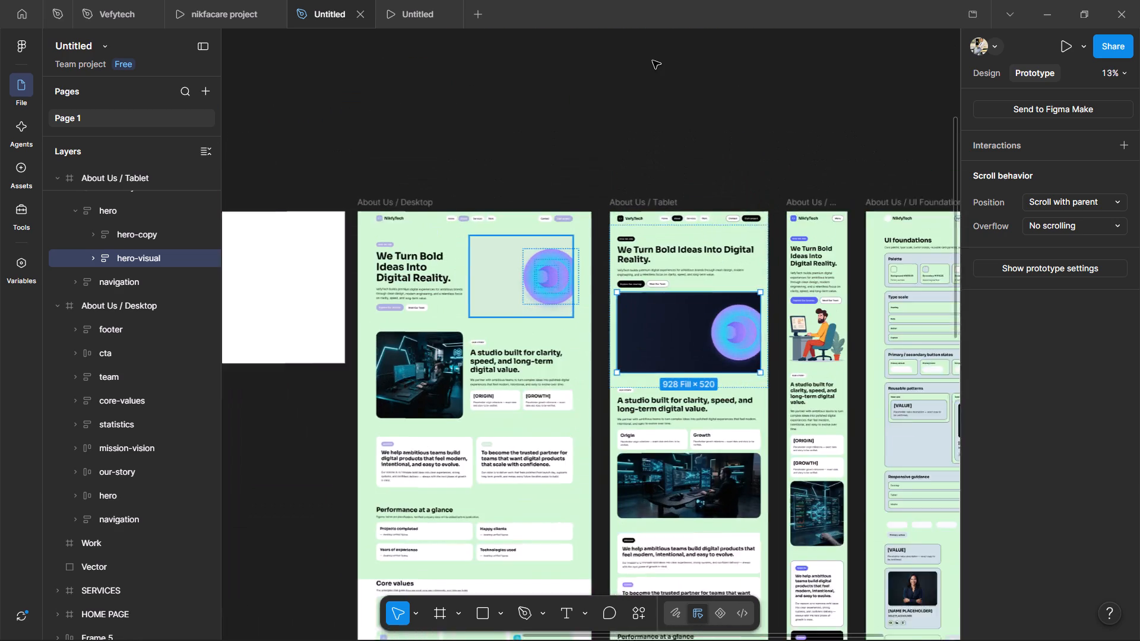
scroll(653, 61, "down", 1)
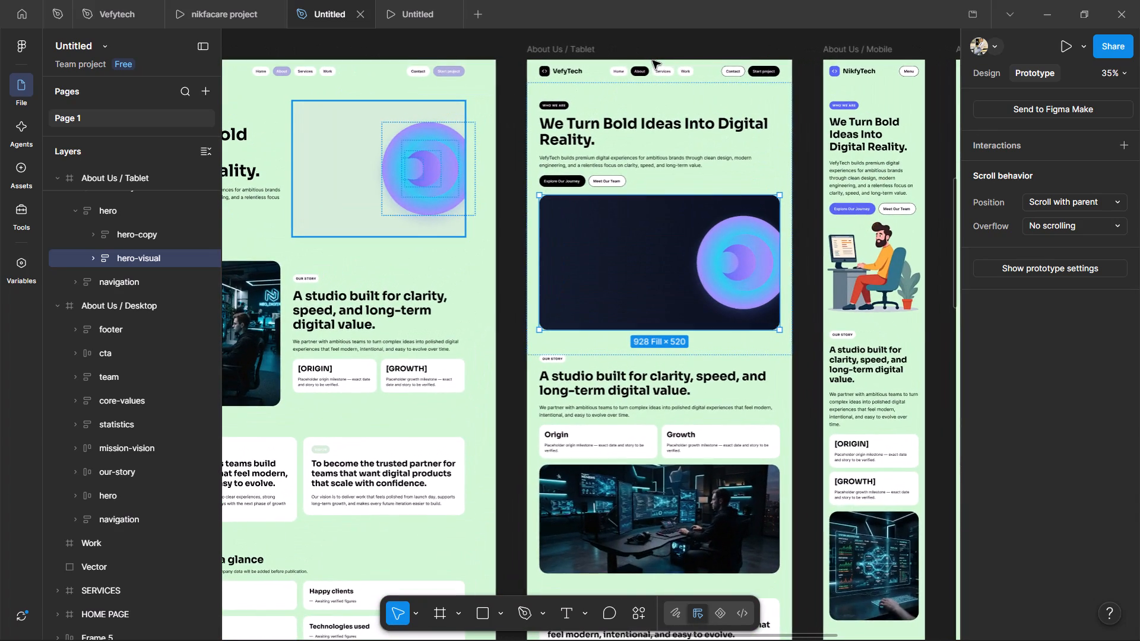
Show the design properties of the dark hero-visual block in the About Us / Tablet frame.
left_click(590, 265)
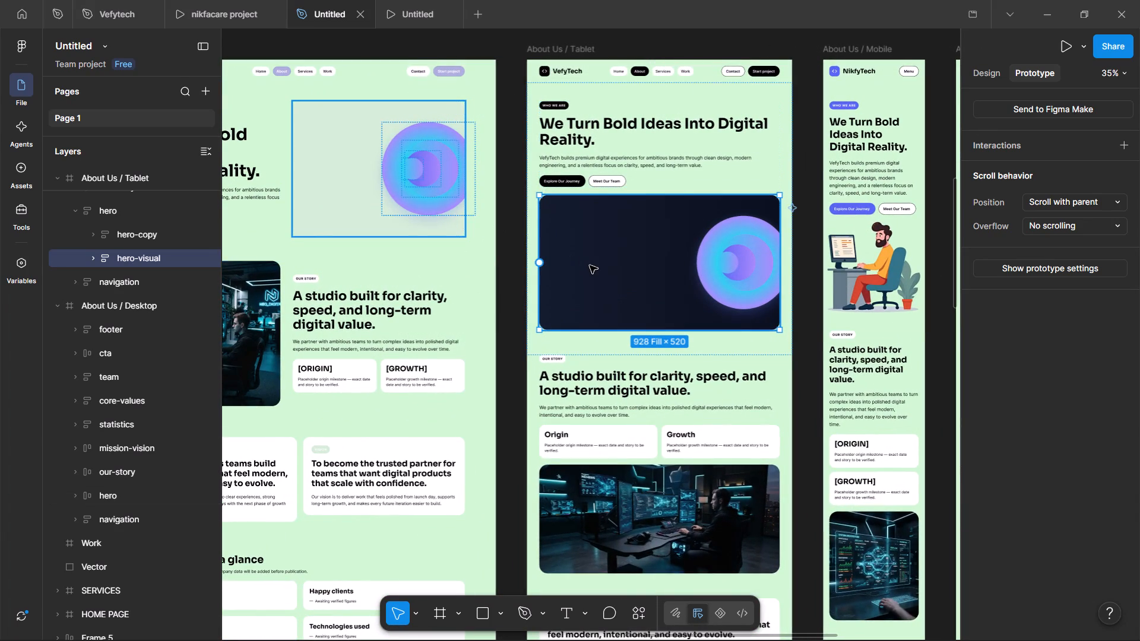
left_click(975, 71)
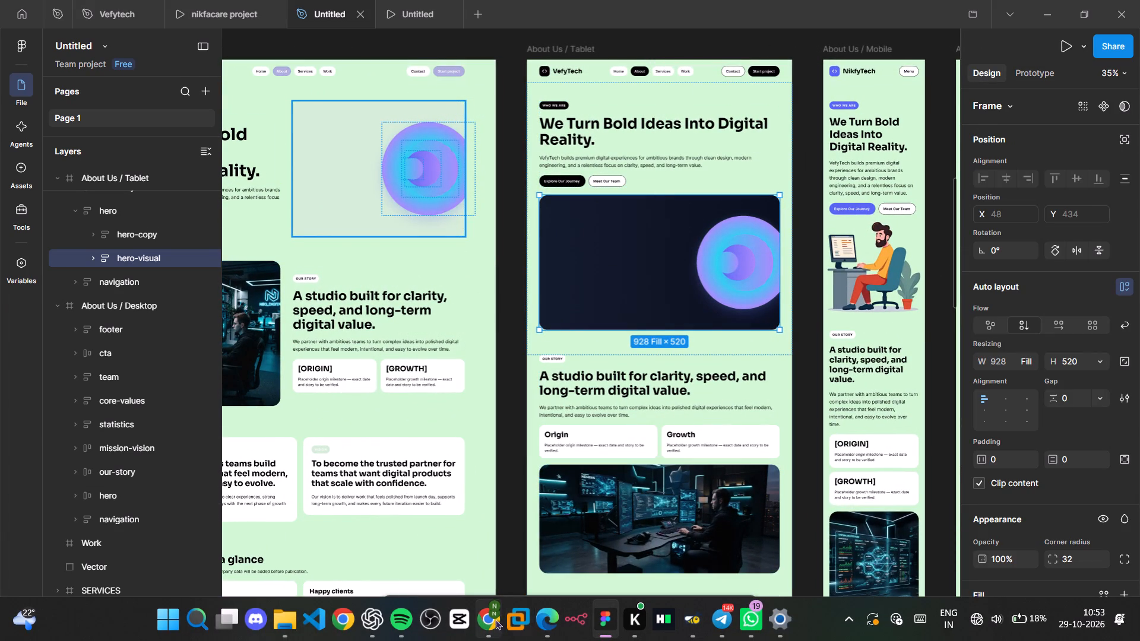
Switch to Chrome and try to bring a sponsored Pixabay tech image into the About Us / Tablet hero in Figma.
left_click(487, 617)
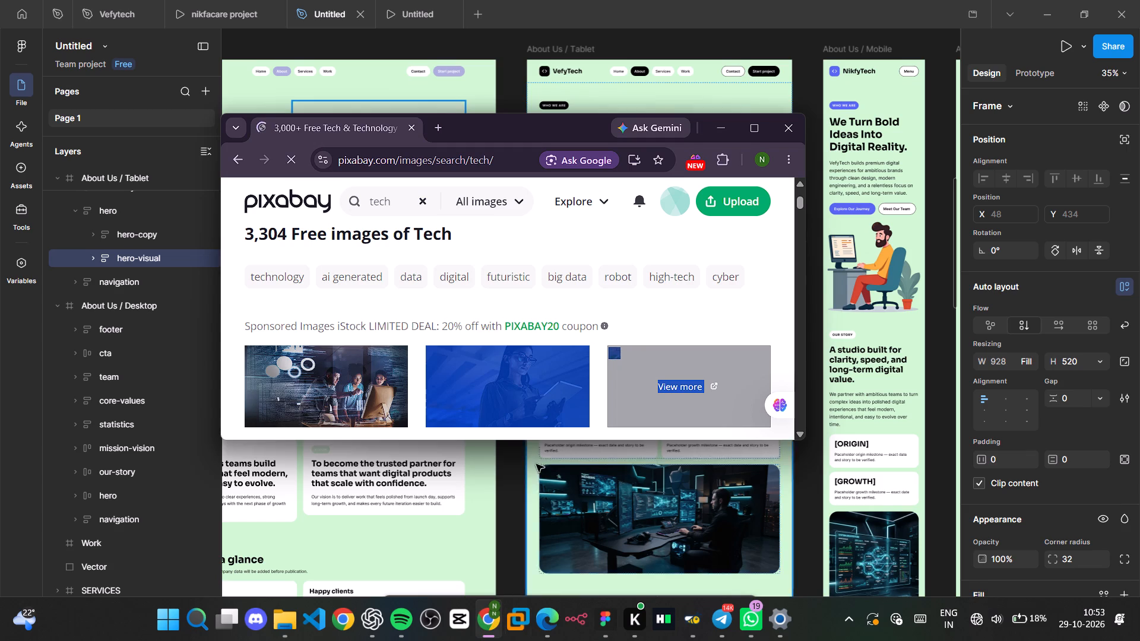
left_click_drag(389, 354, 695, 80)
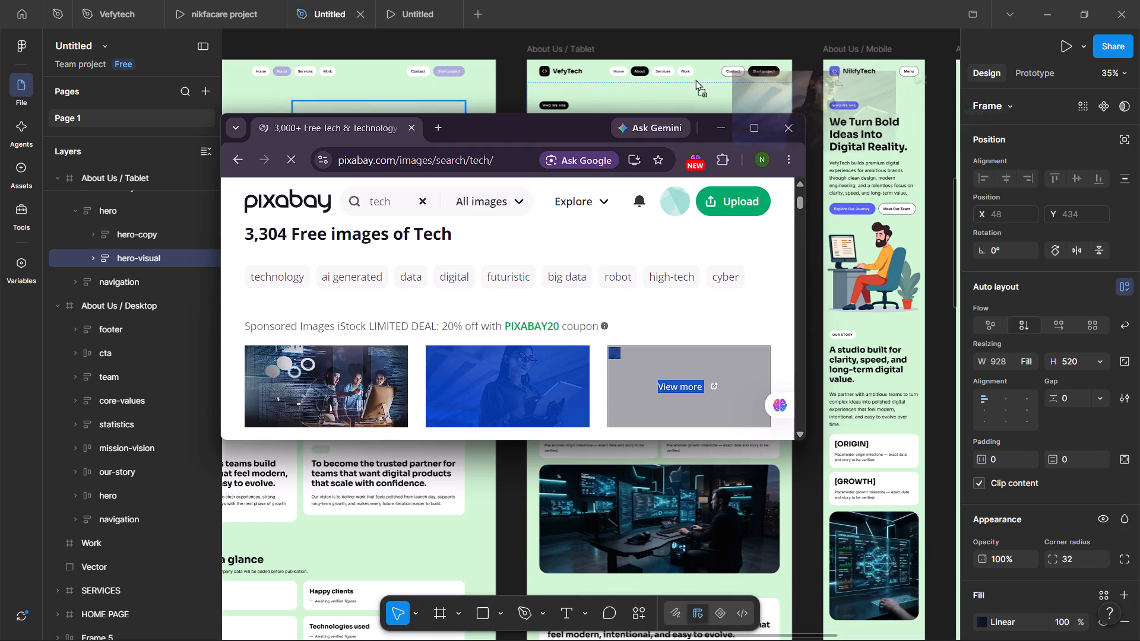
left_click_drag(695, 80, 695, 81)
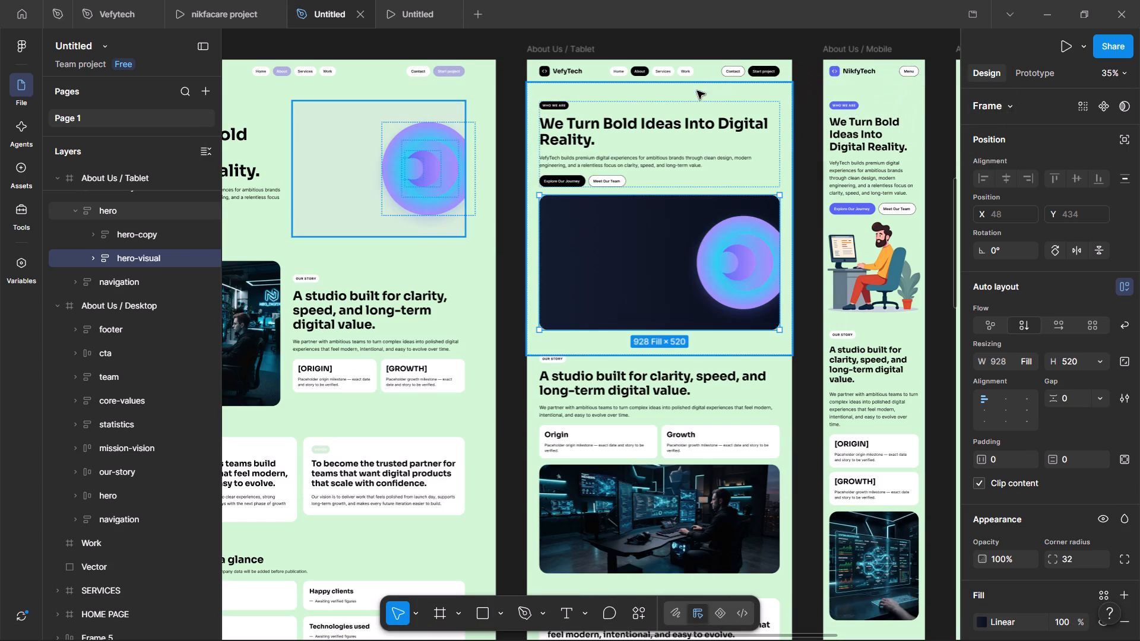
Switch to Chrome, try to copy the first sponsored Pixabay tech image, and paste it into the About Us / Tablet hero-visual block in Figma.
left_click(487, 621)
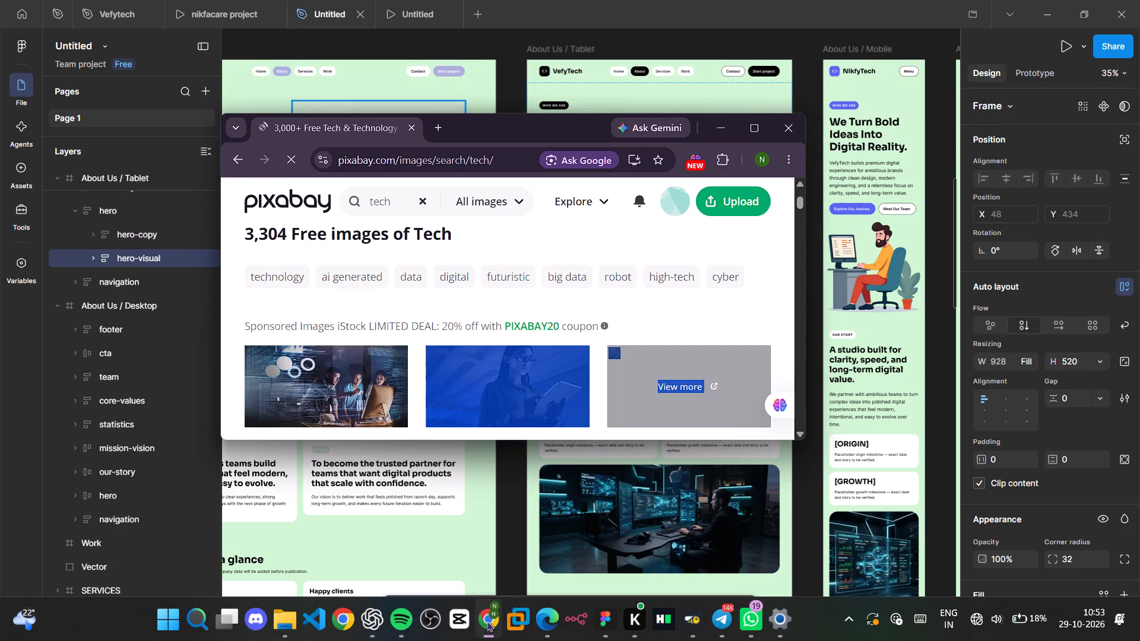
left_click(398, 370)
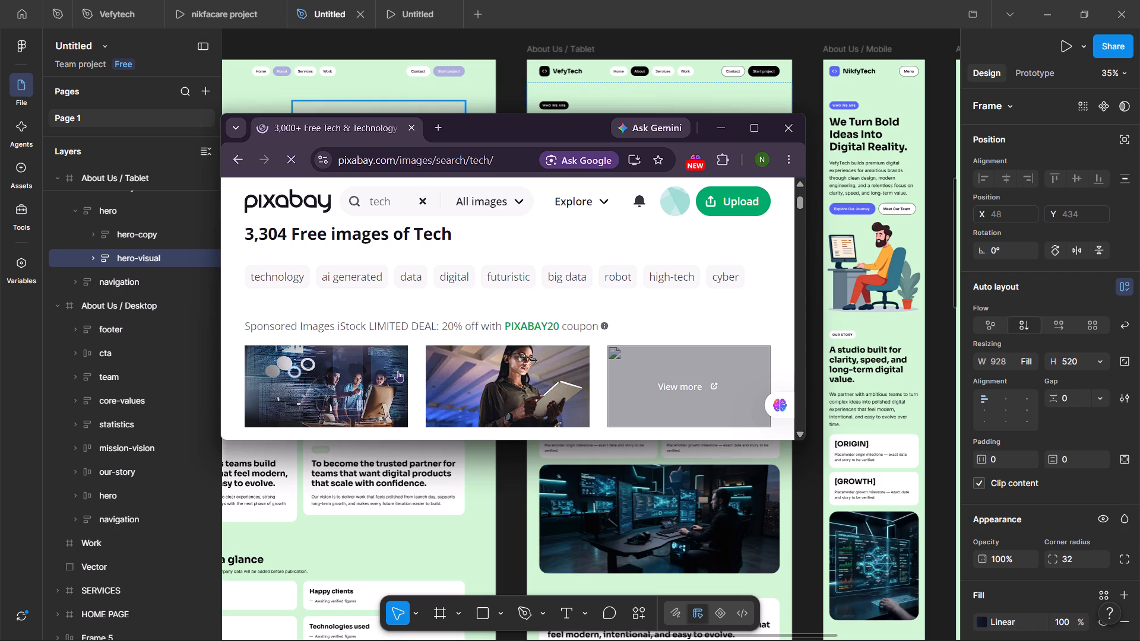
key("ctrl+c")
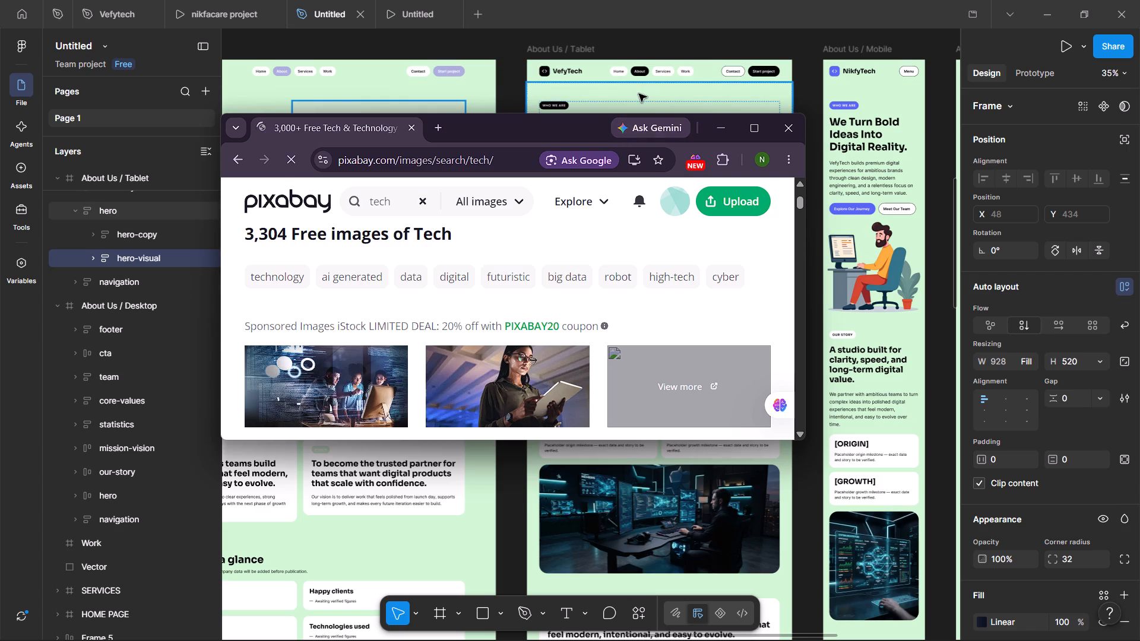
left_click(639, 94)
left_click(638, 202)
double_click(638, 202)
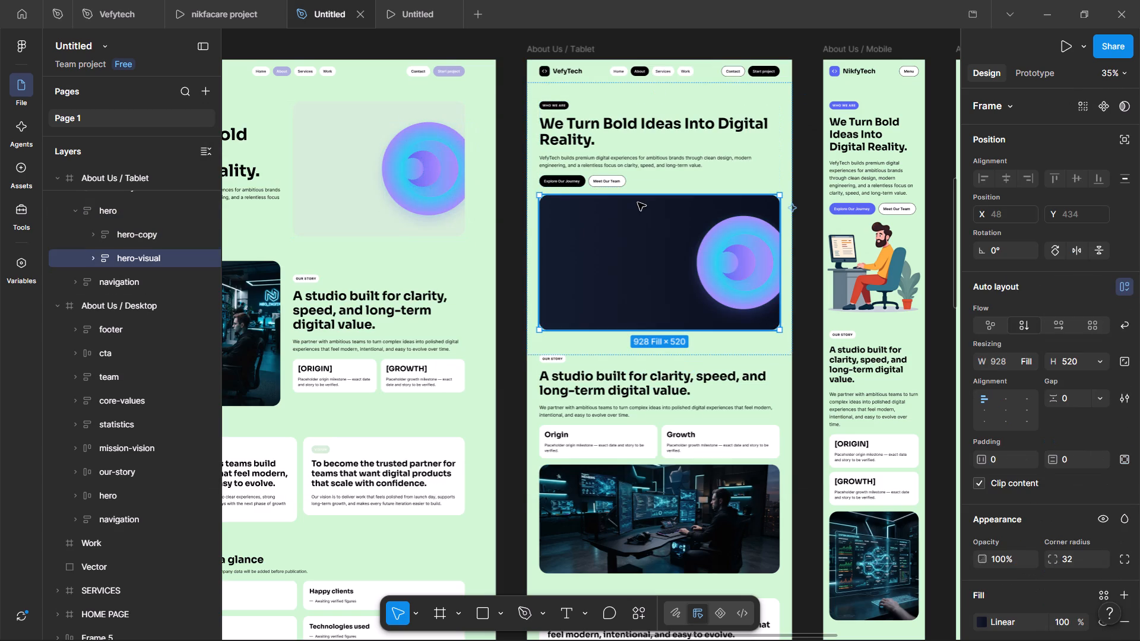
key("ctrl+v")
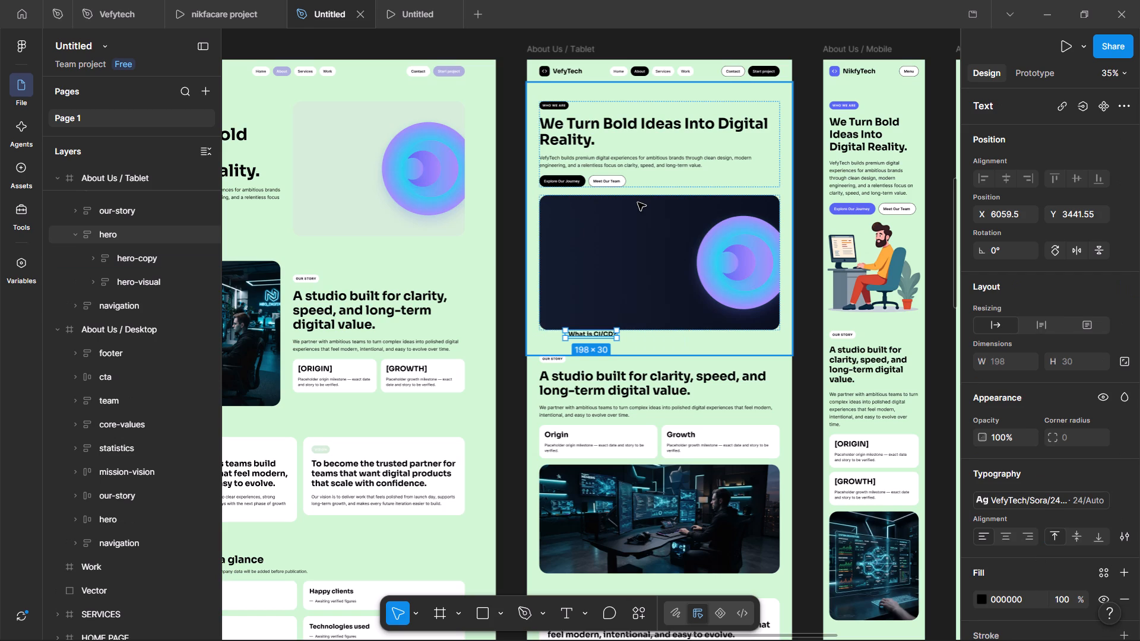
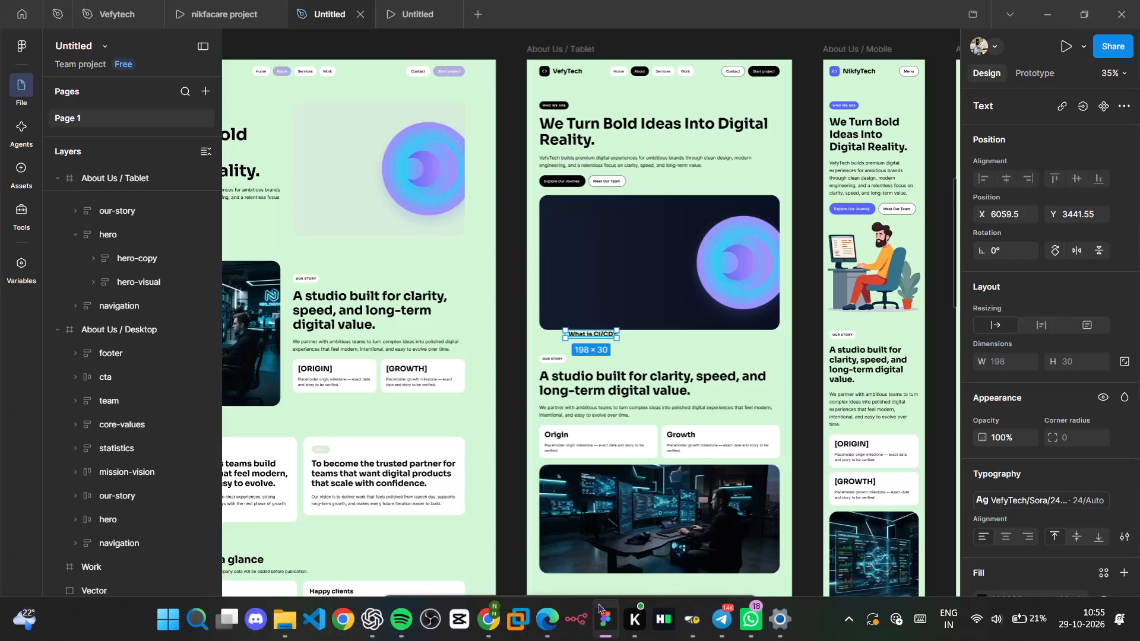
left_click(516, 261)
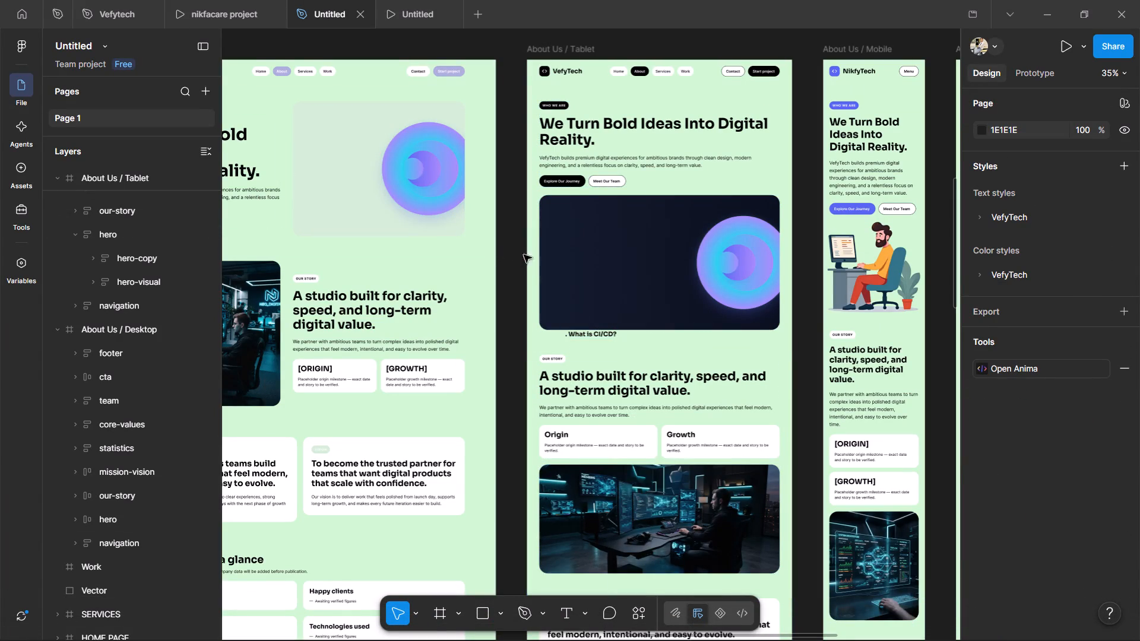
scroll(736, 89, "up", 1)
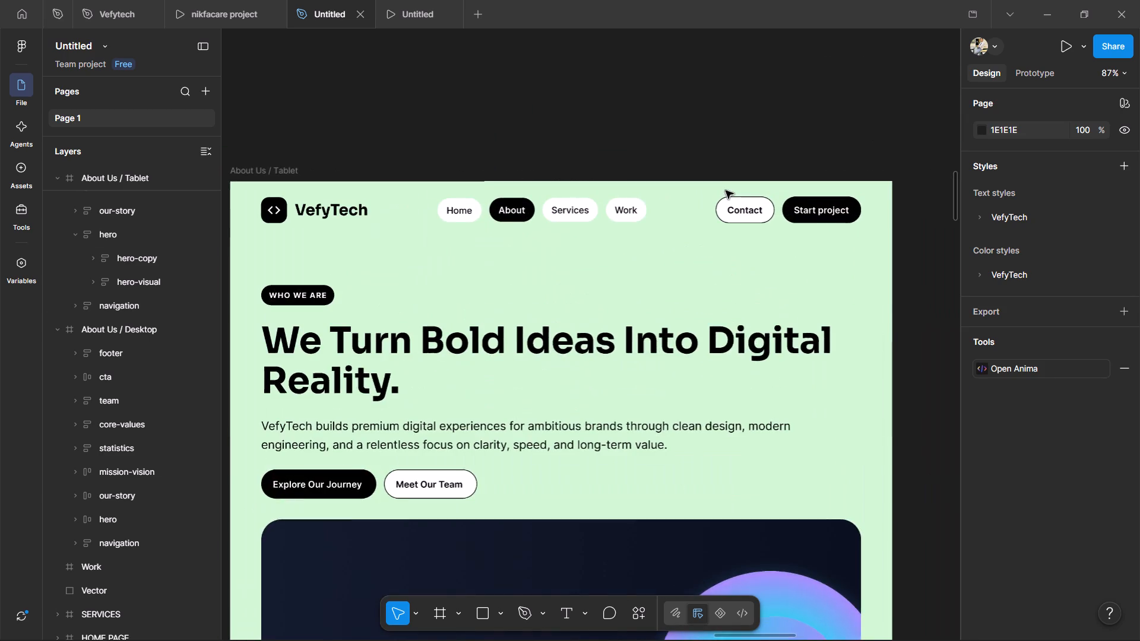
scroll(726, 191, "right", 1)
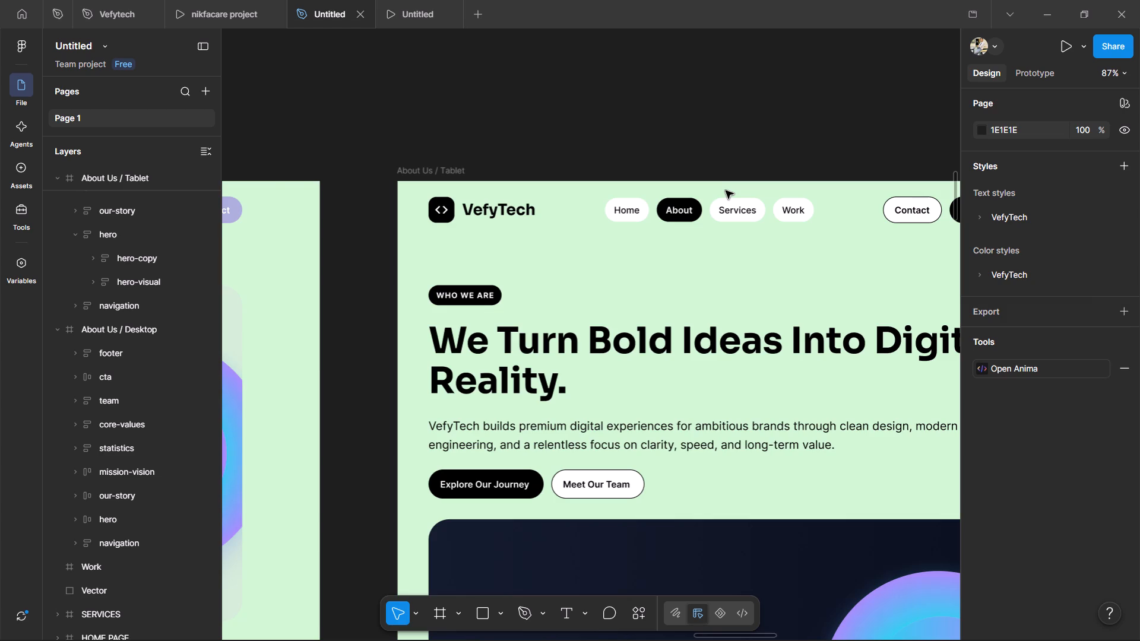
Change the invisible About label in the UI Foundations navigation to black, 000000.
scroll(726, 191, "right", 3)
scroll(726, 191, "left", 4)
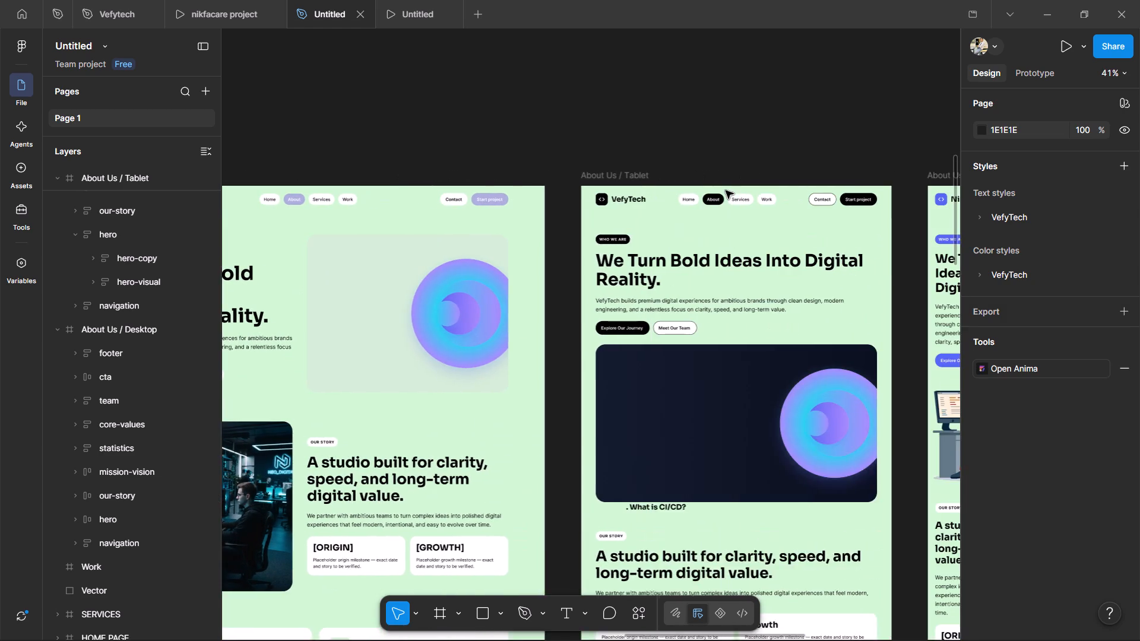
scroll(726, 191, "left", 5)
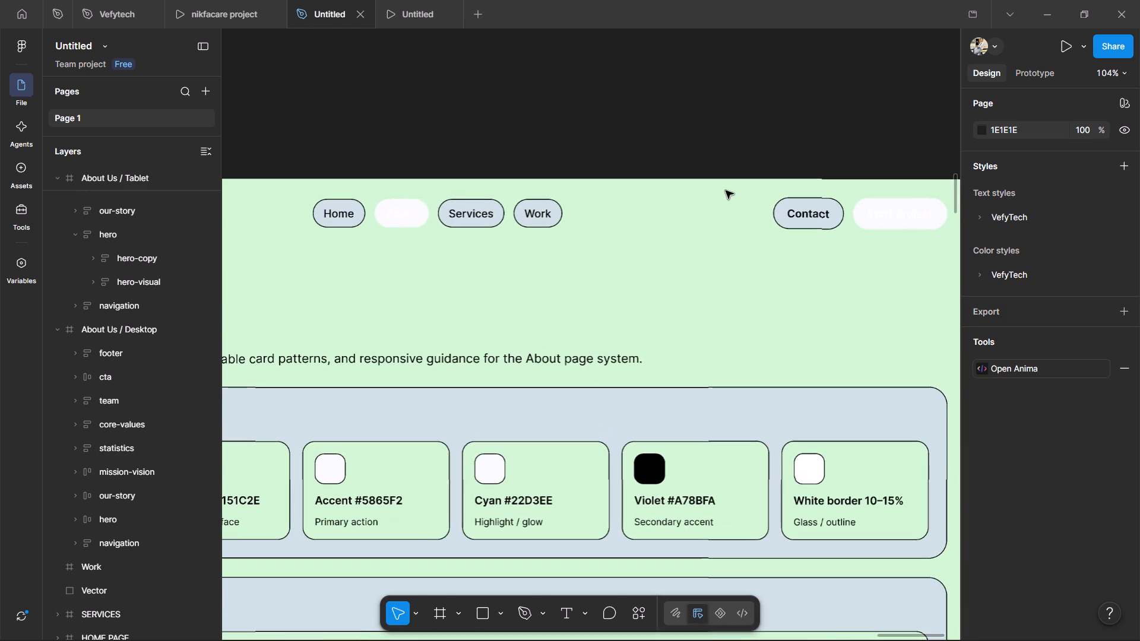
triple_click(381, 210)
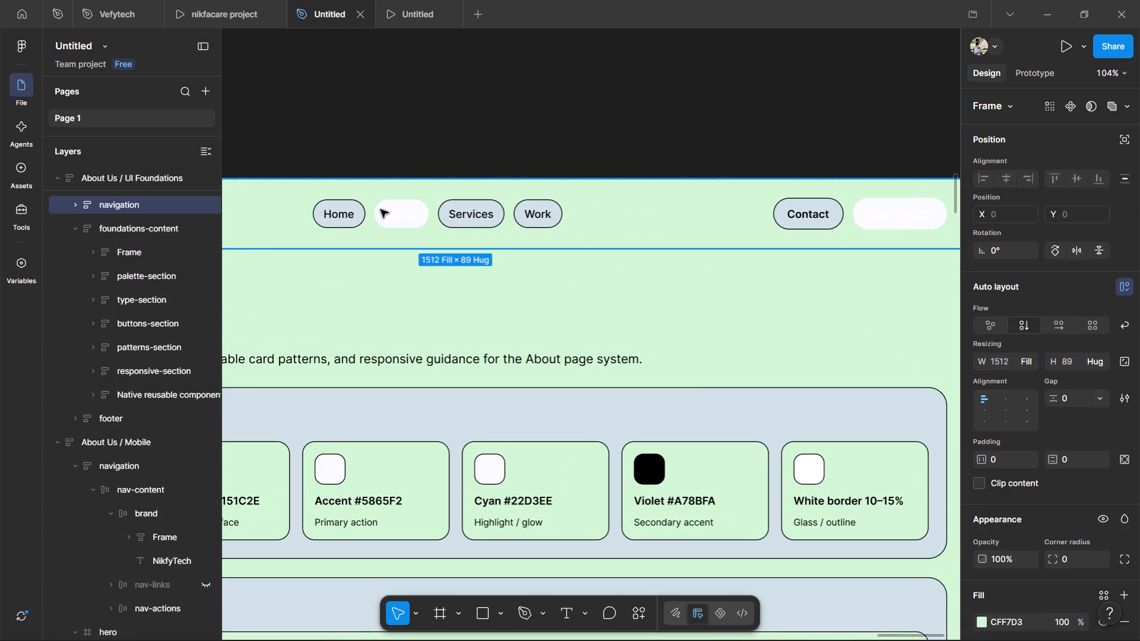
triple_click(381, 210)
triple_click(389, 210)
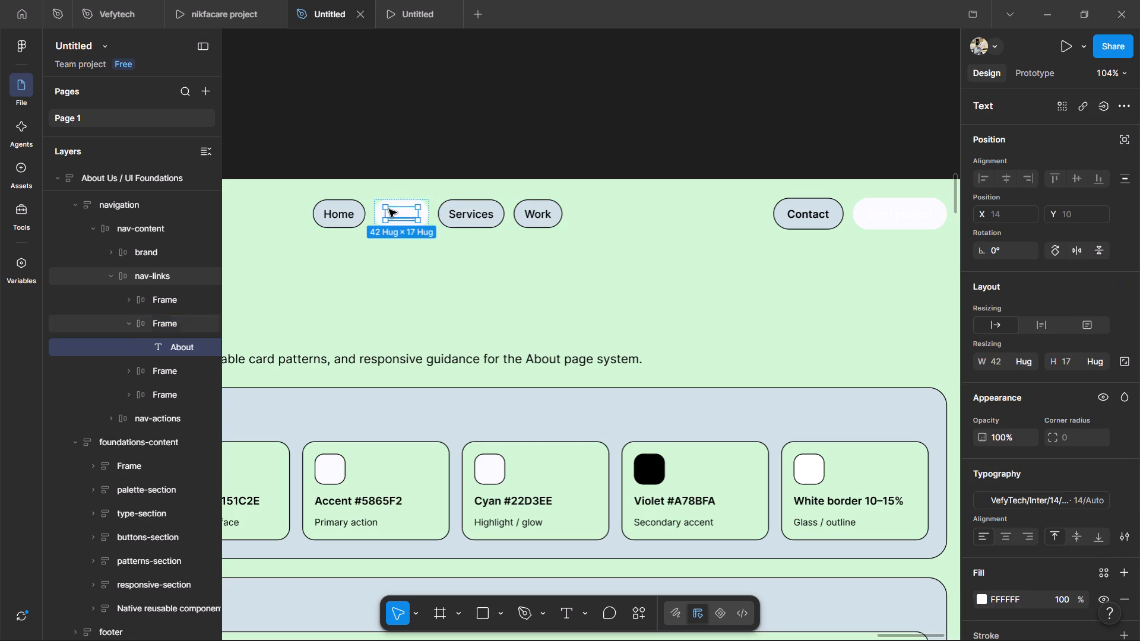
left_click(389, 210)
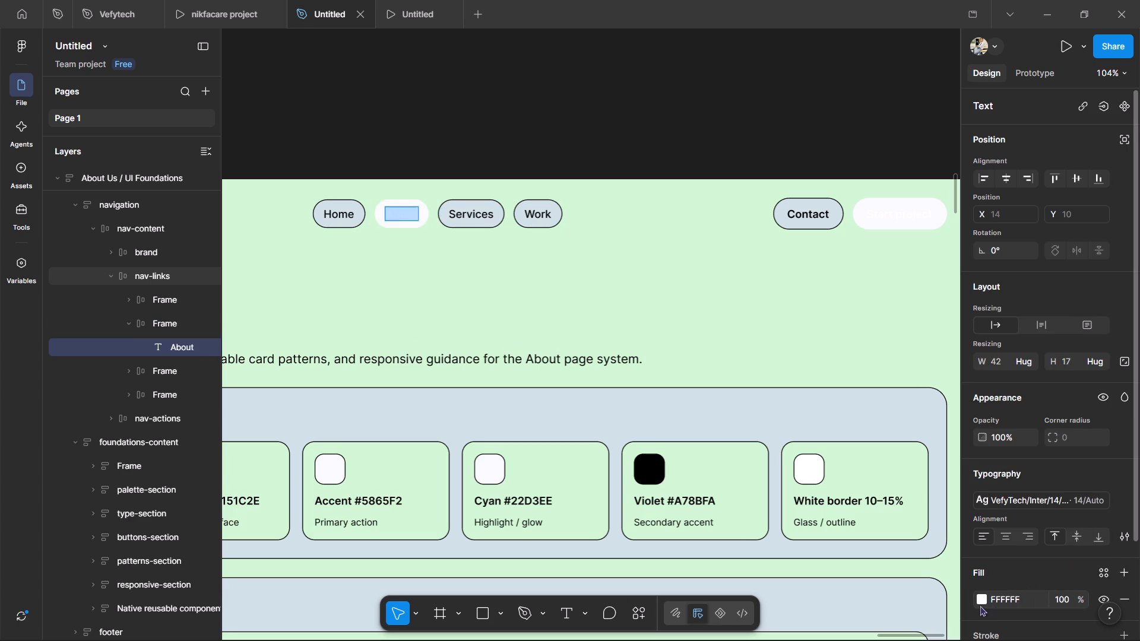
left_click(977, 603)
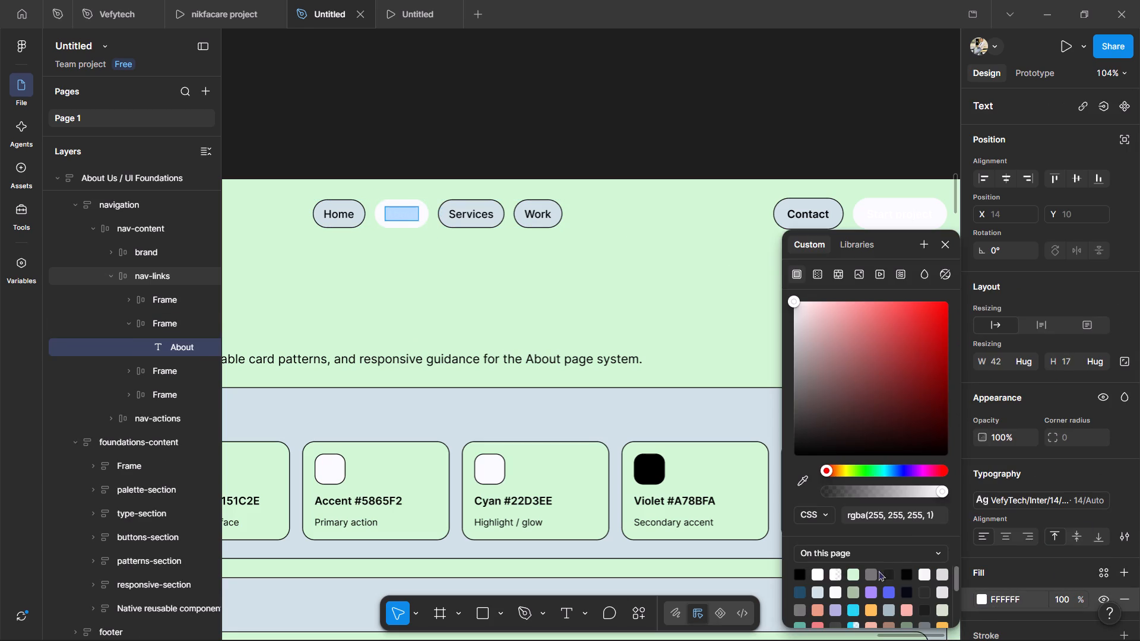
left_click(797, 577)
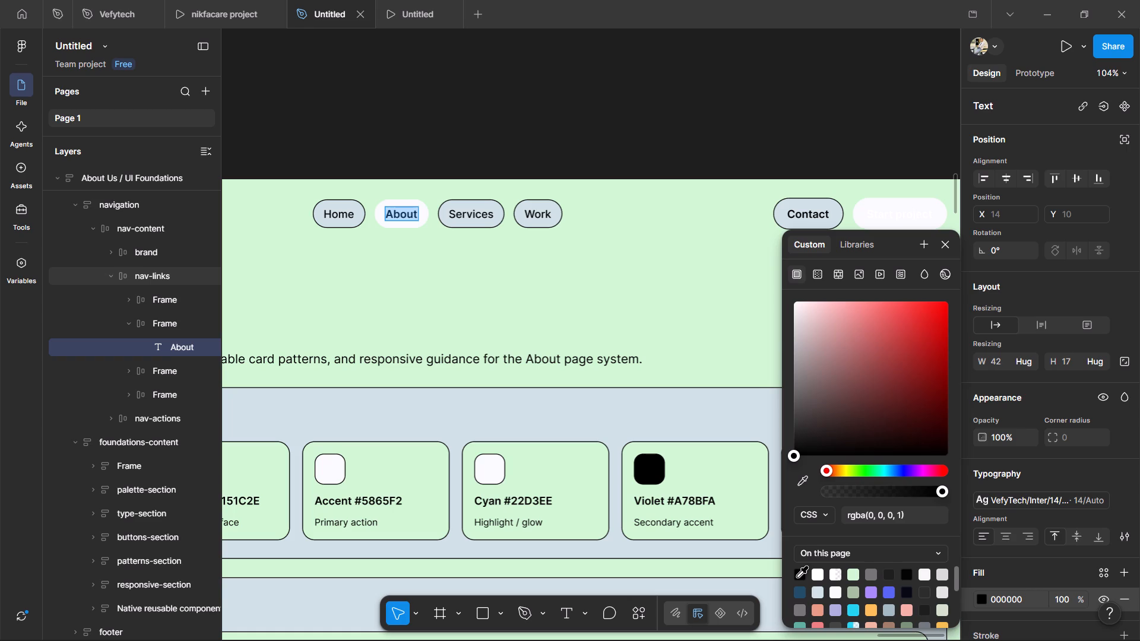
left_click(625, 297)
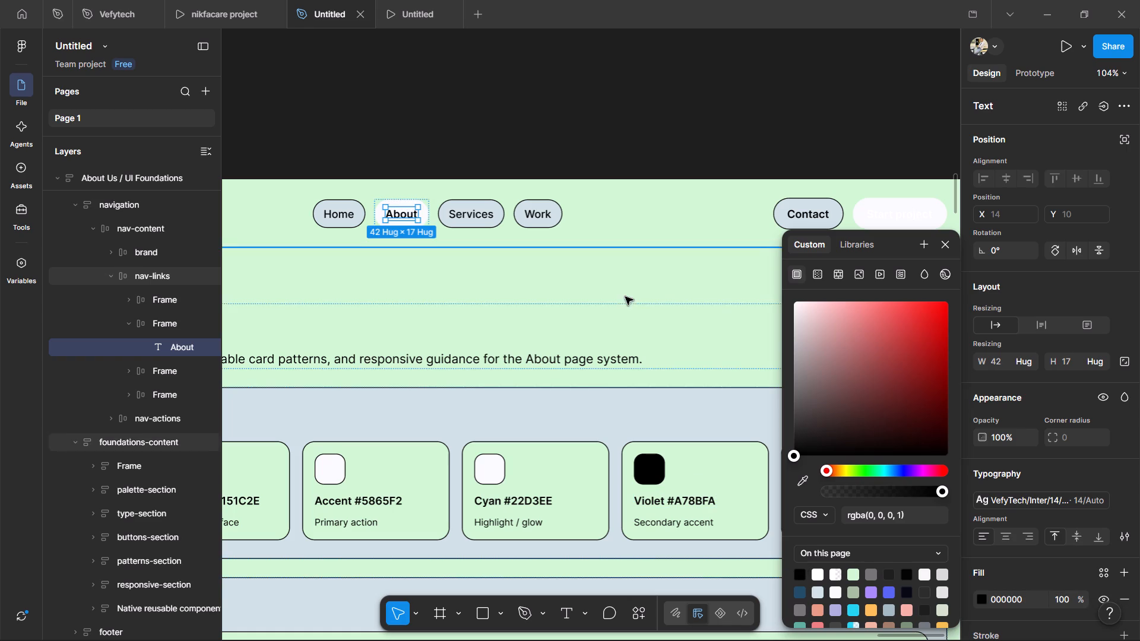
Change the Start project button label in the UI Foundations navigation to black, 000000.
triple_click(904, 215)
double_click(904, 215)
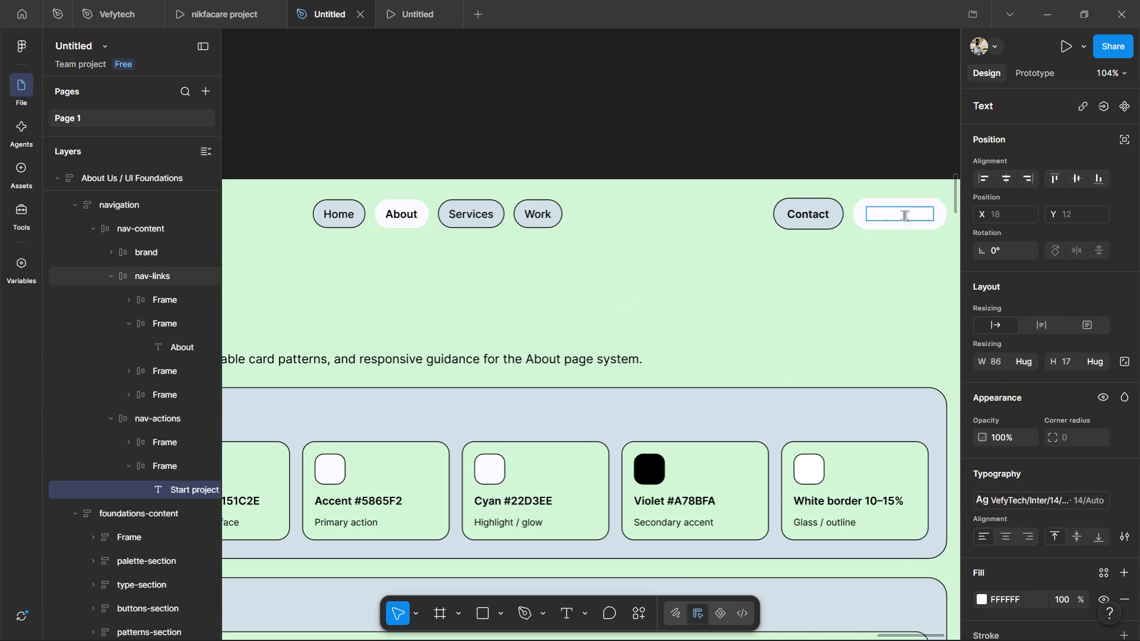
left_click(904, 215)
double_click(904, 215)
triple_click(904, 215)
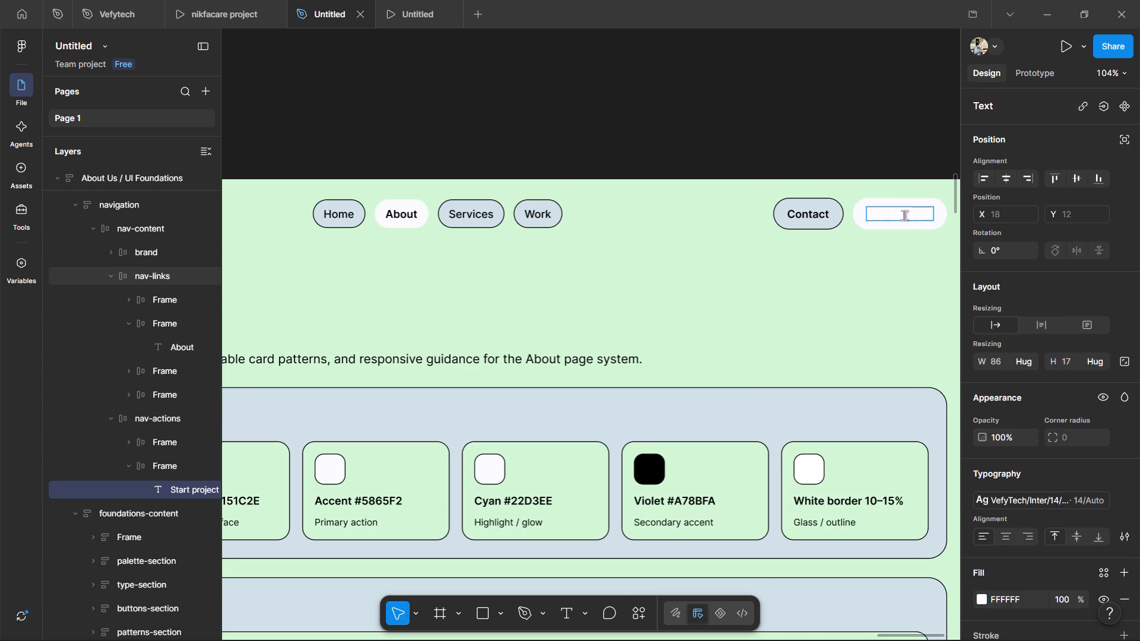
left_click(904, 215)
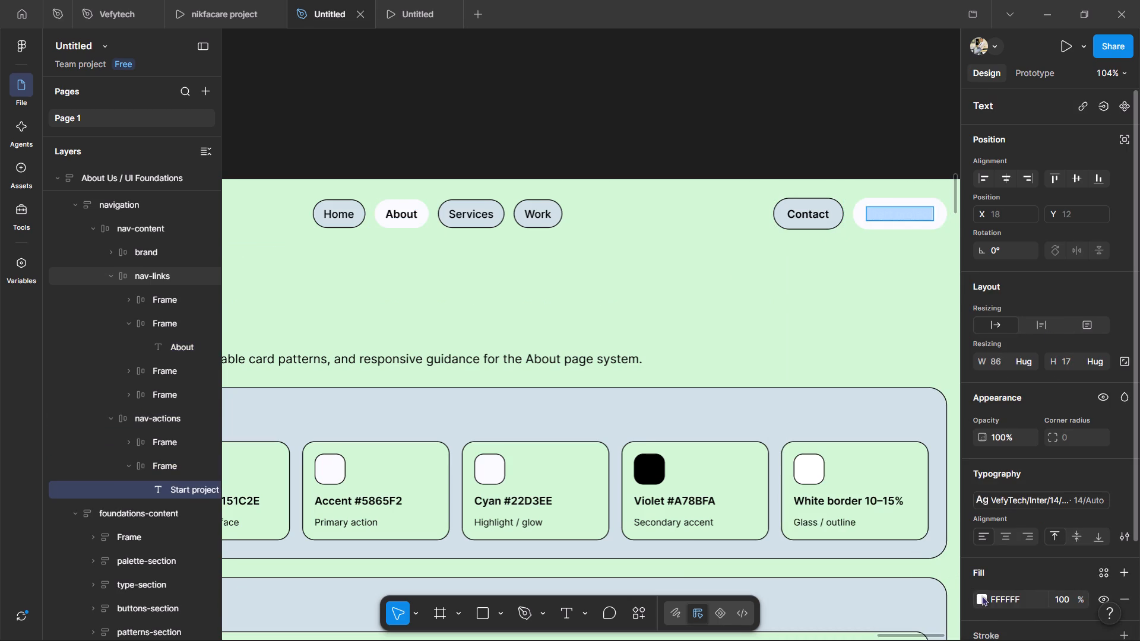
left_click(981, 595)
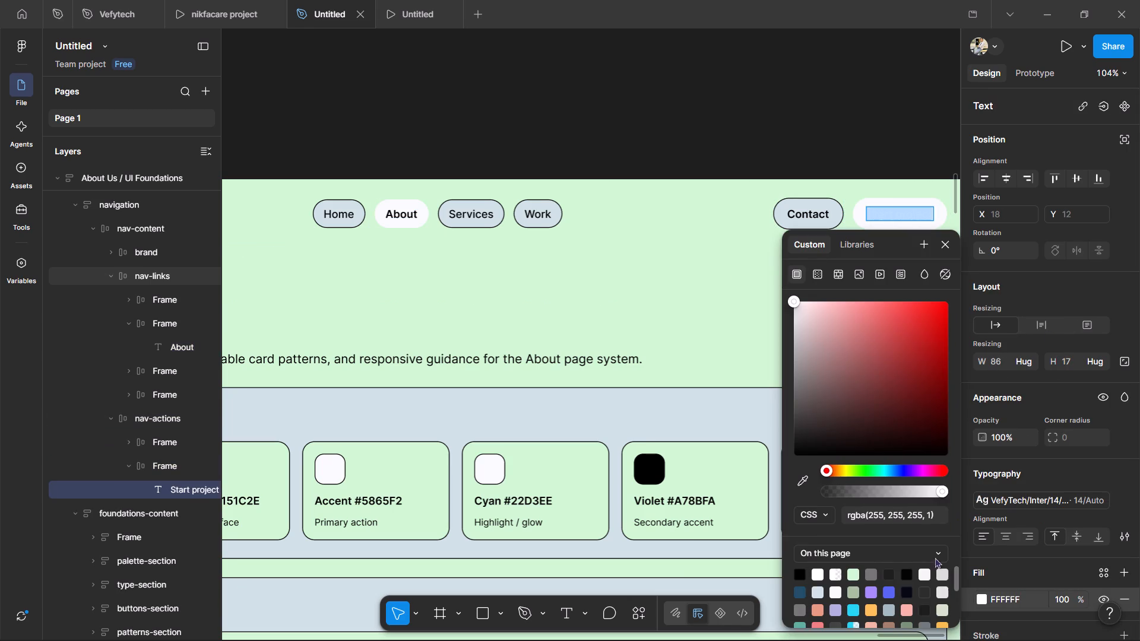
left_click(797, 572)
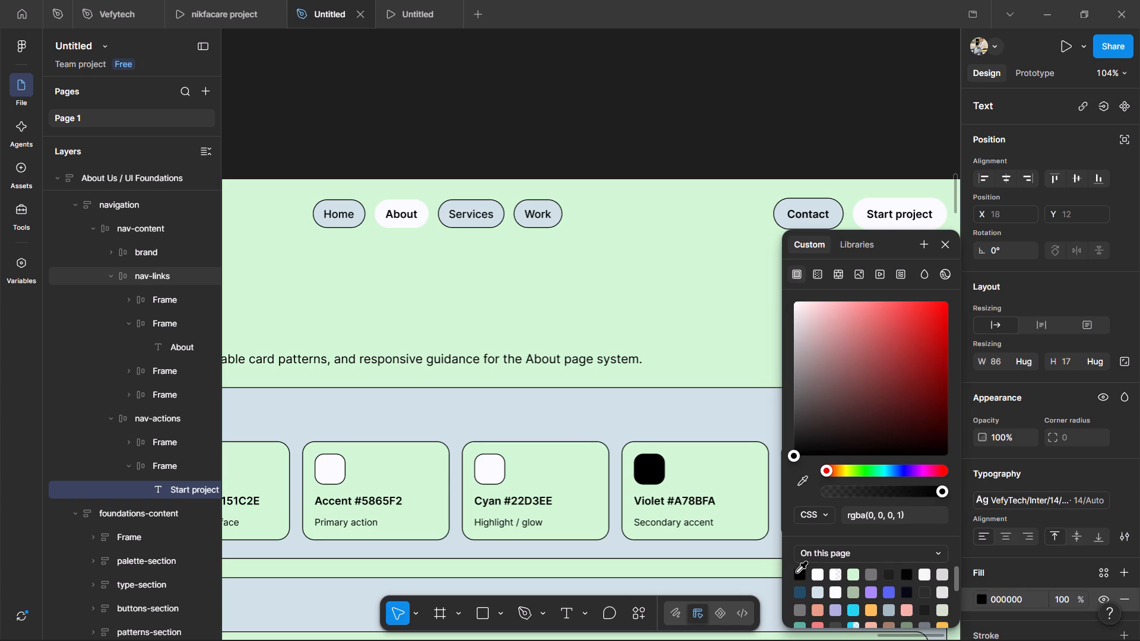
left_click(768, 84)
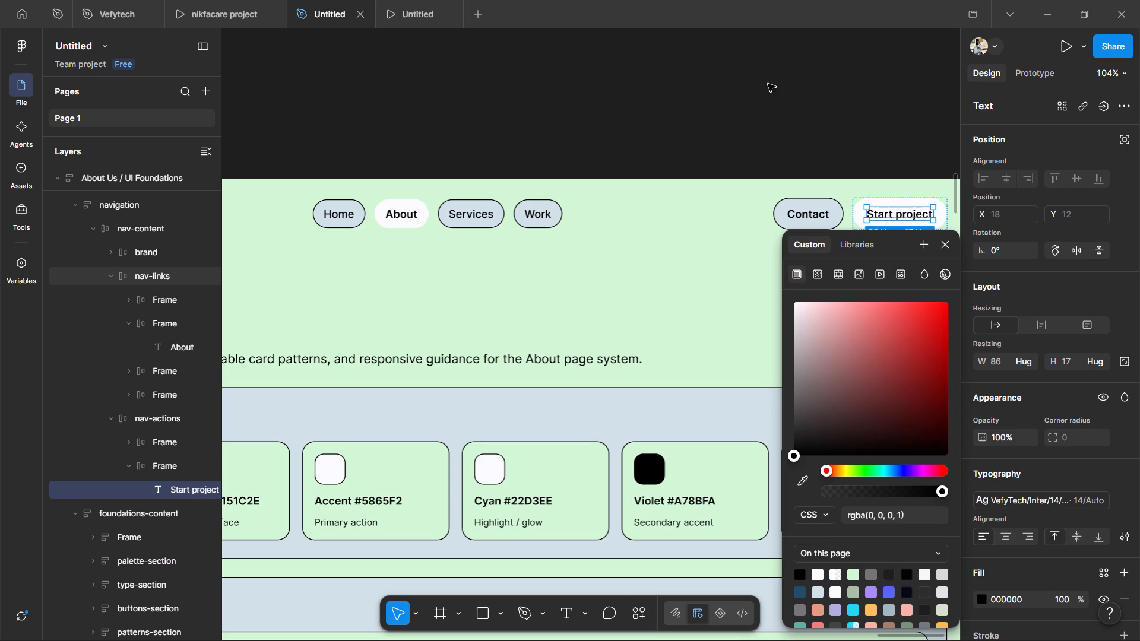
left_click(691, 66)
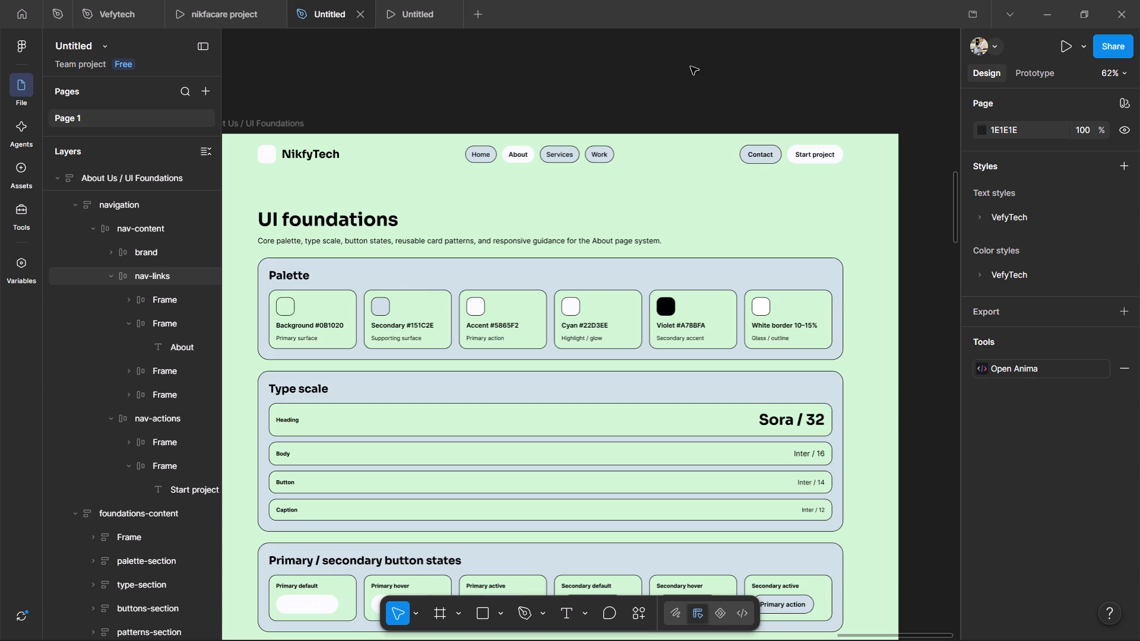
Replace the name placeholder on the Team card under Reusable patterns with the team member's name.
scroll(691, 66, "down", 3)
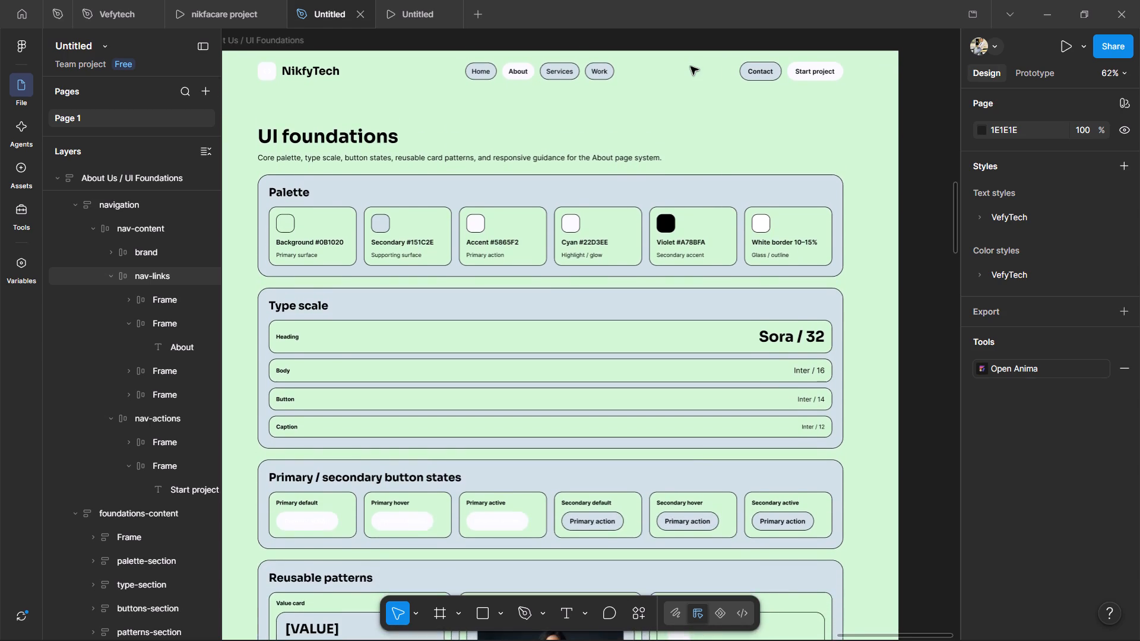
scroll(691, 66, "down", 3)
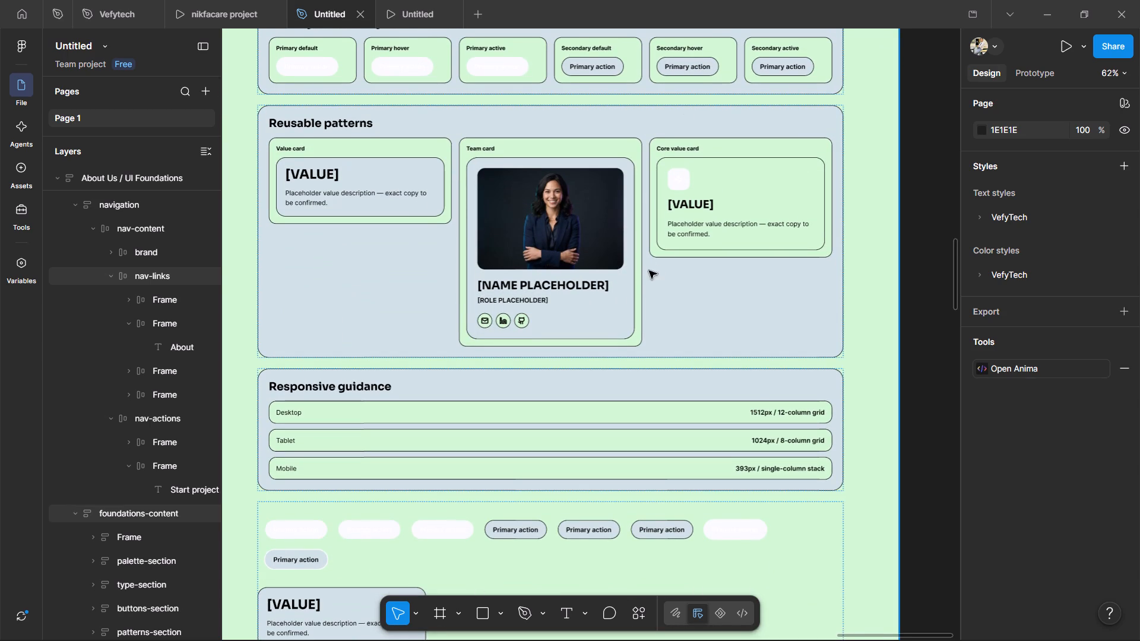
triple_click(585, 231)
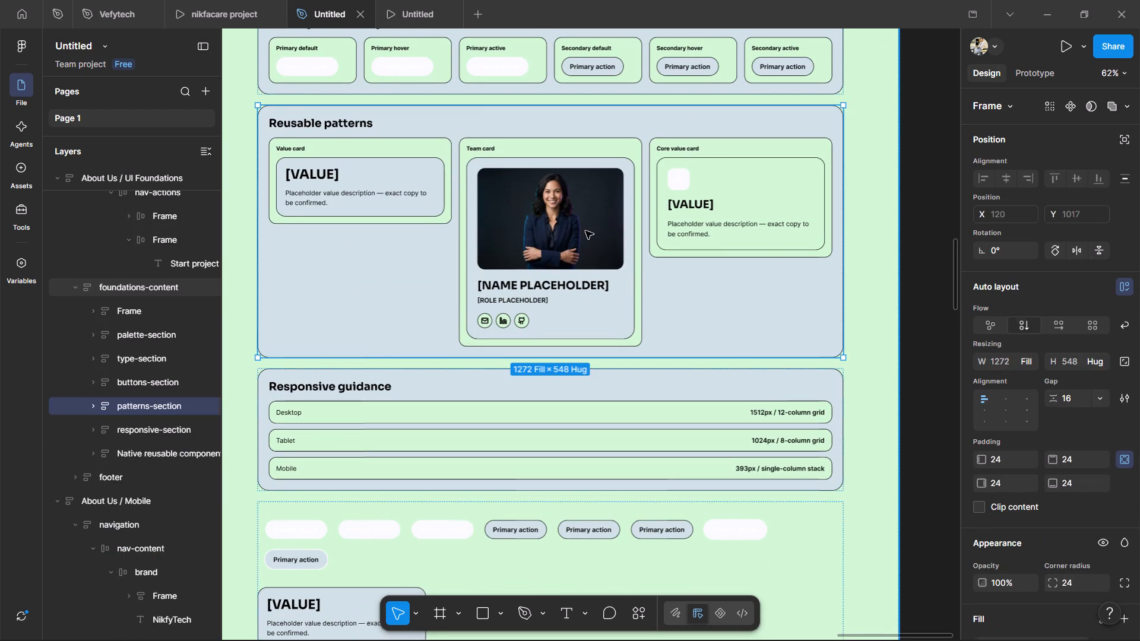
triple_click(585, 231)
left_click(585, 231)
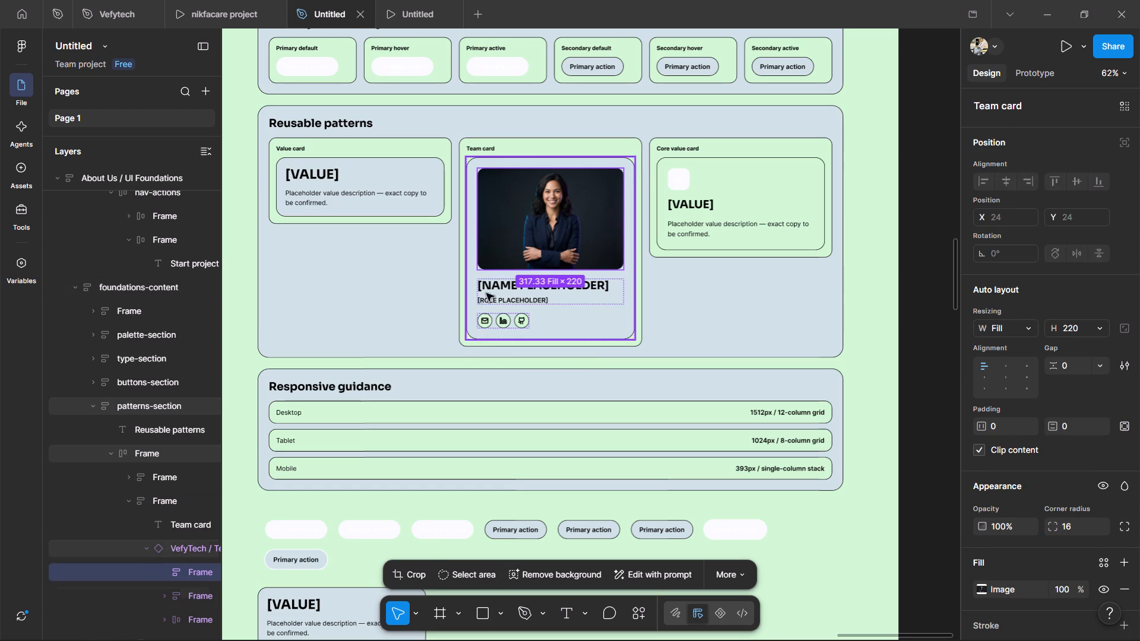
double_click(498, 279)
double_click(496, 281)
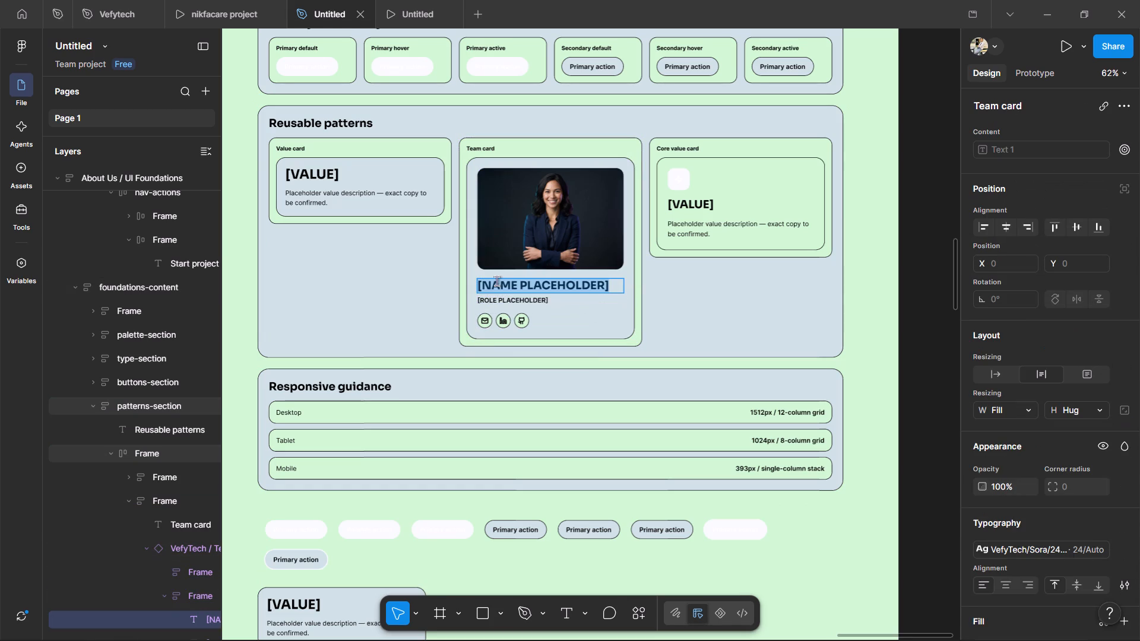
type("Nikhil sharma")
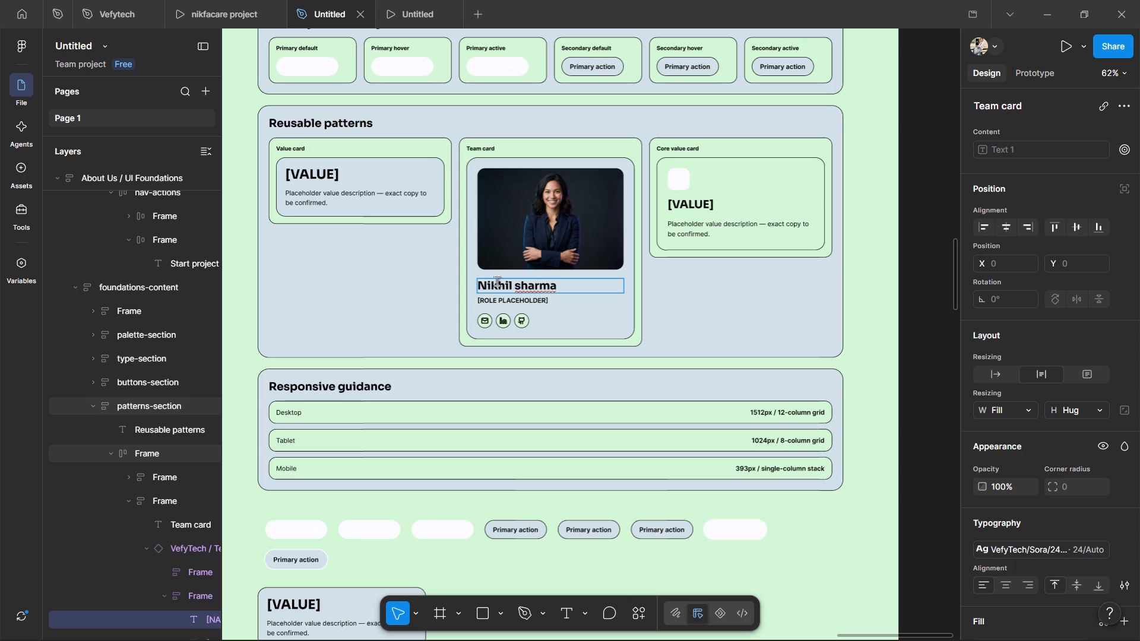
Replace the role placeholder on the Reusable patterns Team card with "THE F" and clear the selection.
double_click(528, 297)
double_click(528, 297)
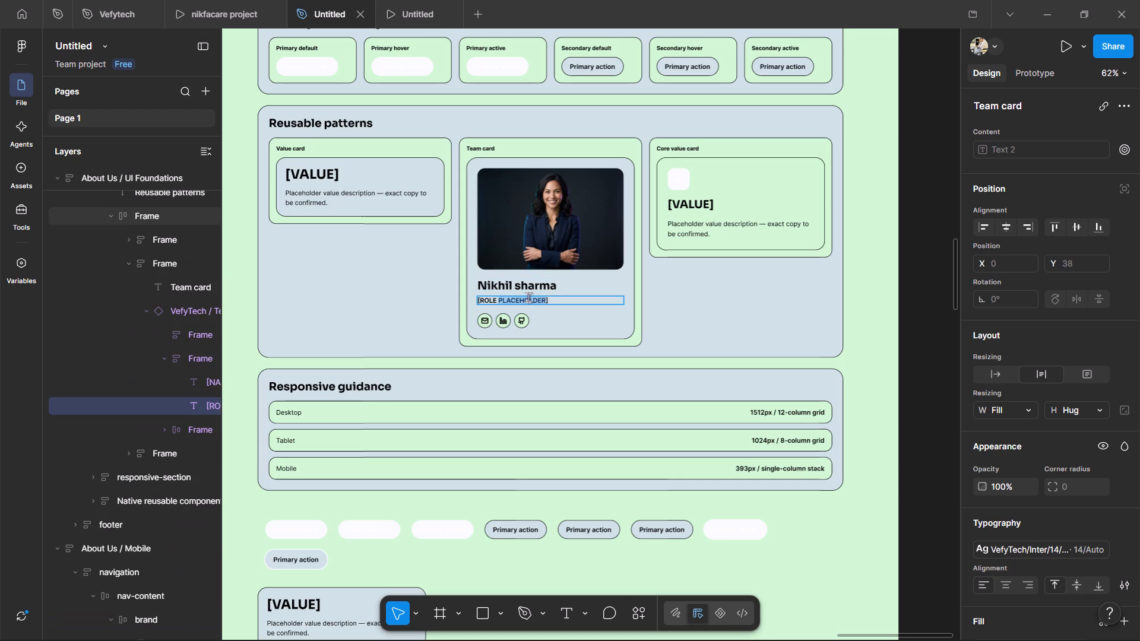
triple_click(528, 297)
left_click(528, 297)
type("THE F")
left_click(438, 272)
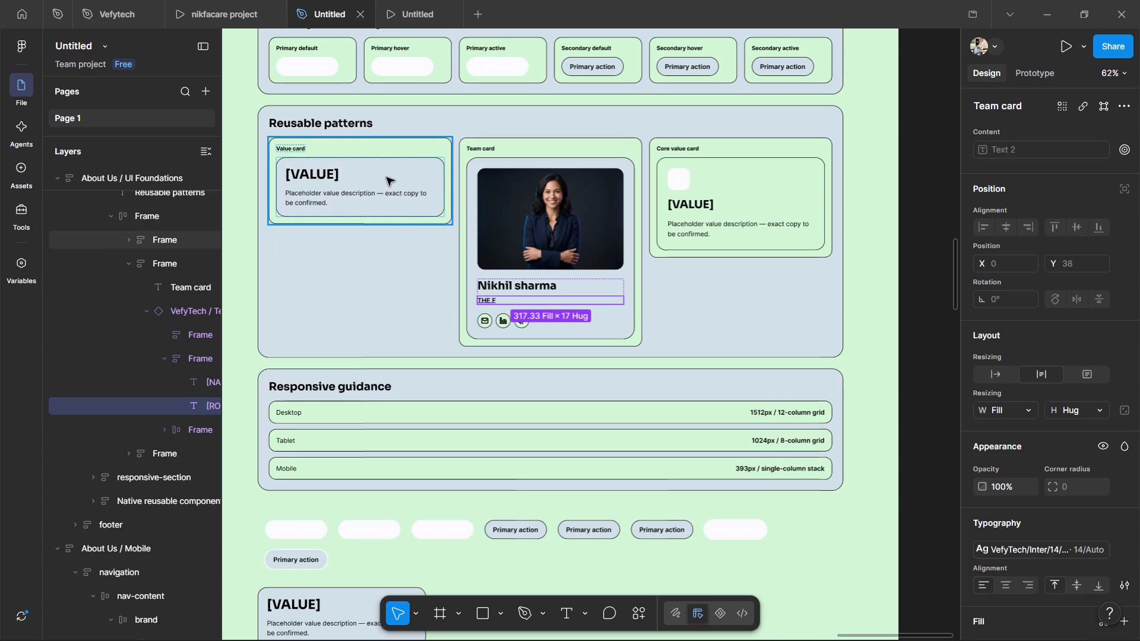
left_click(395, 297)
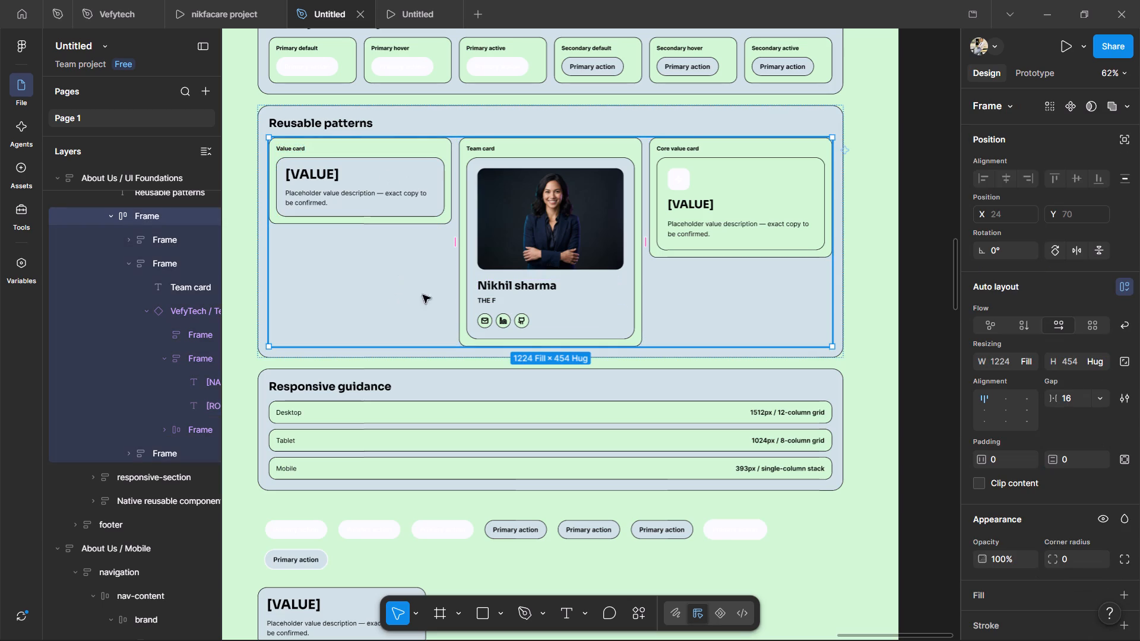
left_click(892, 300)
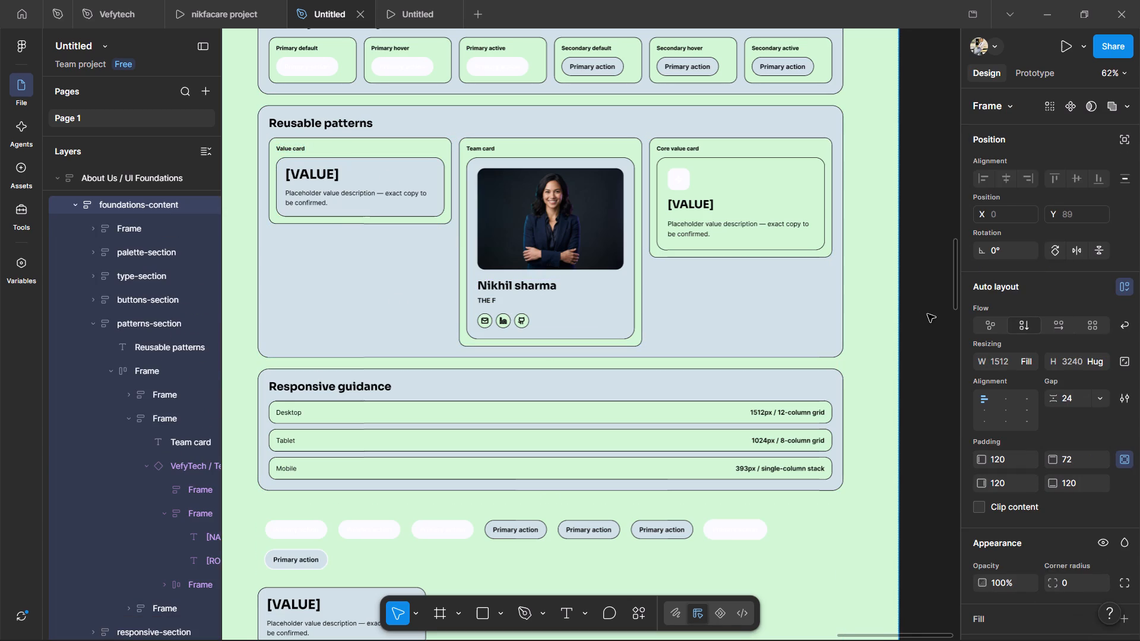
left_click(927, 314)
Change the label of the Primary, Default variant of the VefyTech / Button component to black, 000000.
scroll(799, 347, "down", 1)
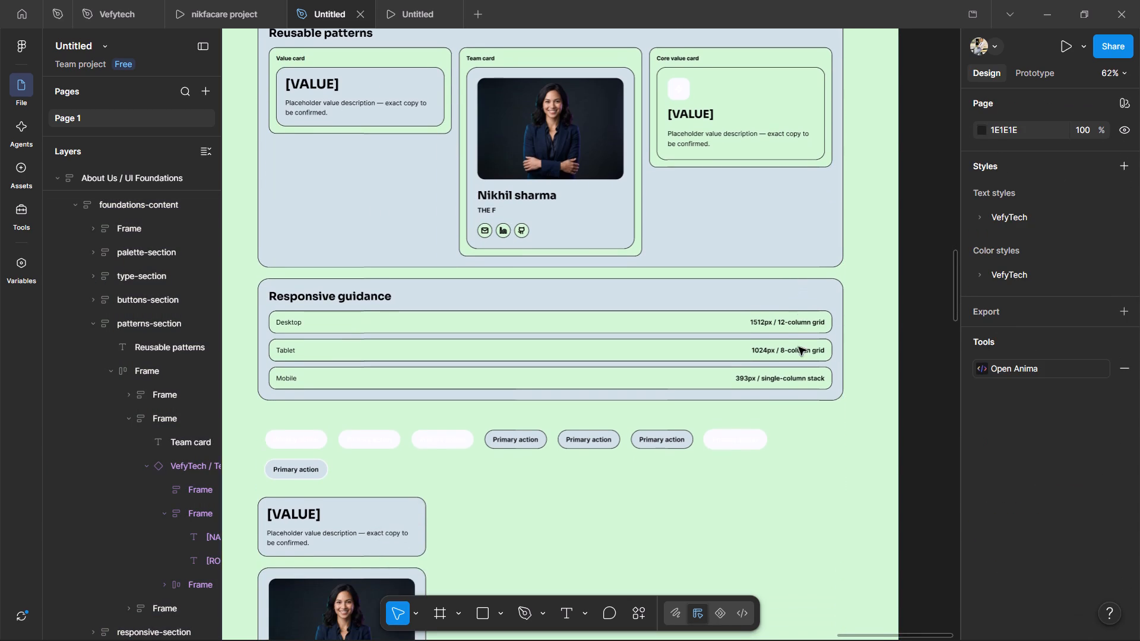
scroll(799, 347, "down", 2)
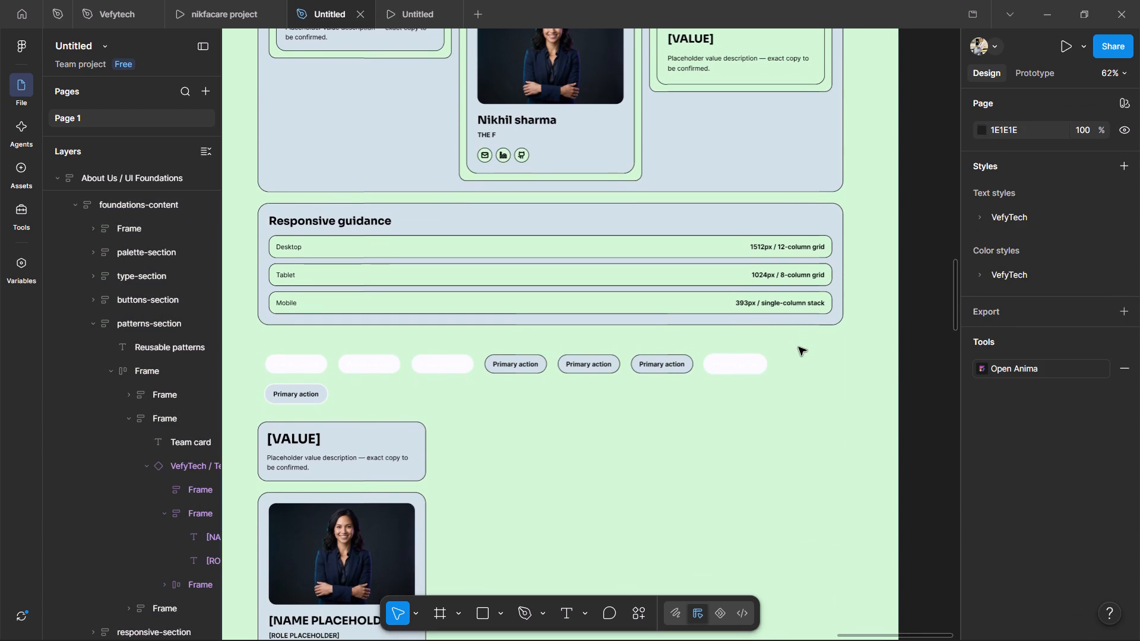
scroll(799, 347, "down", 1)
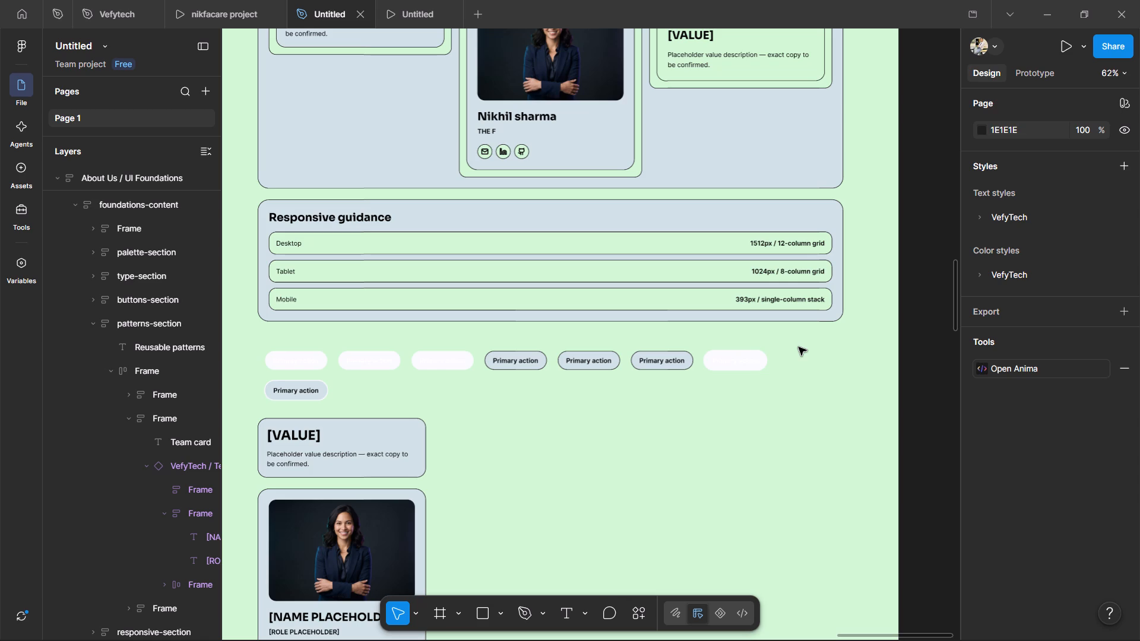
scroll(799, 347, "down", 2)
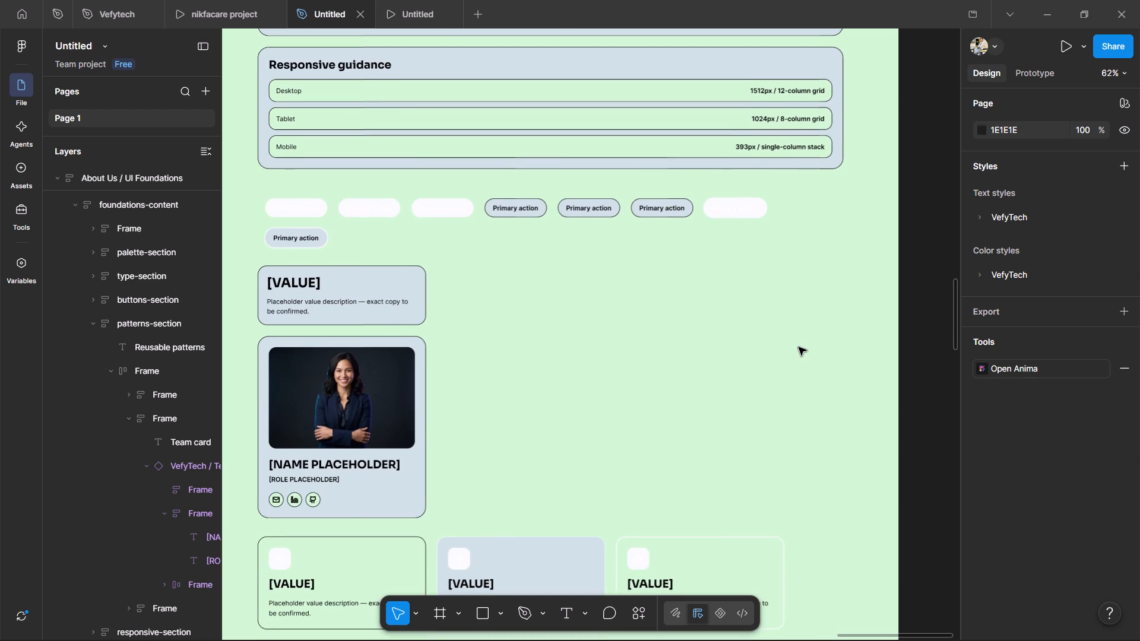
triple_click(296, 211)
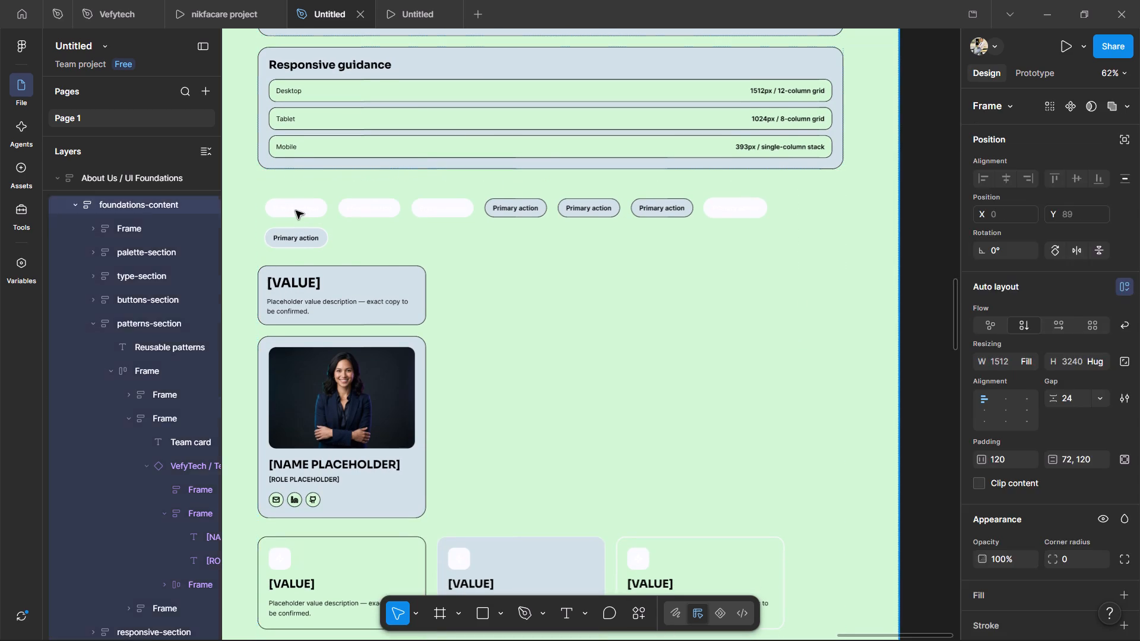
triple_click(296, 211)
left_click(296, 211)
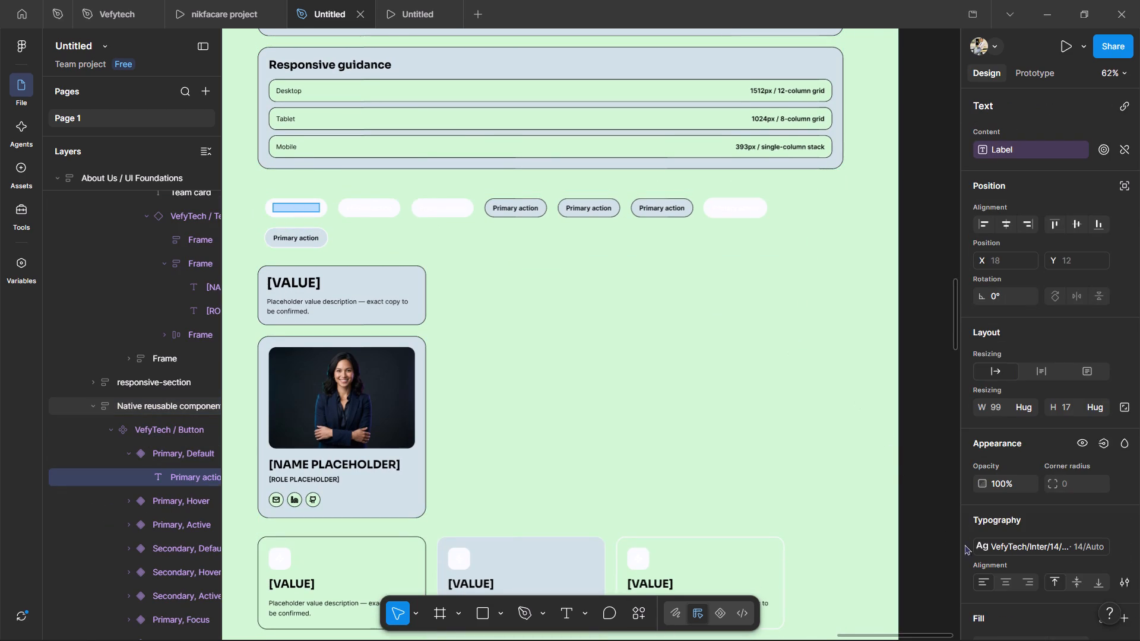
scroll(984, 513, "down", 1)
left_click(986, 554)
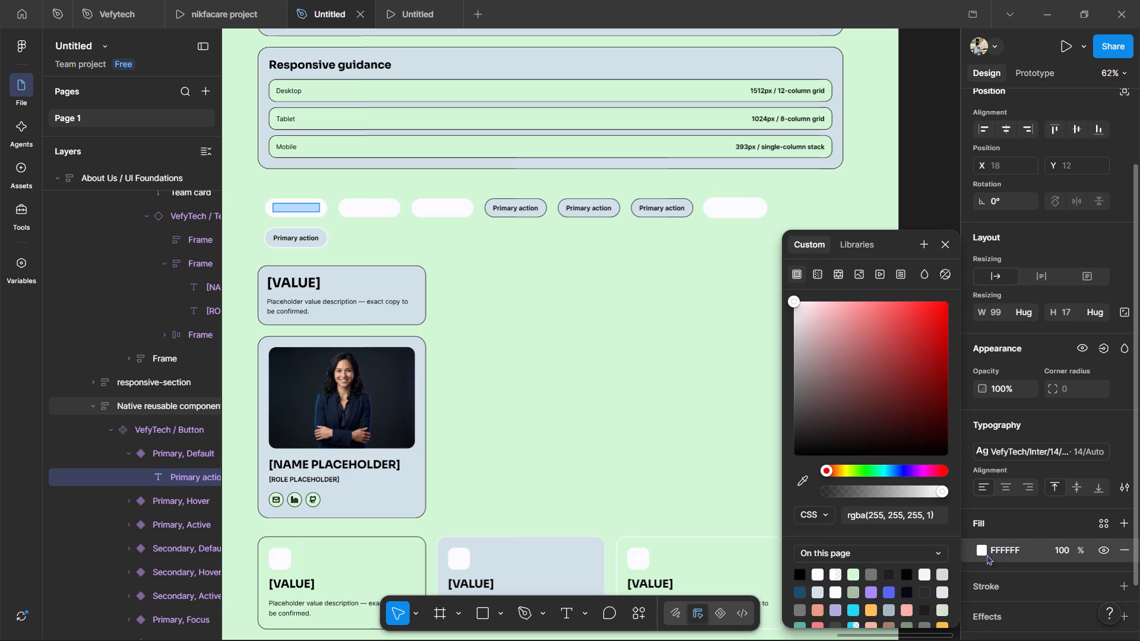
left_click(802, 576)
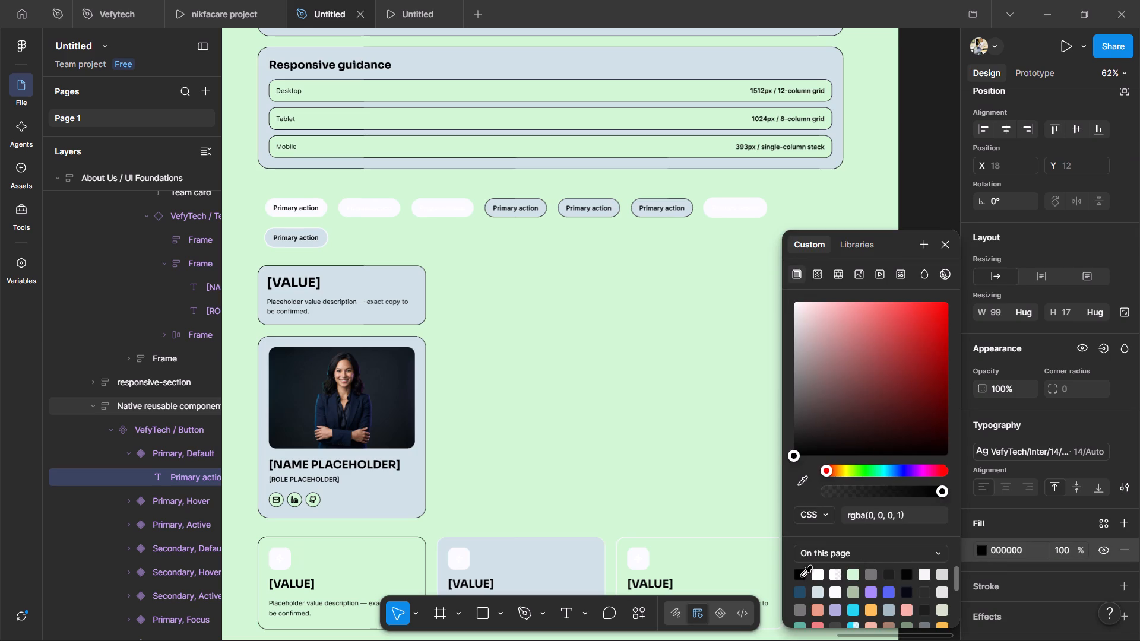
Change the labels of the Primary Hover, Primary Active and Primary Focus variants of the VefyTech / Button component to black, 000000.
double_click(380, 208)
triple_click(380, 208)
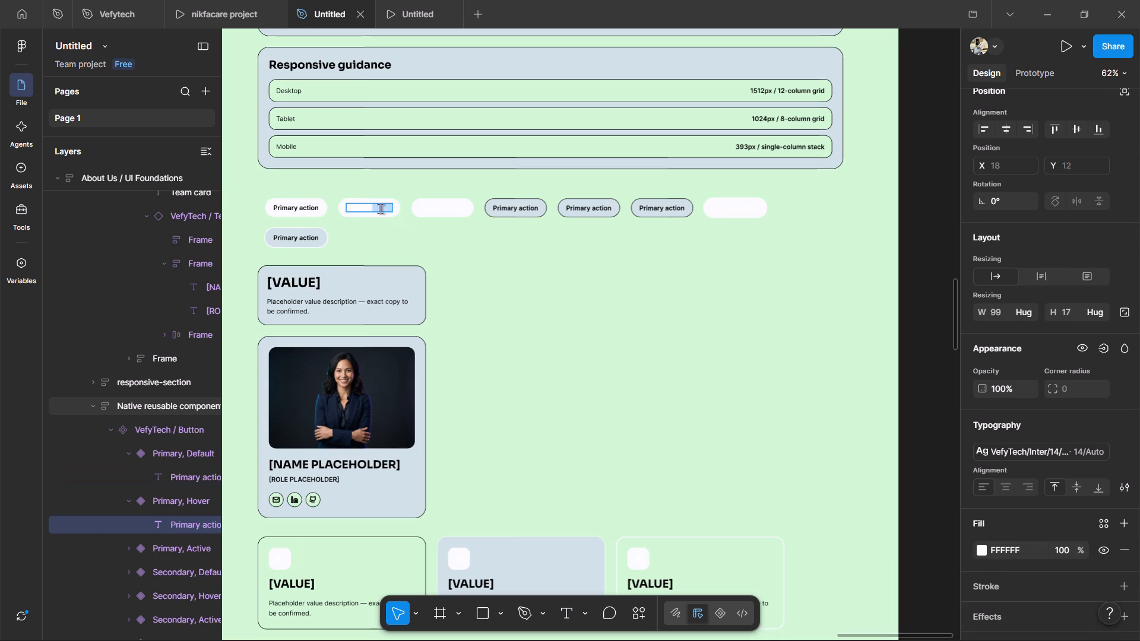
left_click(983, 551)
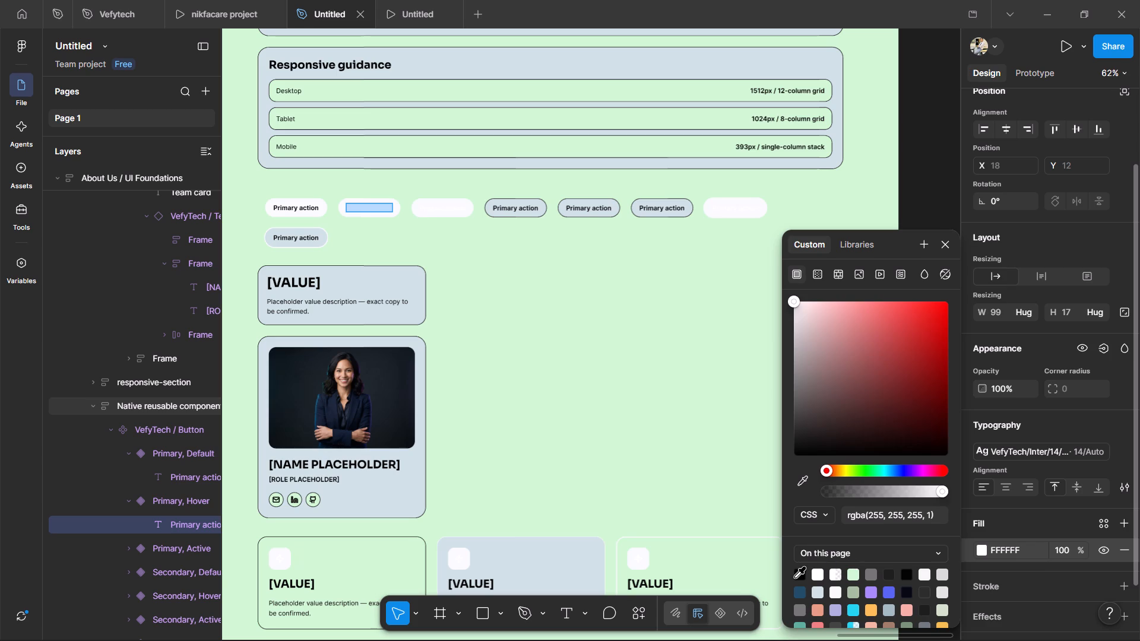
left_click(798, 577)
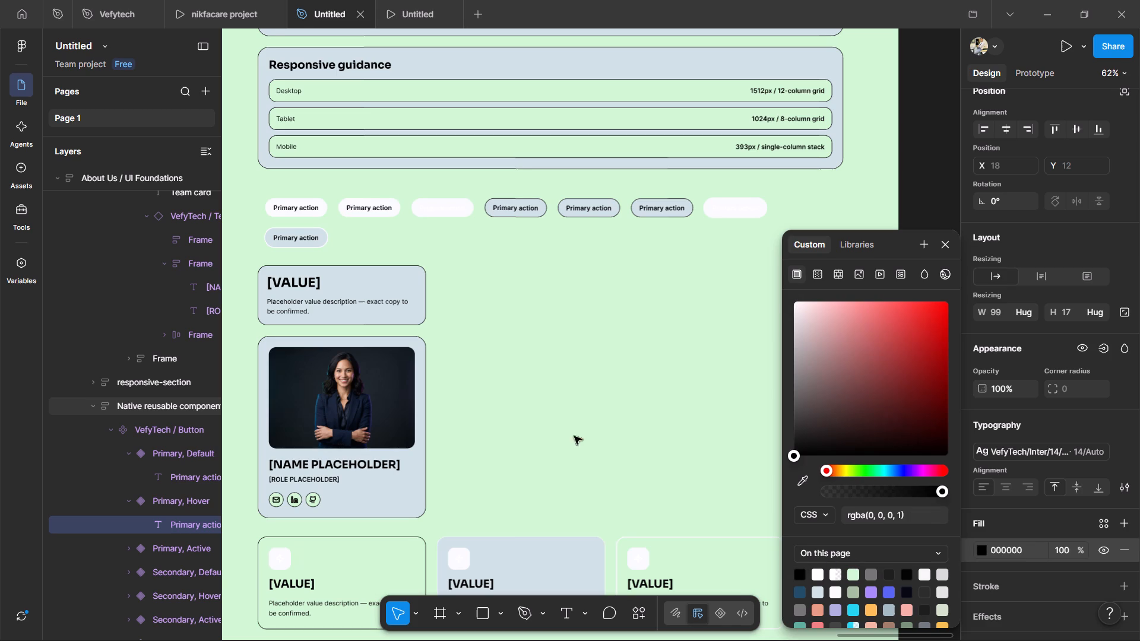
triple_click(435, 208)
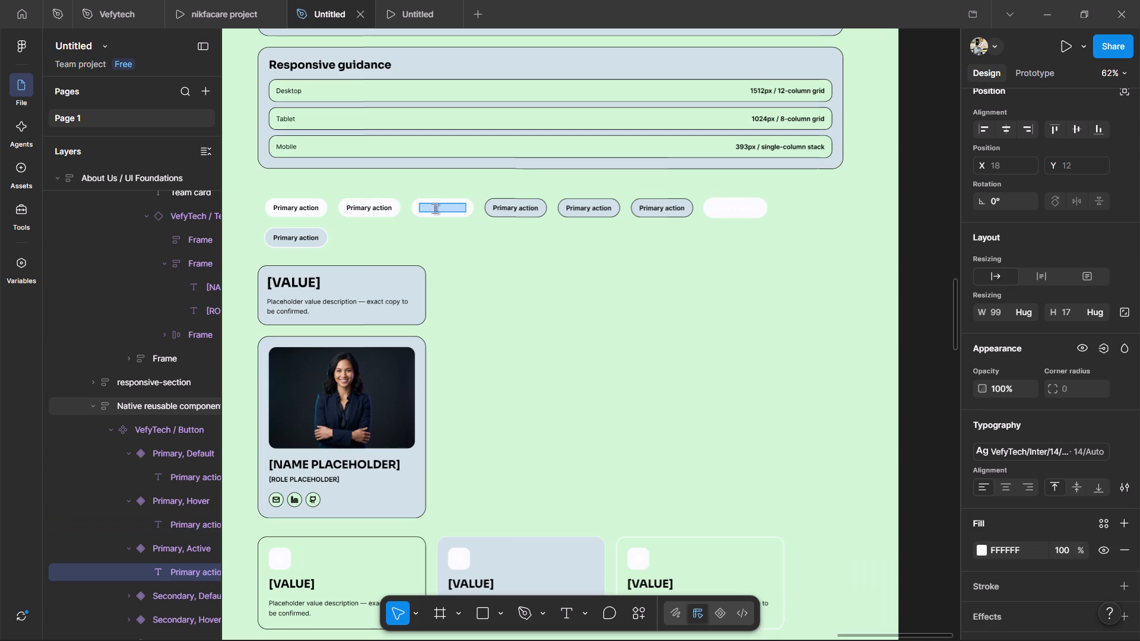
left_click(978, 548)
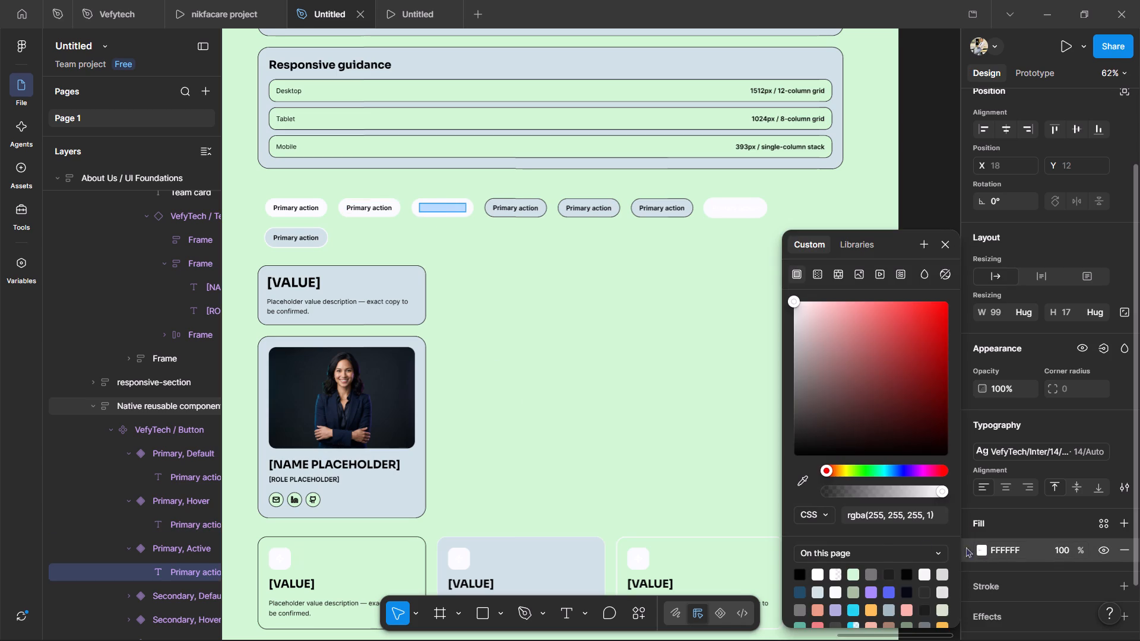
left_click(806, 577)
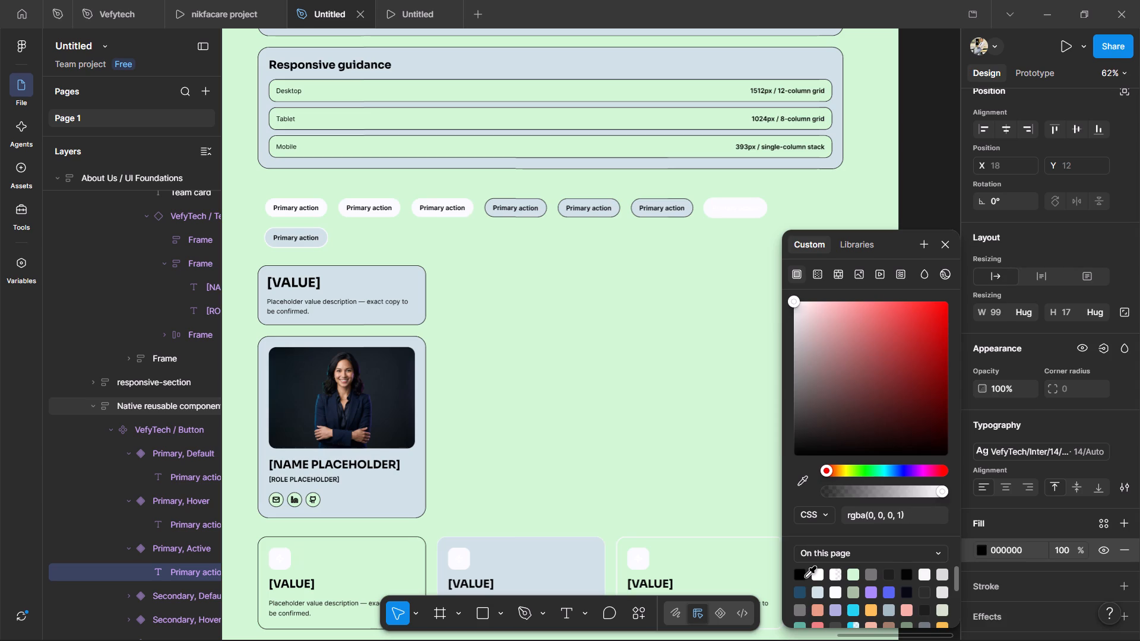
triple_click(732, 205)
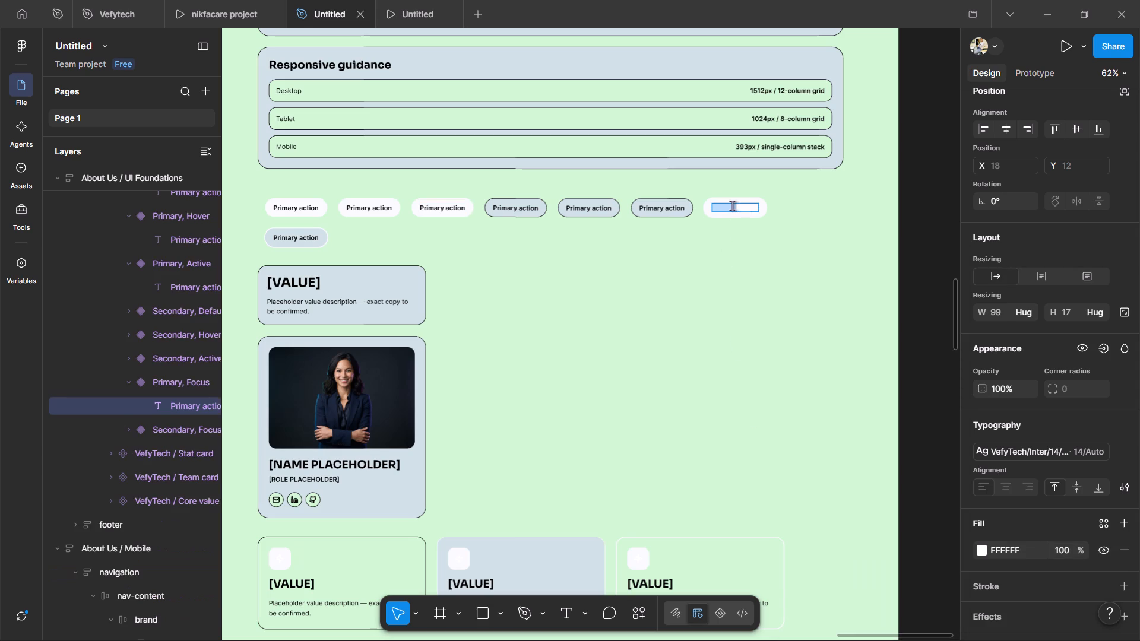
left_click(979, 546)
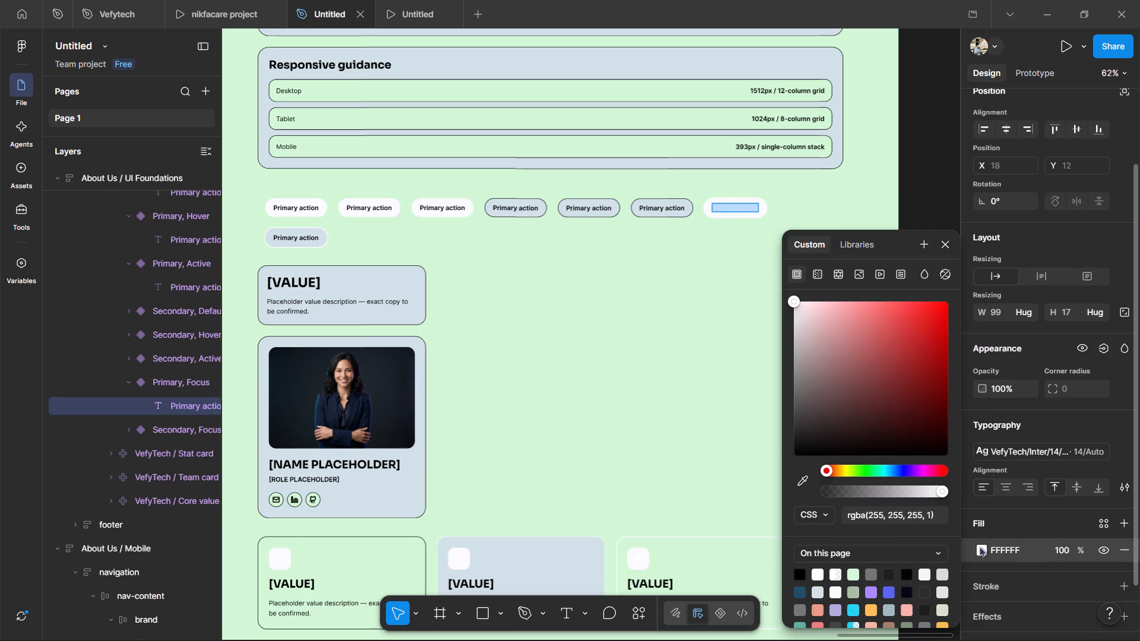
left_click(802, 575)
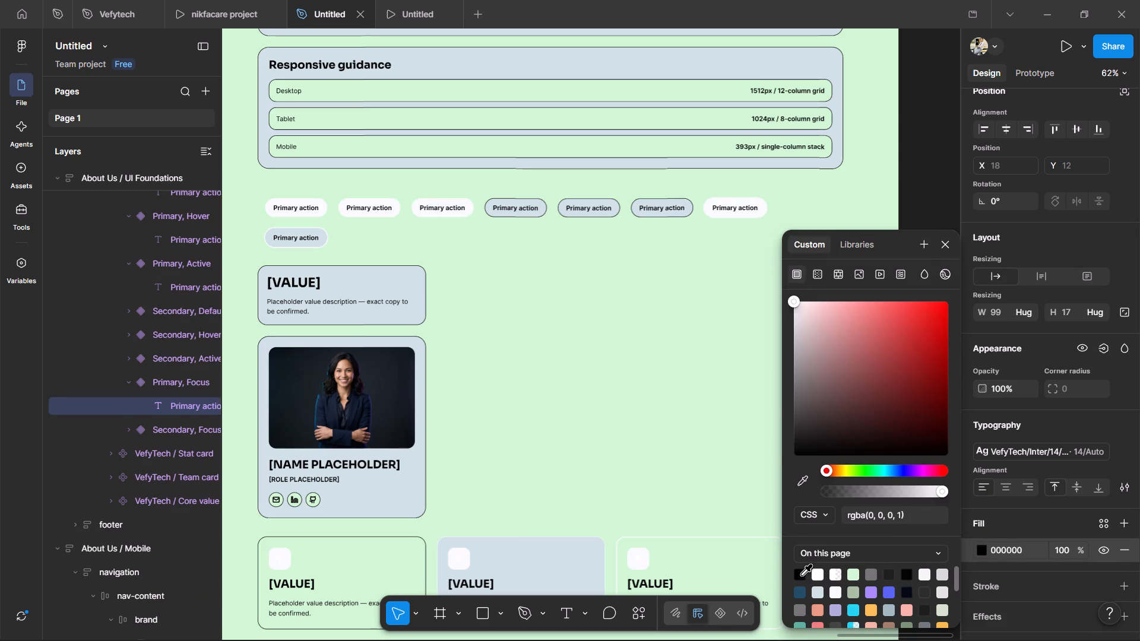
left_click(605, 415)
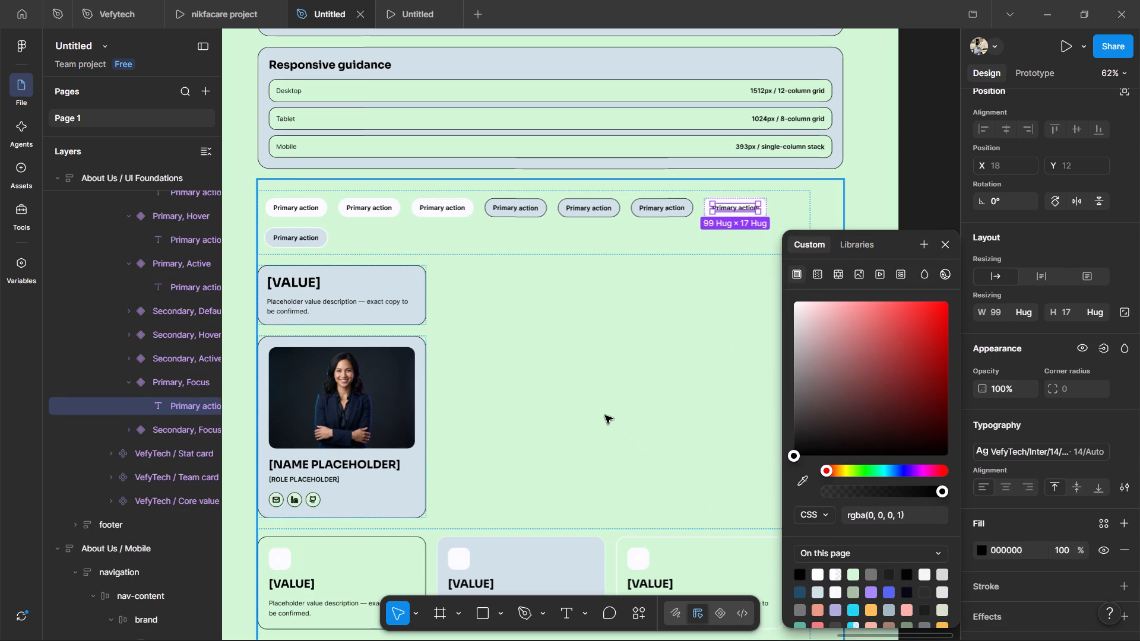
left_click(605, 415)
Recolour the zap icons in the Hover and Focus variants of the VefyTech / Core value component to black, 000000.
scroll(605, 415, "down", 2)
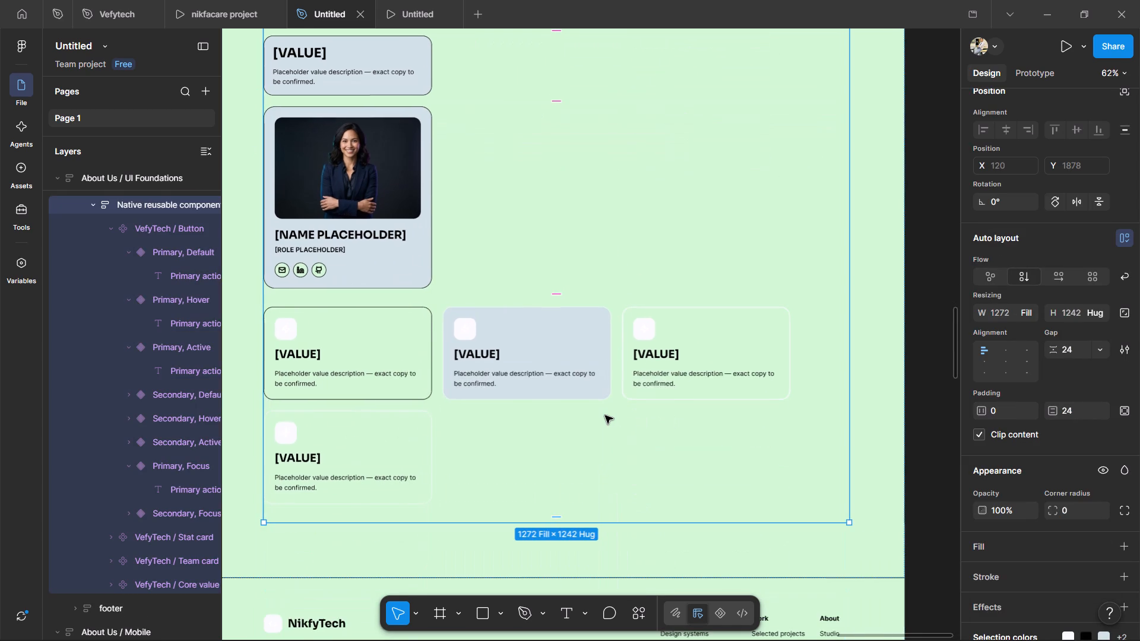
scroll(605, 415, "down", 1)
scroll(605, 415, "up", 1)
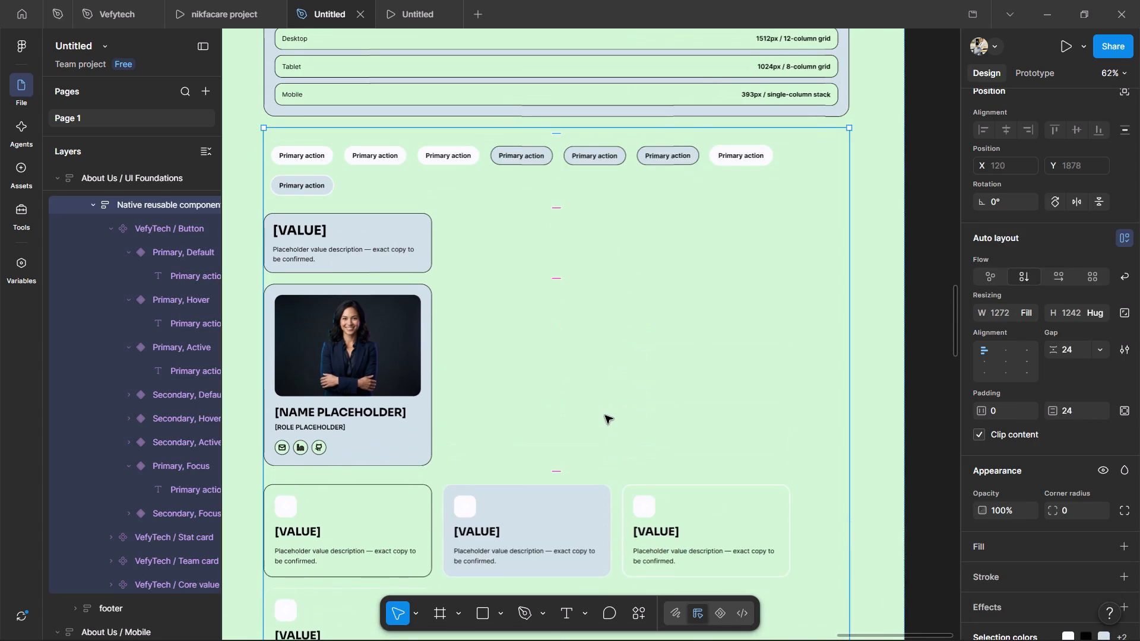
scroll(605, 415, "up", 1)
triple_click(470, 418)
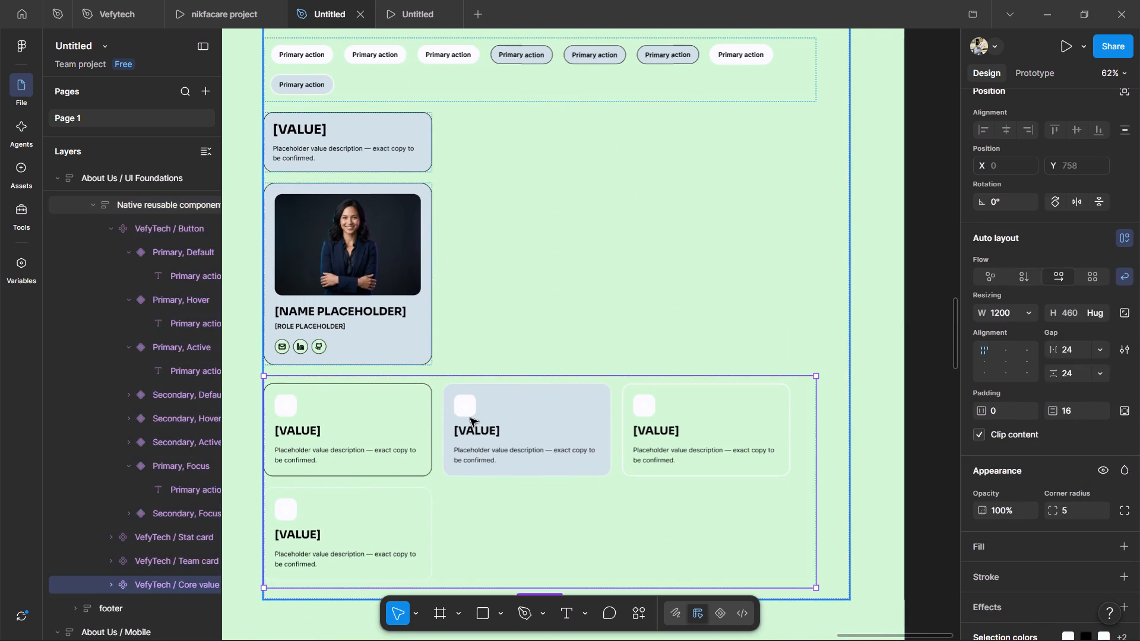
triple_click(470, 411)
triple_click(470, 411)
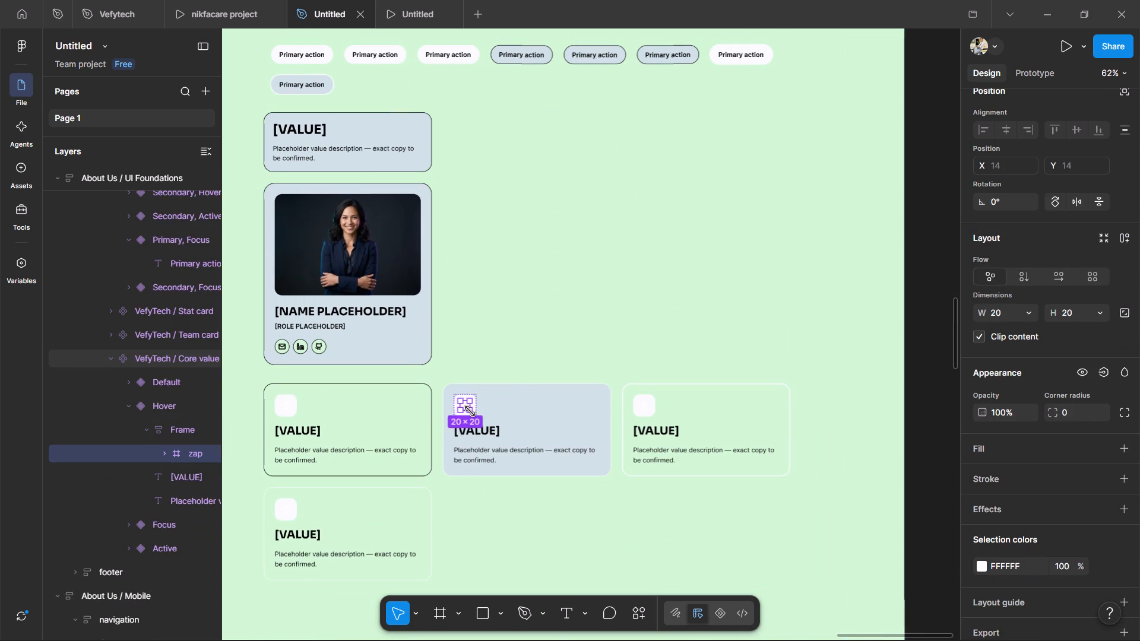
left_click(980, 567)
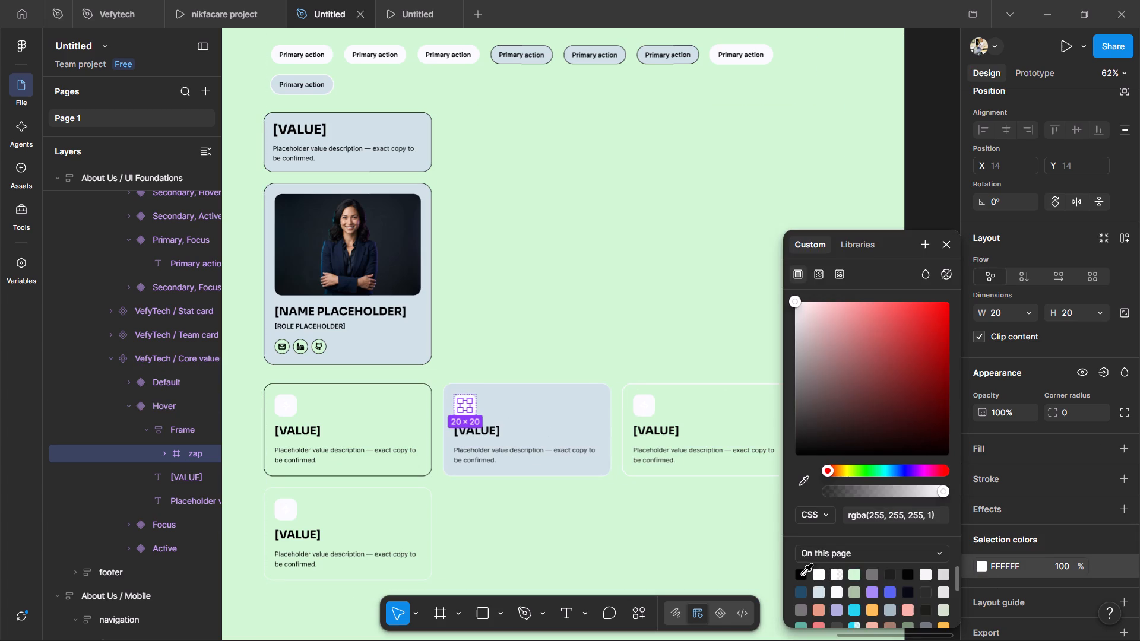
left_click(802, 575)
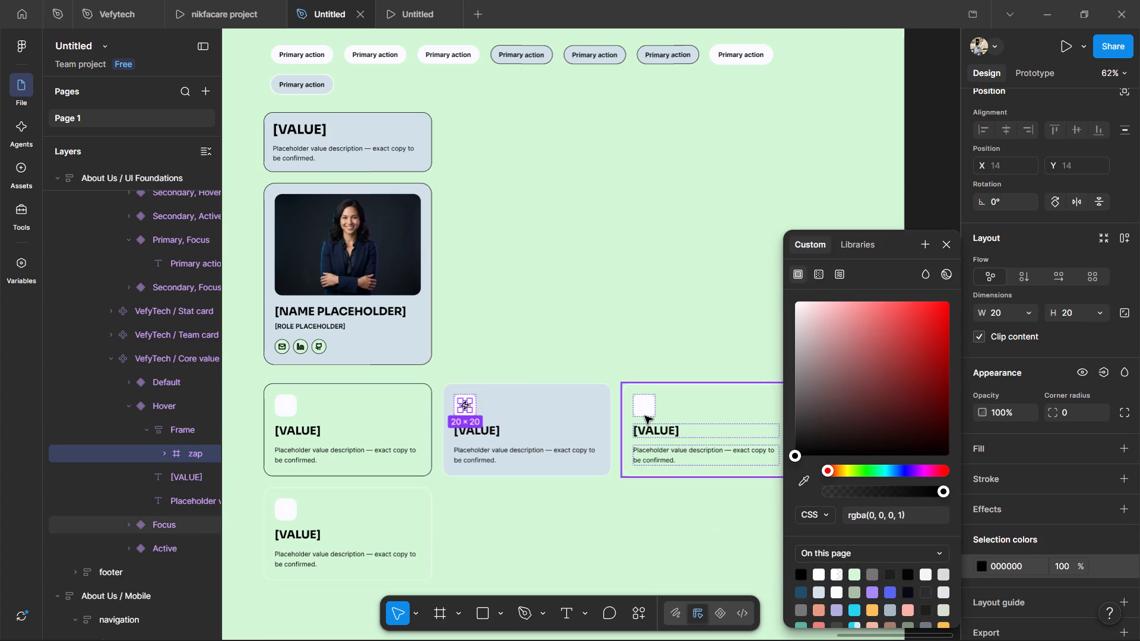
triple_click(642, 404)
double_click(642, 404)
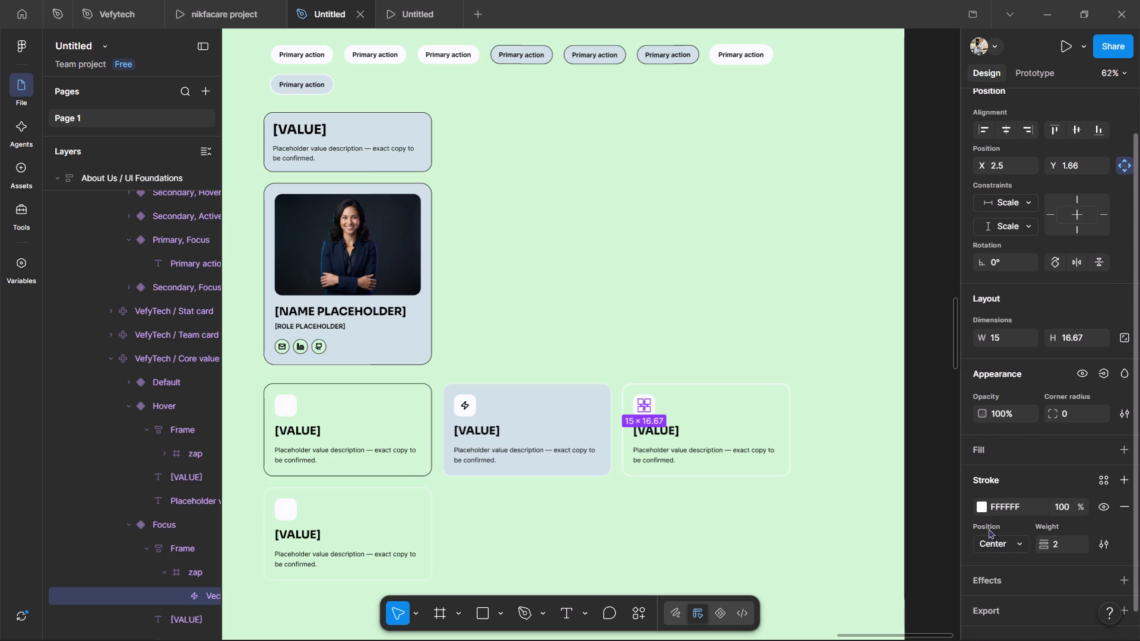
left_click(981, 503)
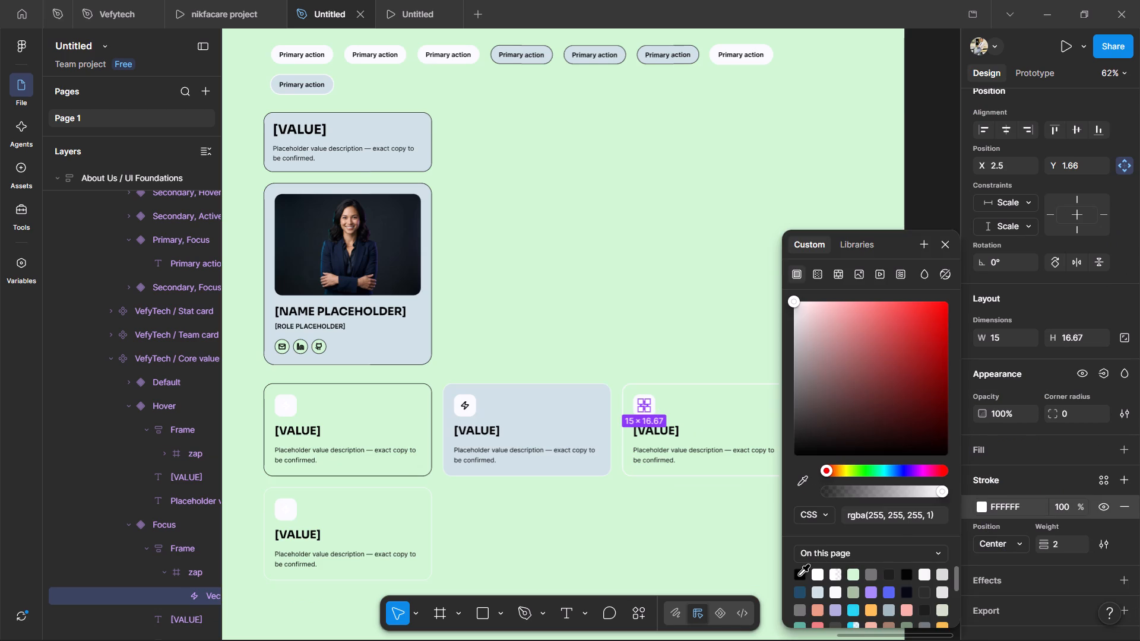
left_click(796, 576)
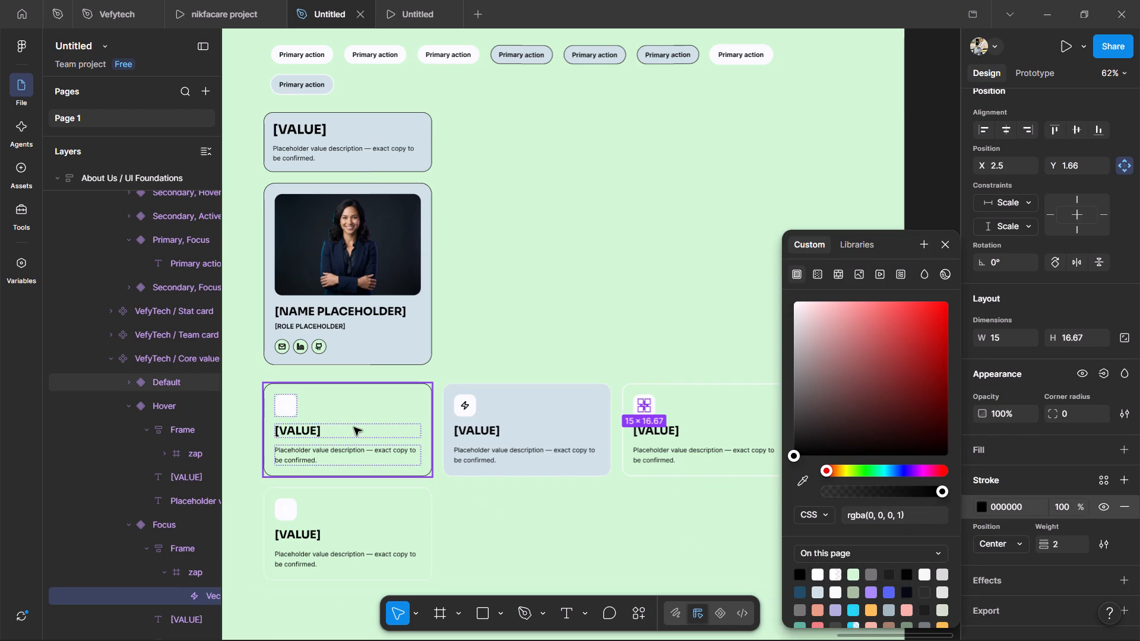
Recolour the zap icons in the Default and Active variants of the VefyTech / Core value component to black, 000000.
triple_click(288, 402)
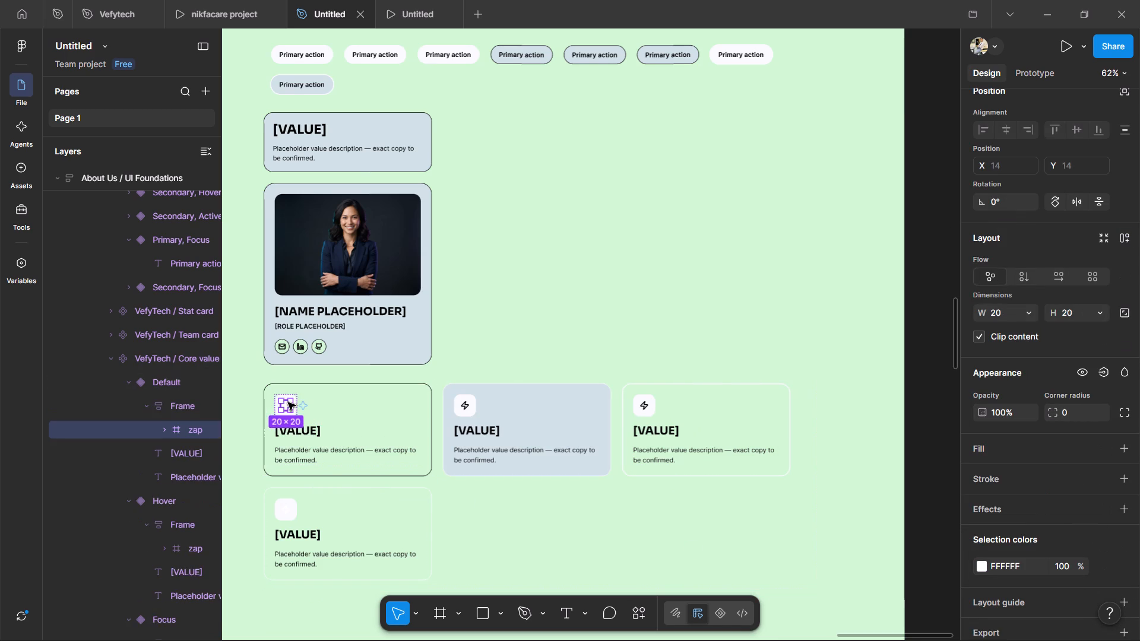
left_click(978, 560)
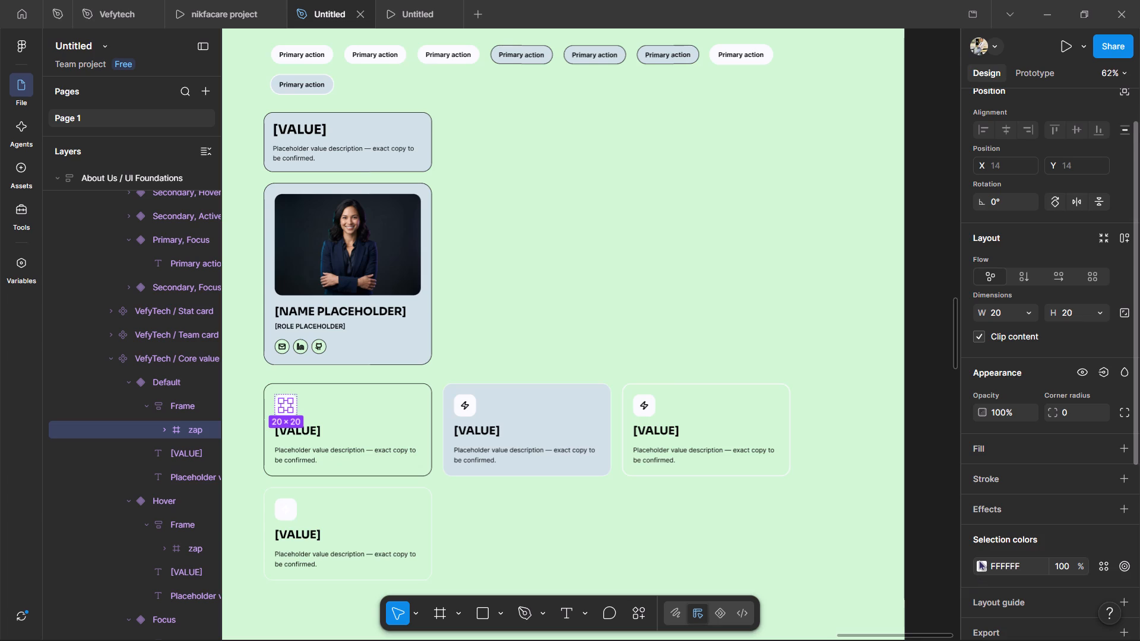
left_click(982, 567)
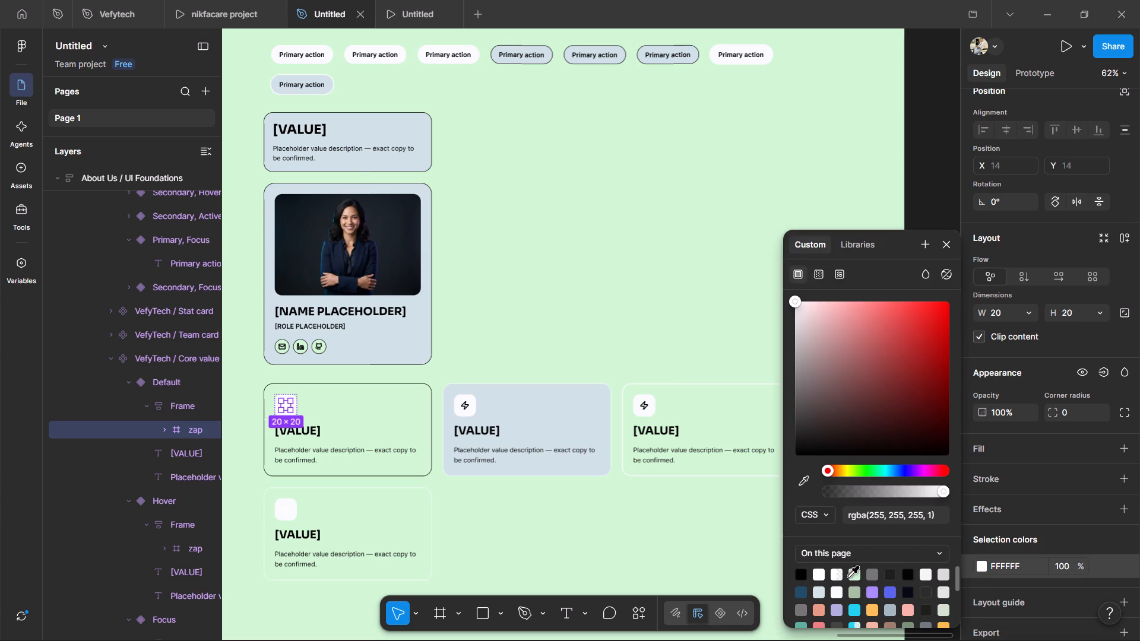
left_click(802, 575)
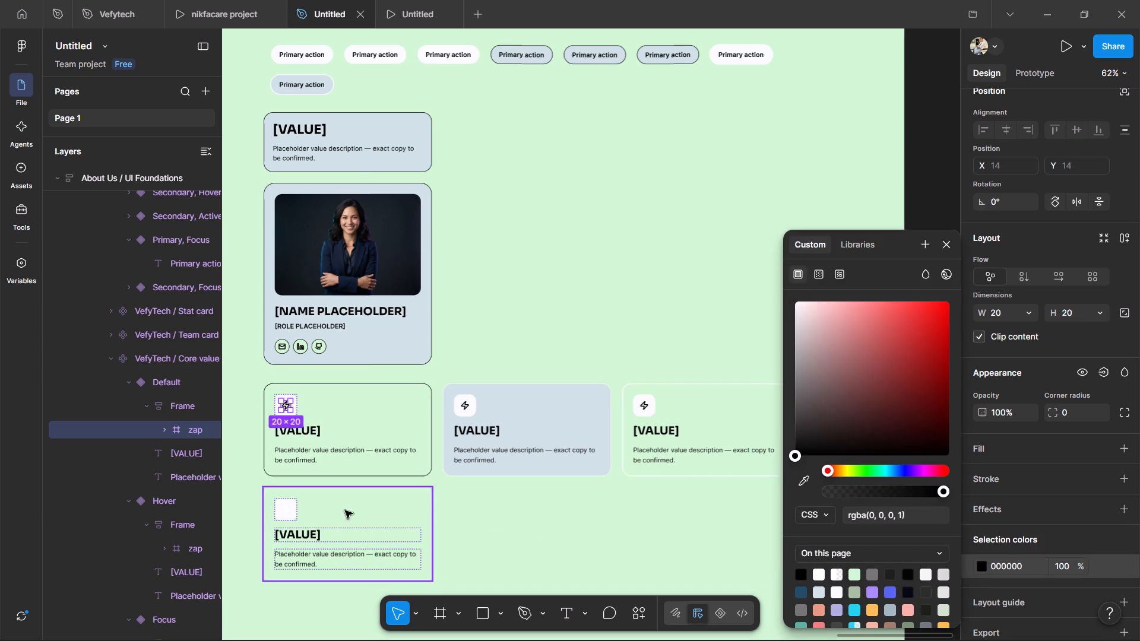
double_click(276, 507)
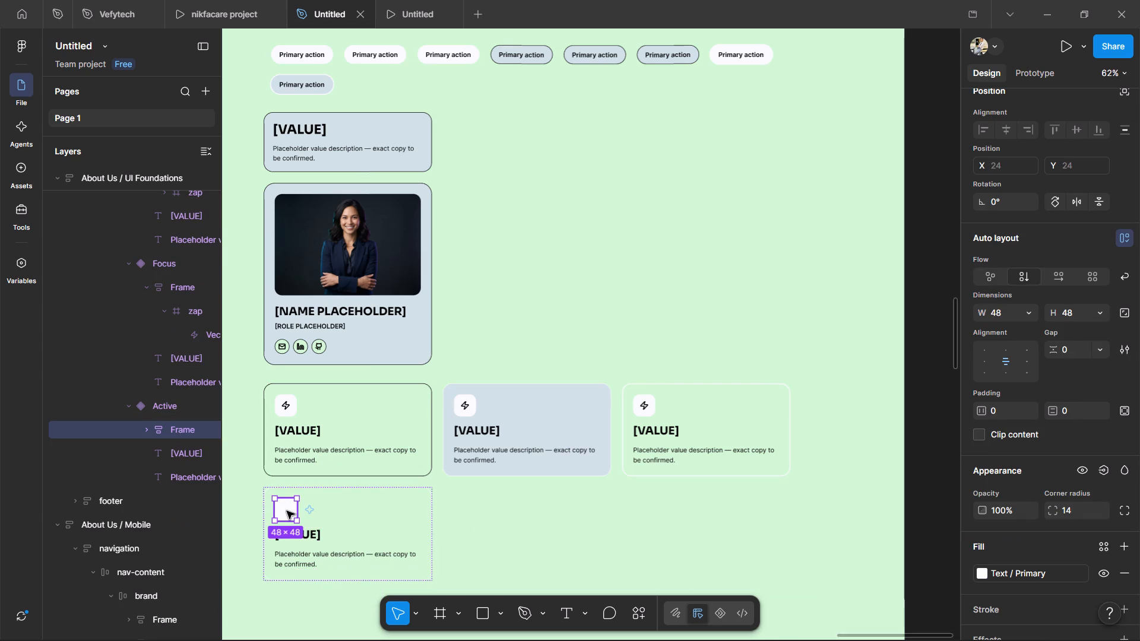
double_click(287, 511)
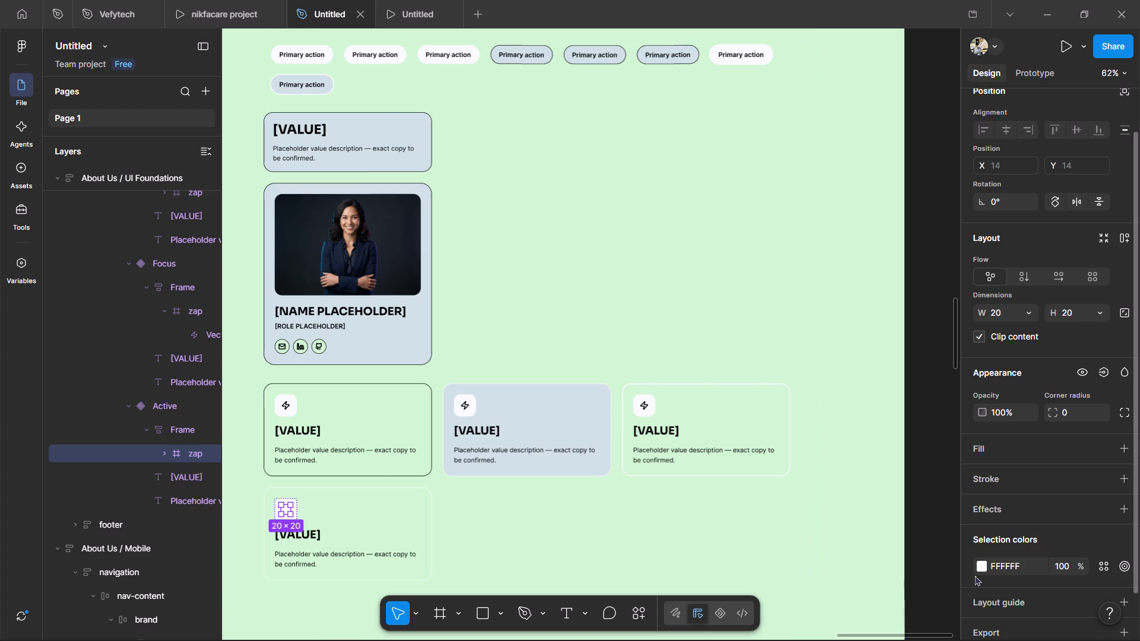
left_click(979, 560)
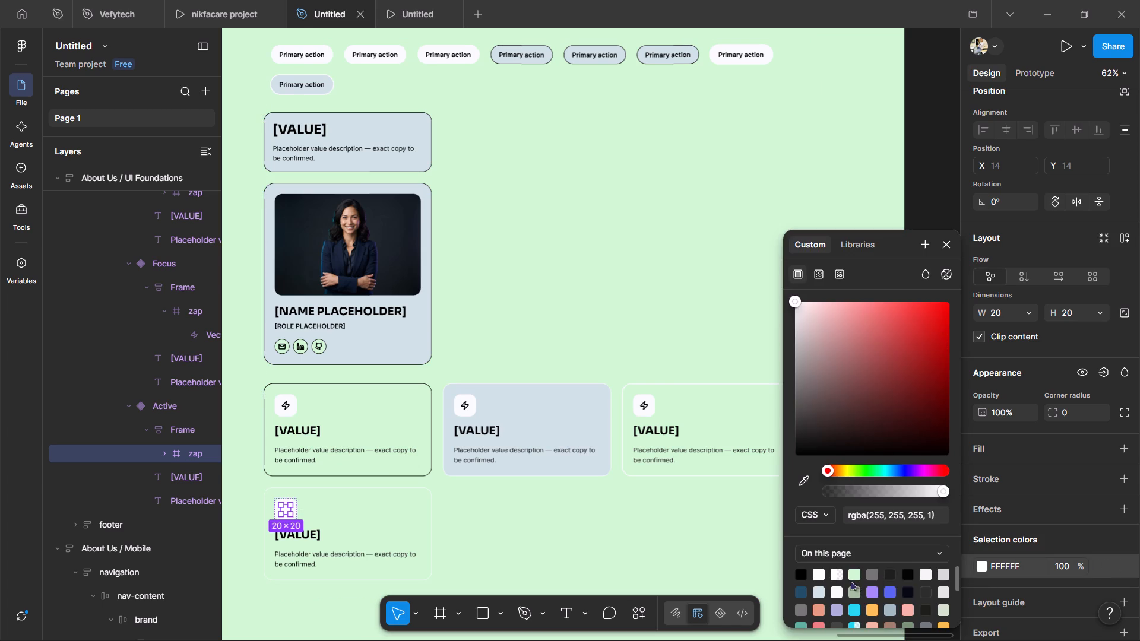
left_click(802, 573)
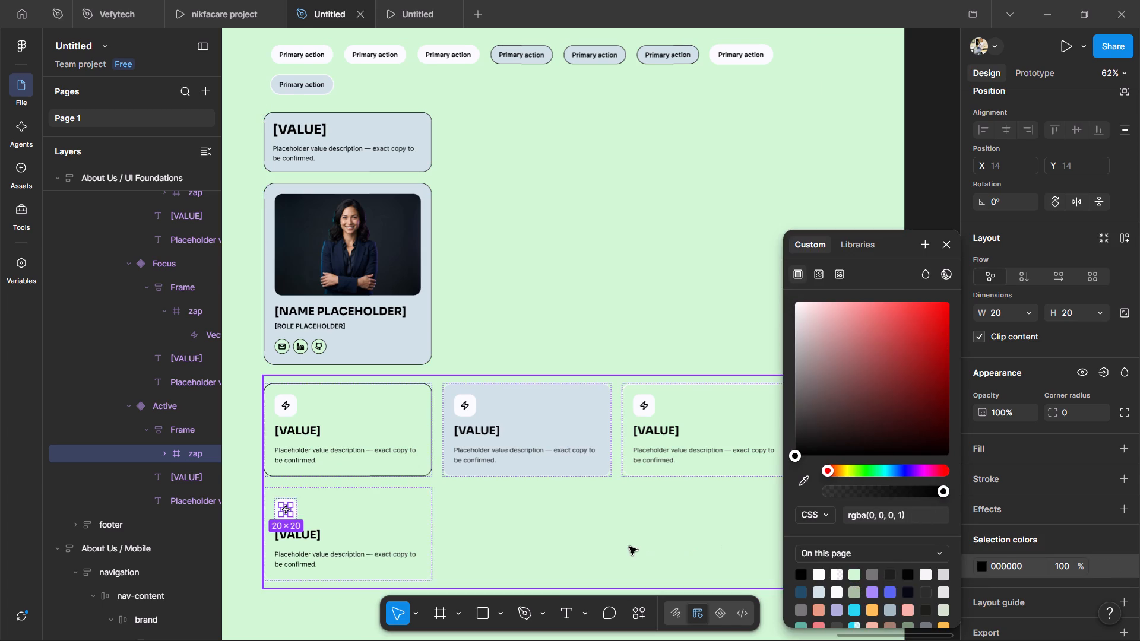
left_click(618, 547)
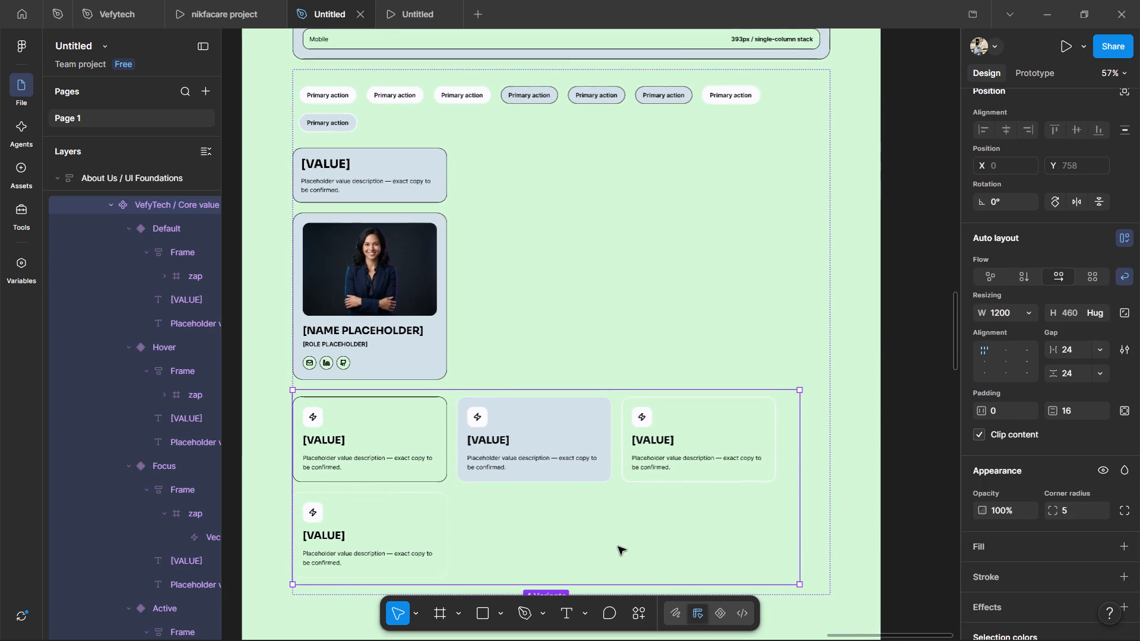
left_click(886, 494)
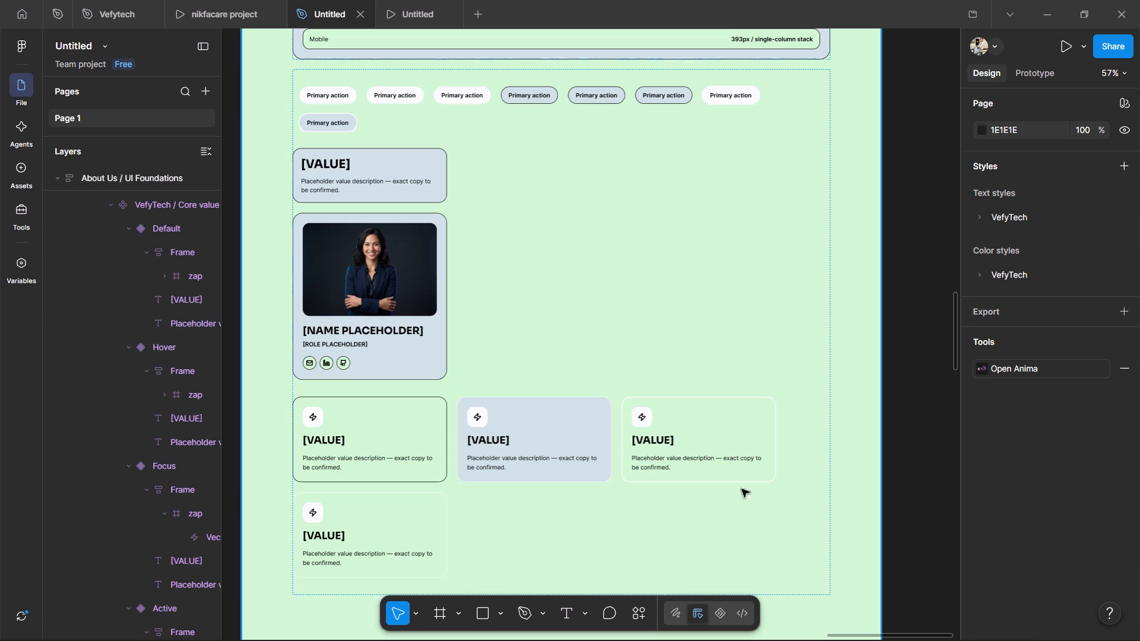
Set the stroke of the Default variant of the VefyTech / Core value component to white, FFFFFF, at 100% opacity.
double_click(420, 480)
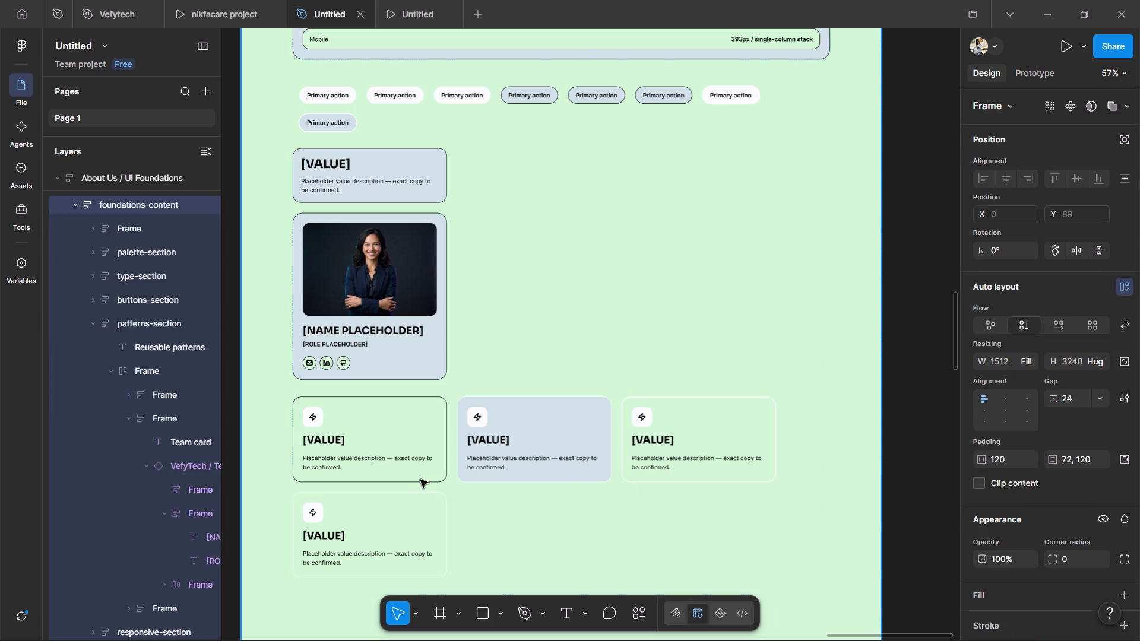
double_click(422, 478)
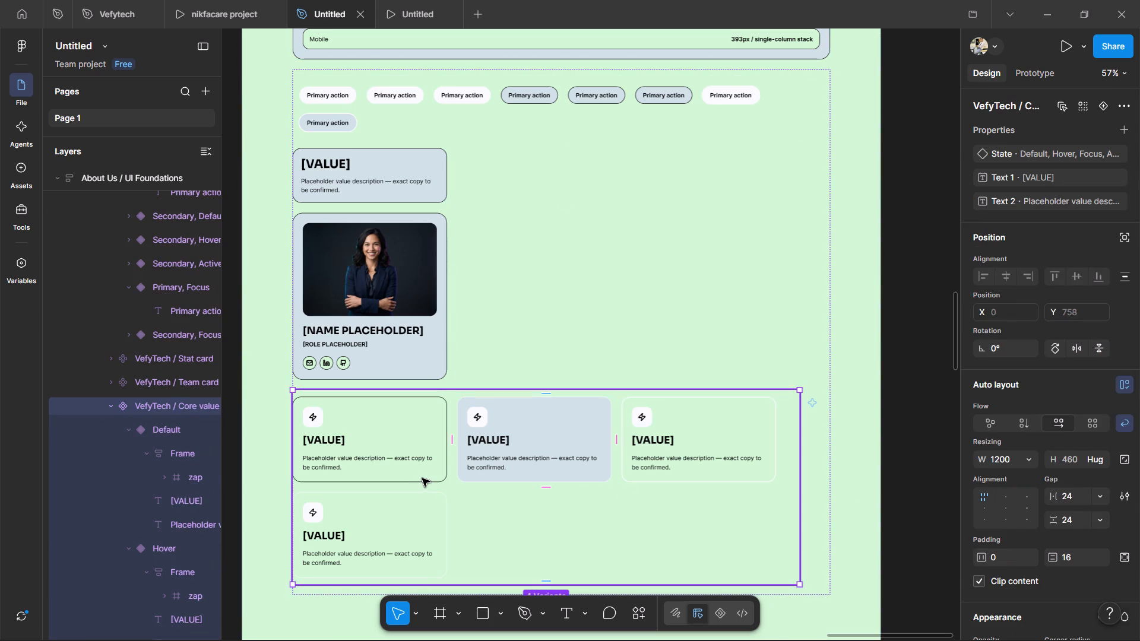
double_click(422, 478)
scroll(1085, 583, "down", 1)
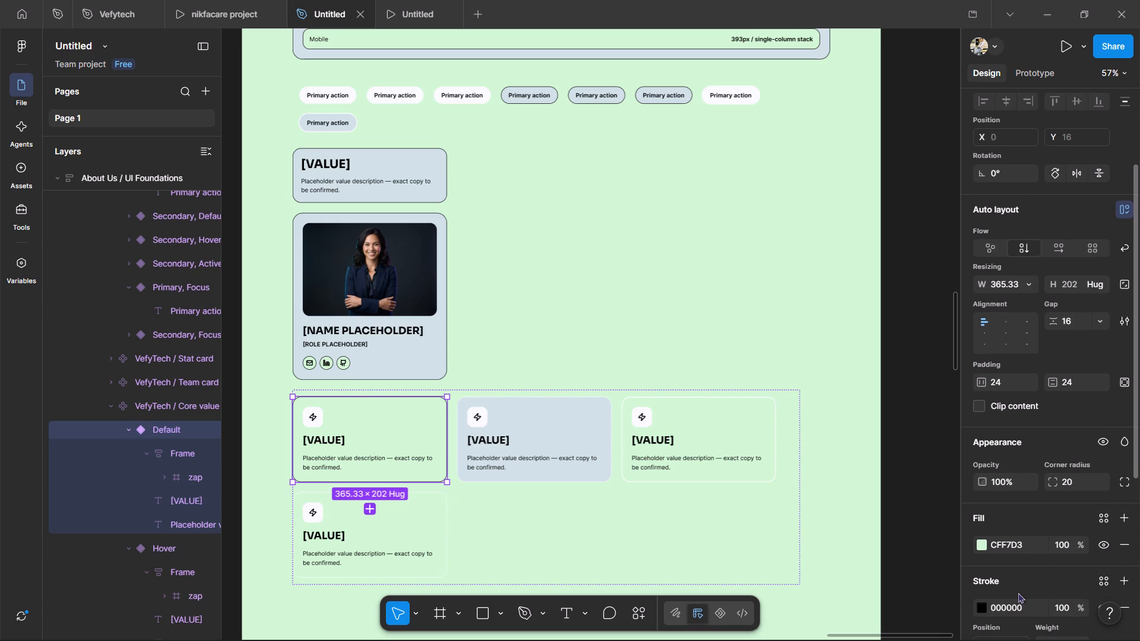
left_click(983, 612)
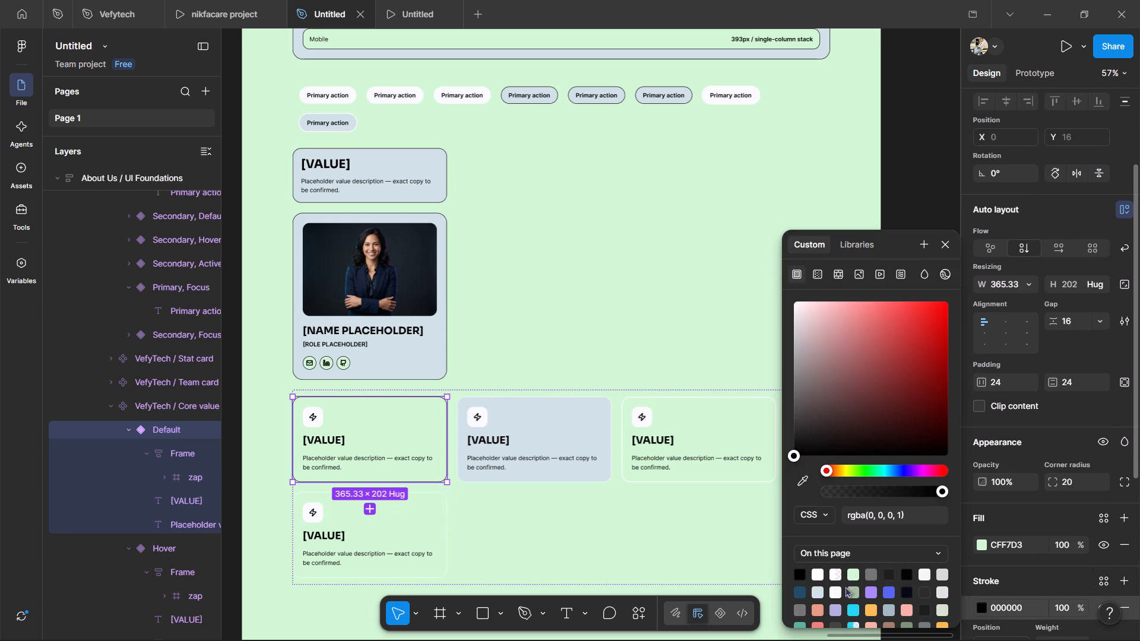
left_click(831, 571)
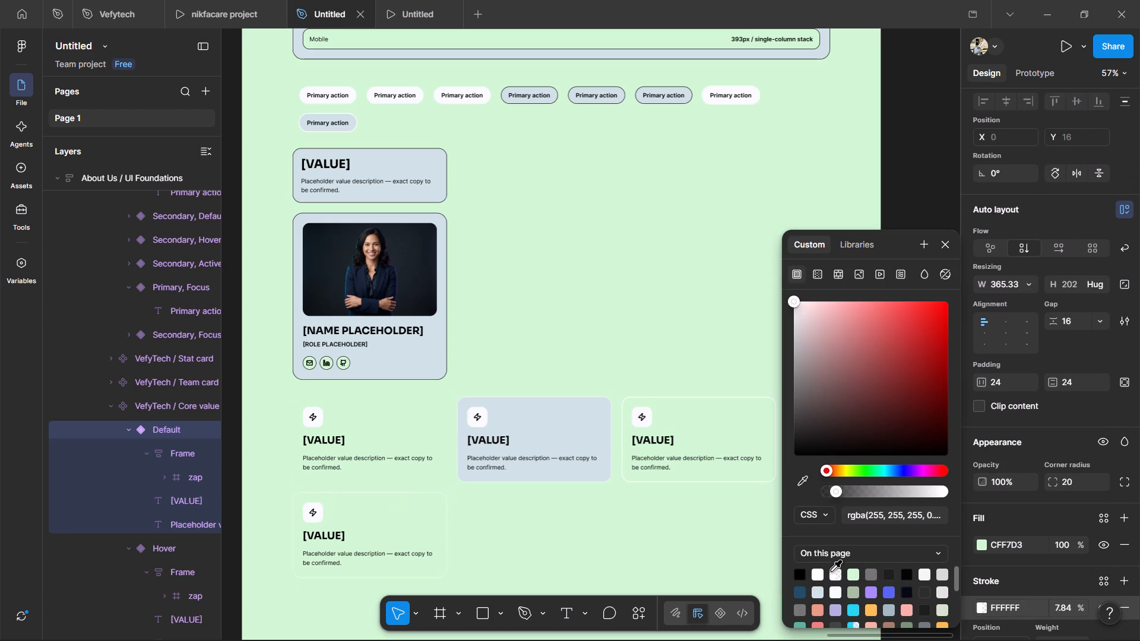
left_click(824, 575)
Recolour the code icon in the NikfyTech logo of the UI Foundations navigation bar to black.
left_click(273, 369)
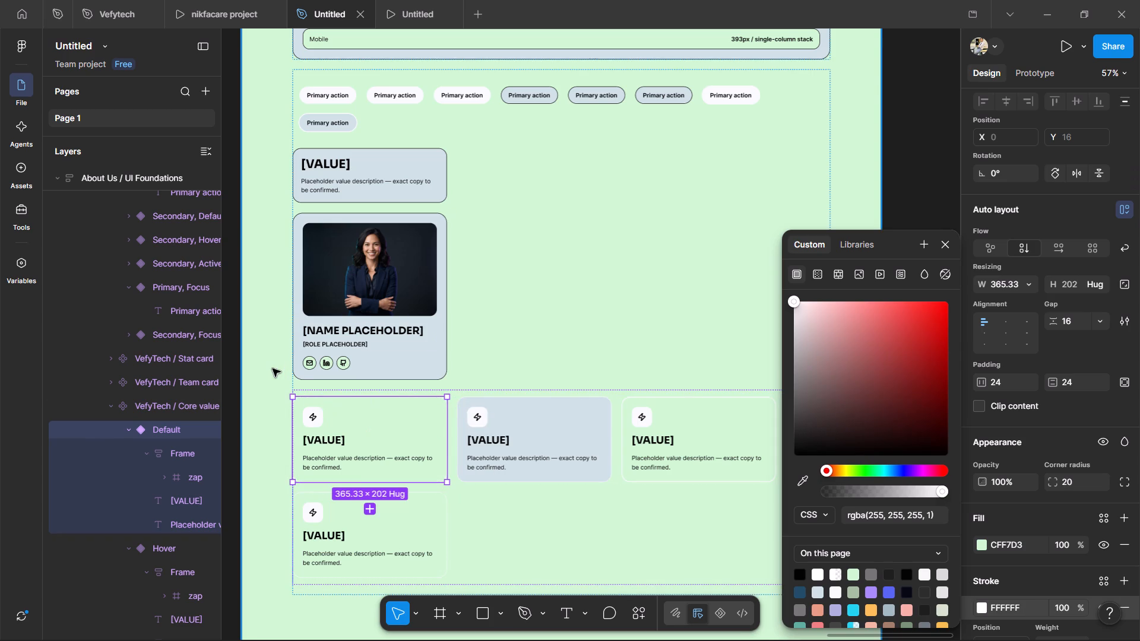
scroll(273, 369, "up", 1)
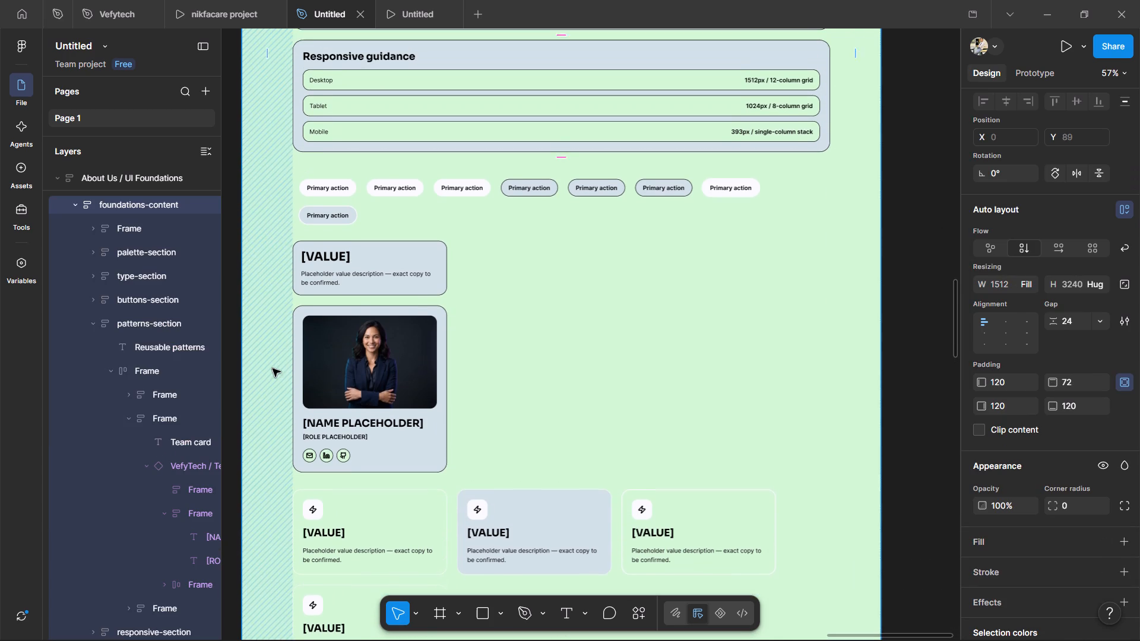
scroll(273, 369, "up", 1)
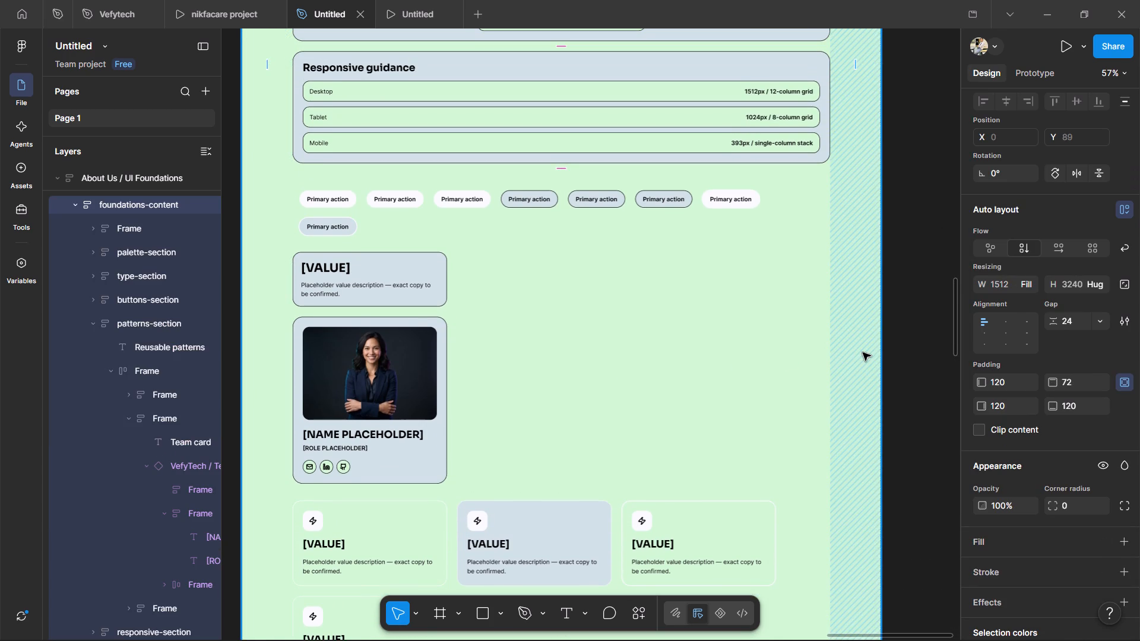
left_click(923, 348)
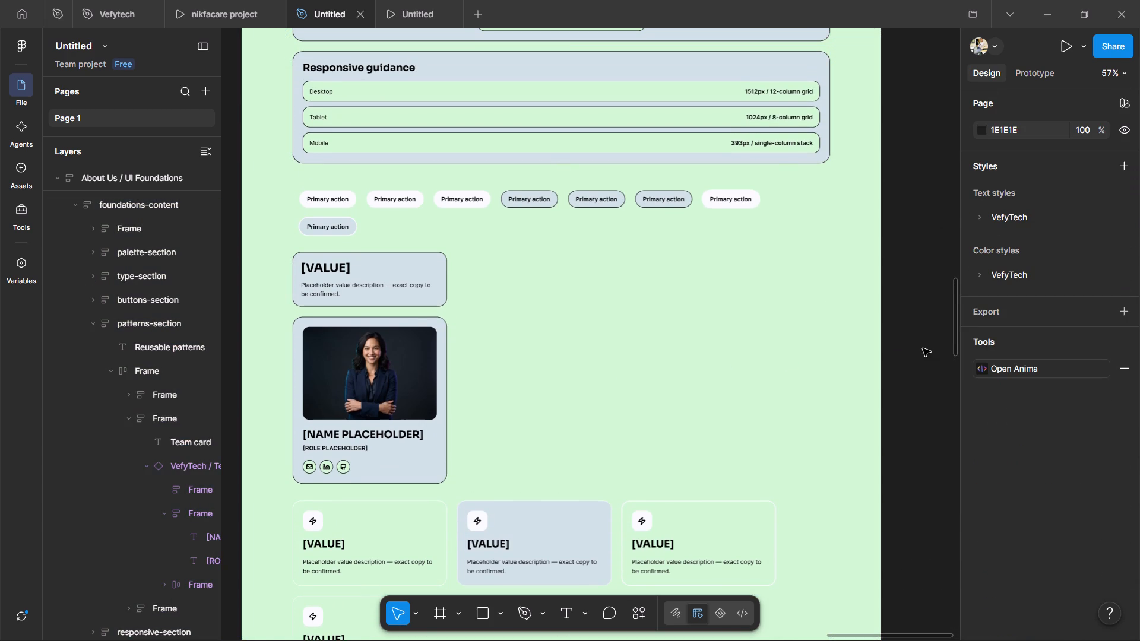
scroll(923, 348, "up", 1)
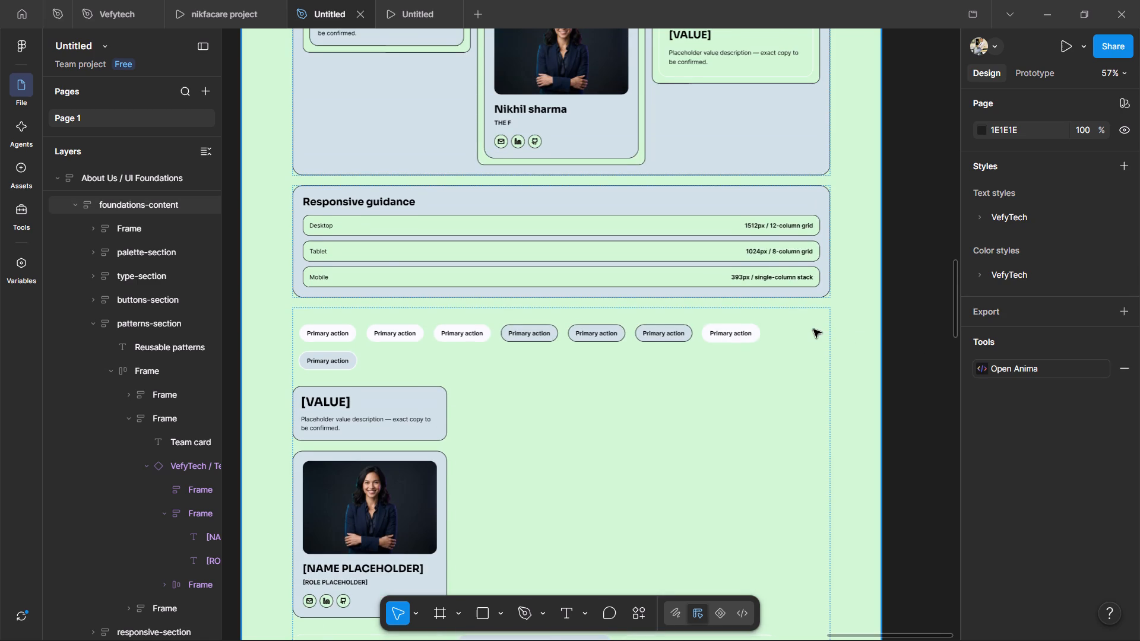
scroll(813, 329, "up", 5)
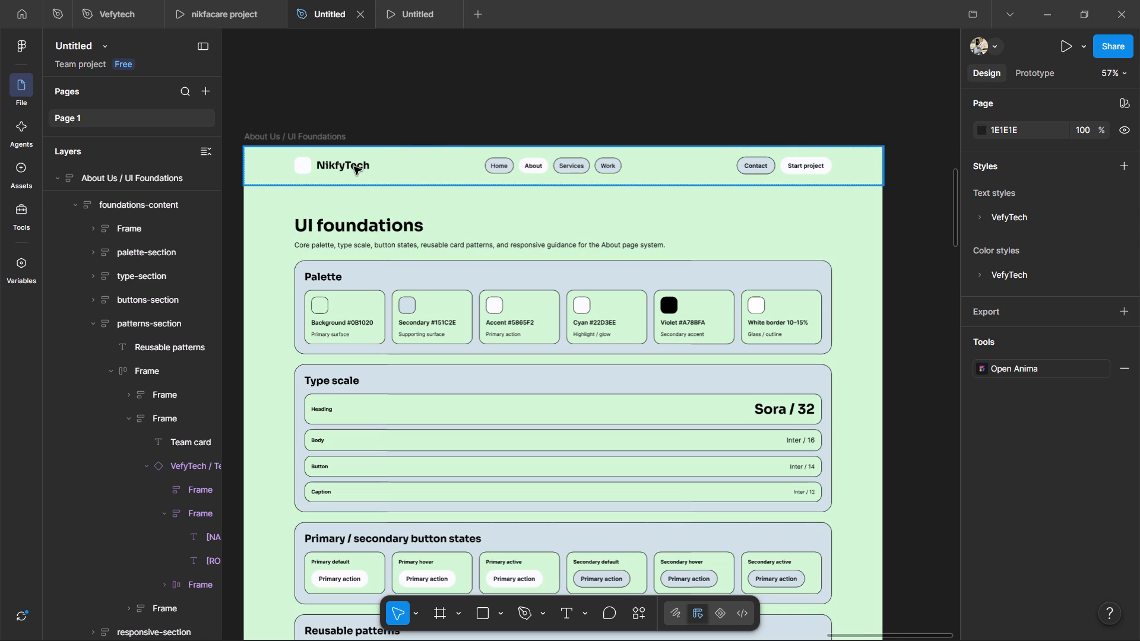
double_click(299, 170)
triple_click(299, 170)
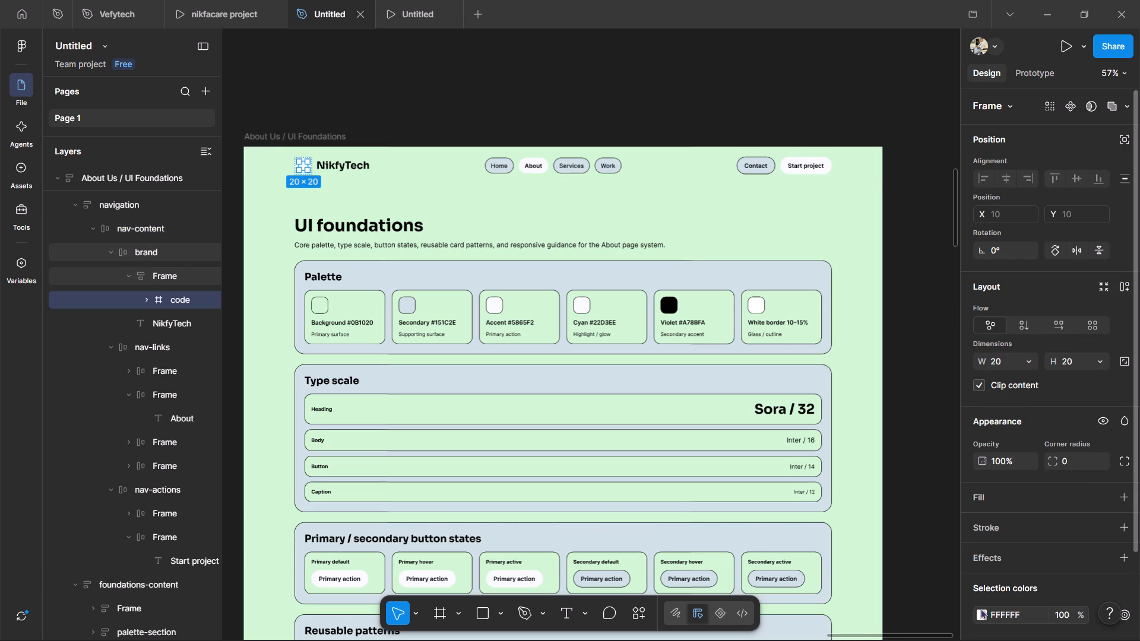
left_click(980, 608)
left_click(978, 613)
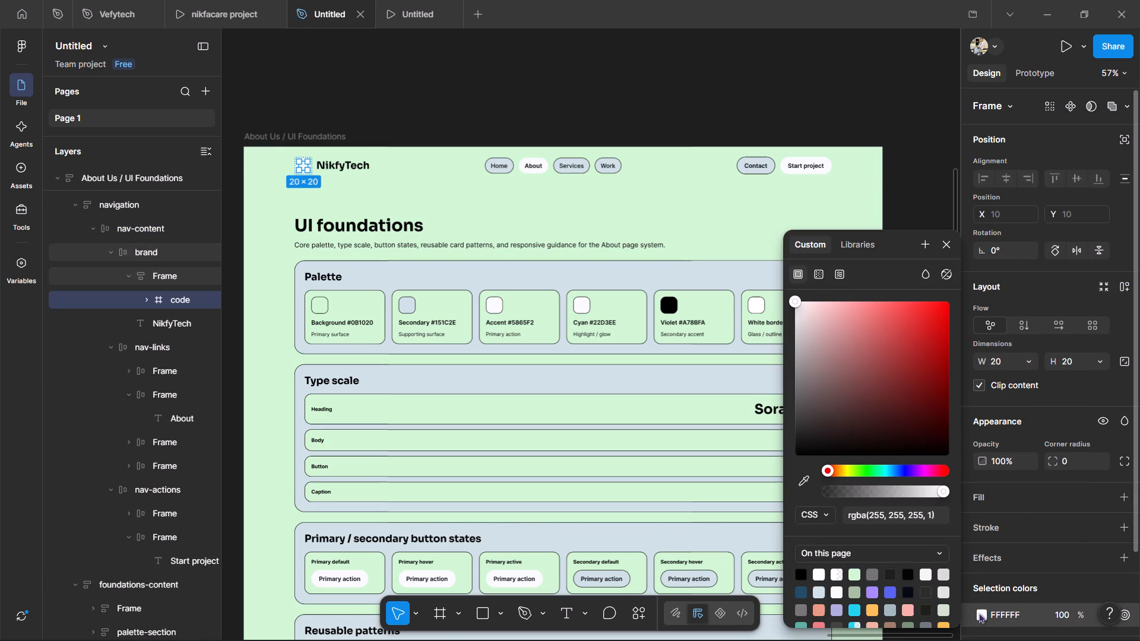
left_click(813, 576)
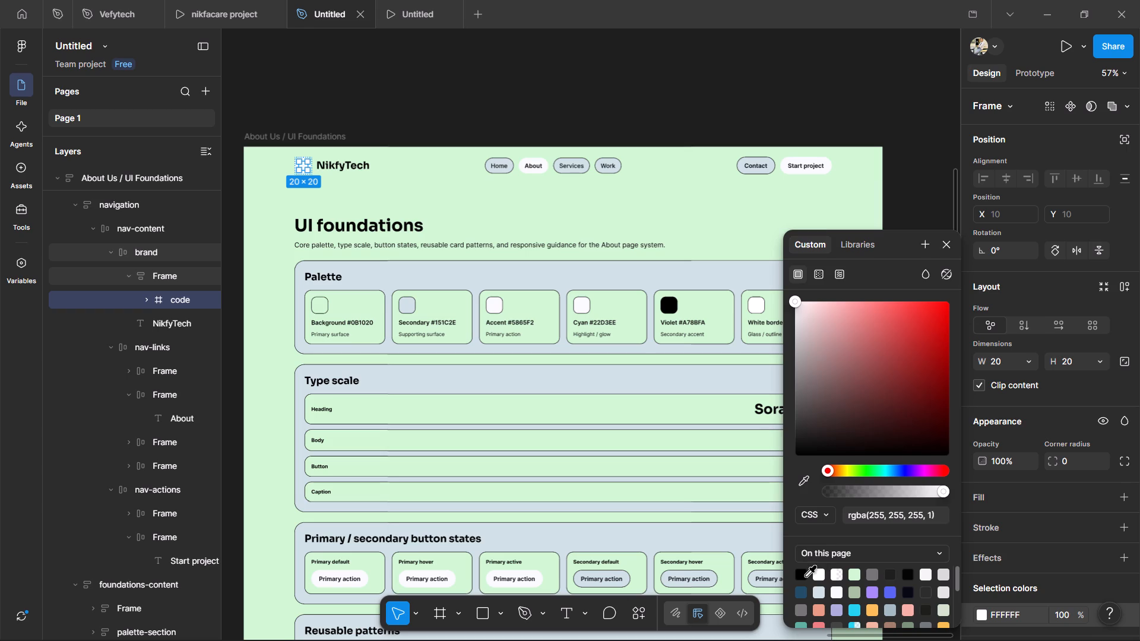
left_click(799, 576)
left_click(611, 82)
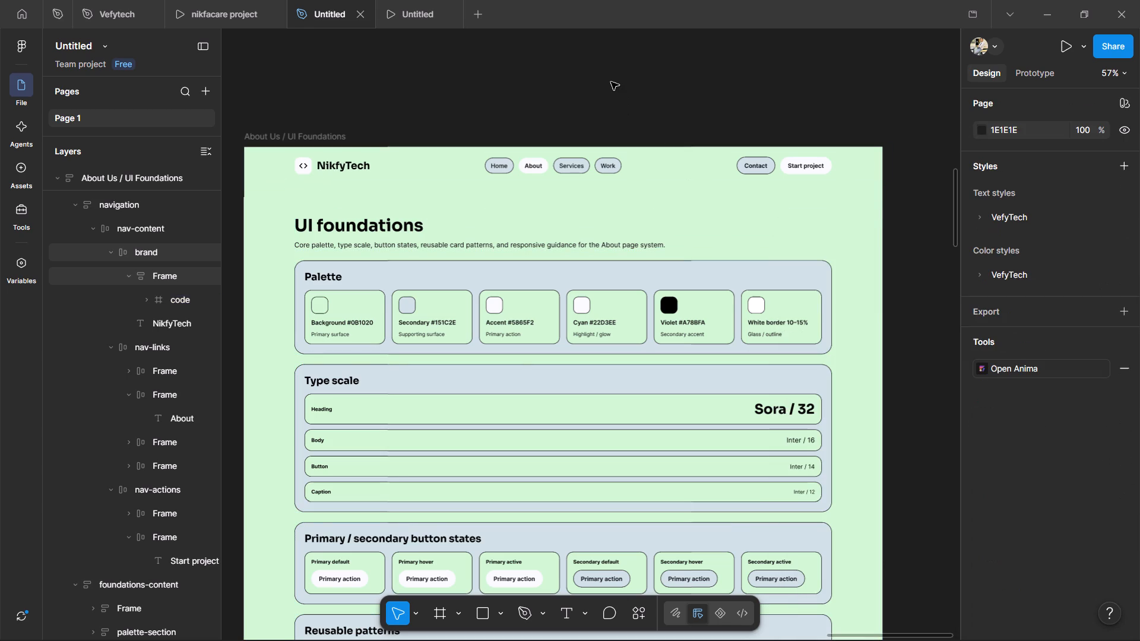
Open an inline prototype preview of the About Us / UI Foundations frame.
left_click(302, 134)
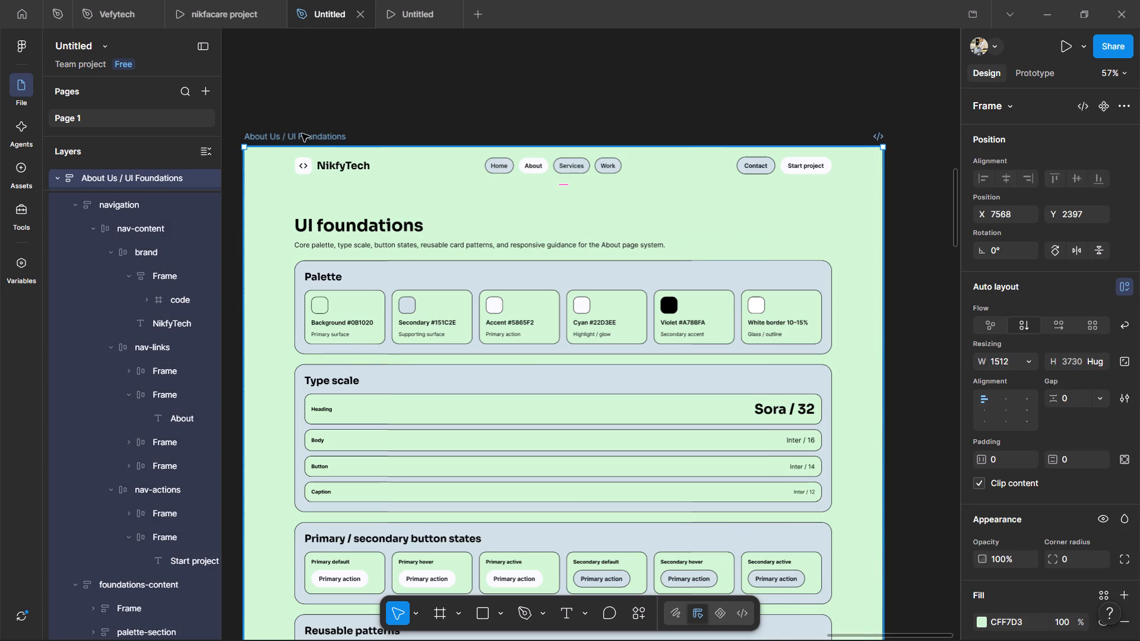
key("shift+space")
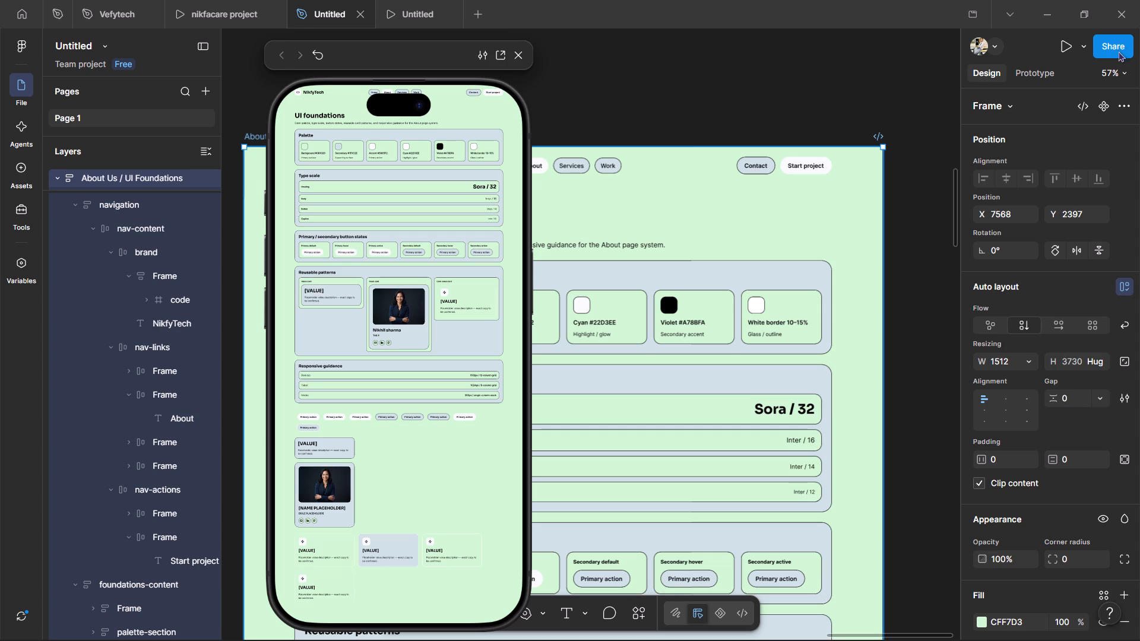
Configure the iPhone 18 Pro prototype device with portrait orientation and the Silver finish.
left_click(1050, 75)
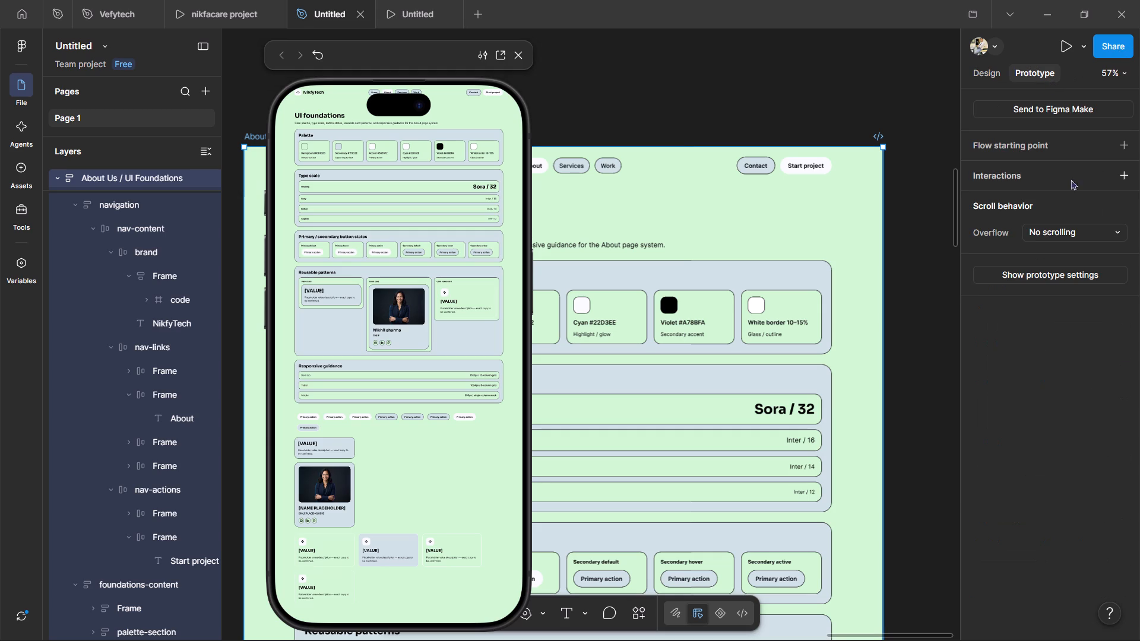
left_click(1029, 282)
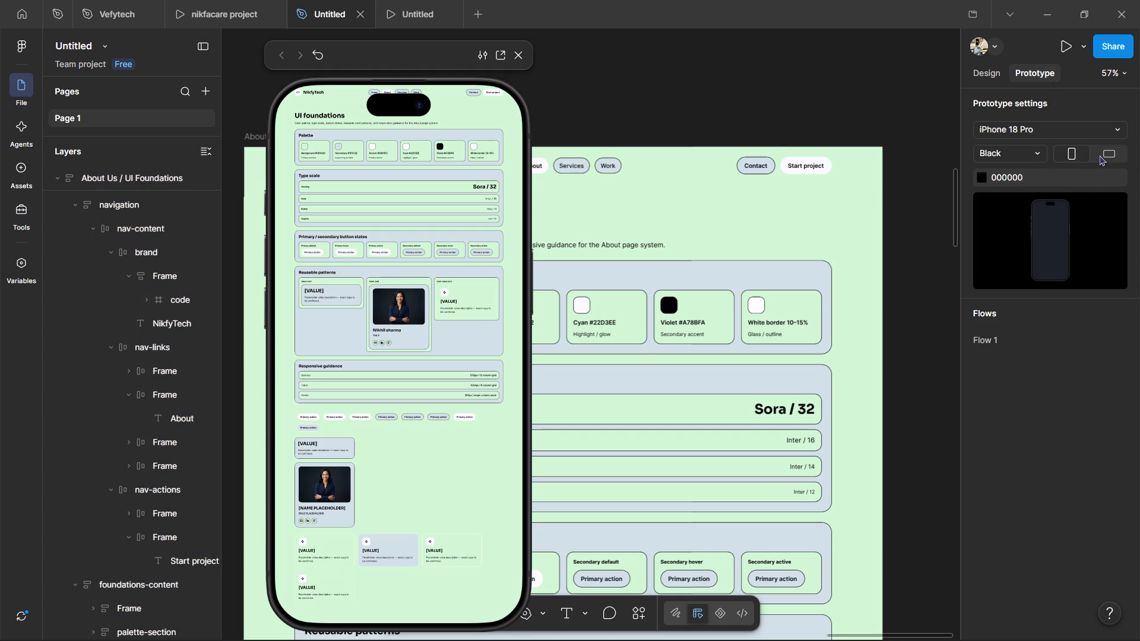
left_click(1099, 155)
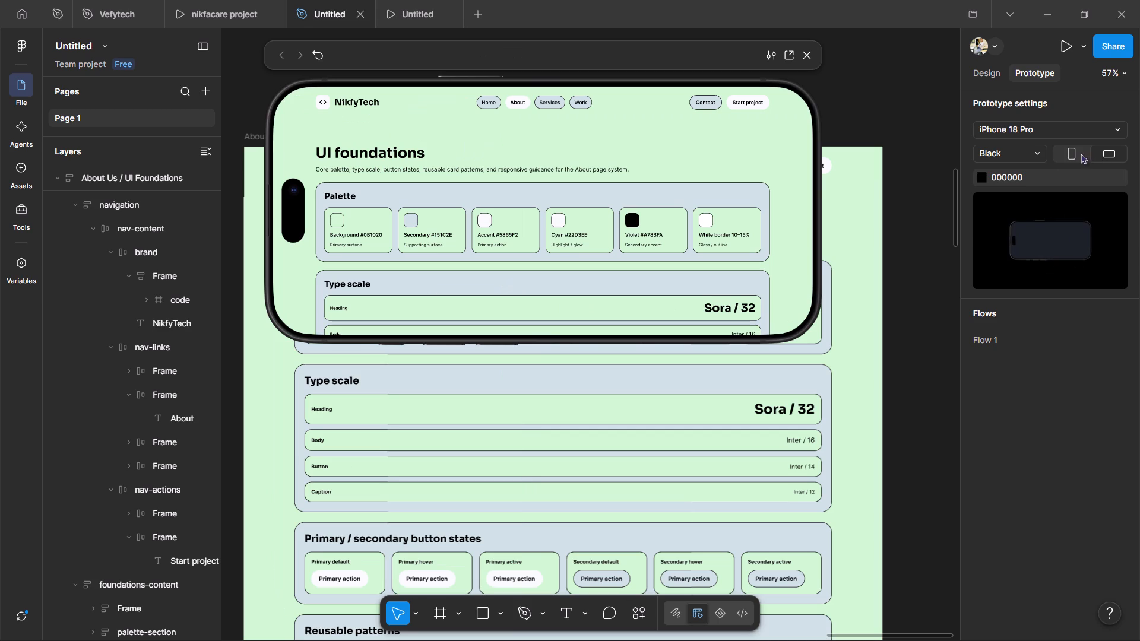
left_click(1065, 154)
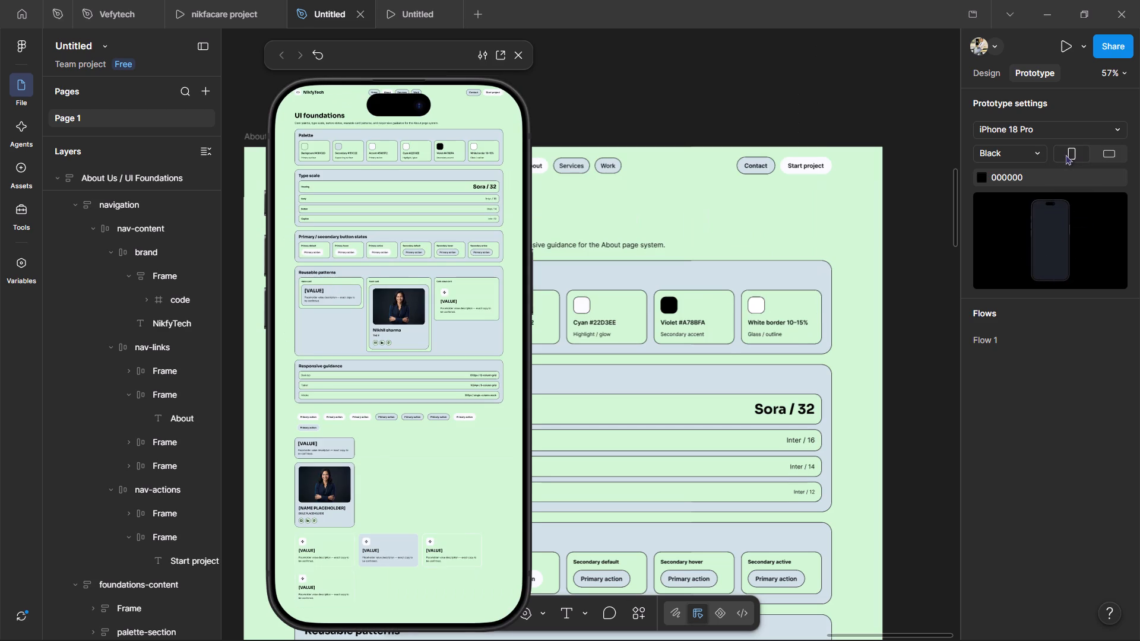
left_click(1024, 155)
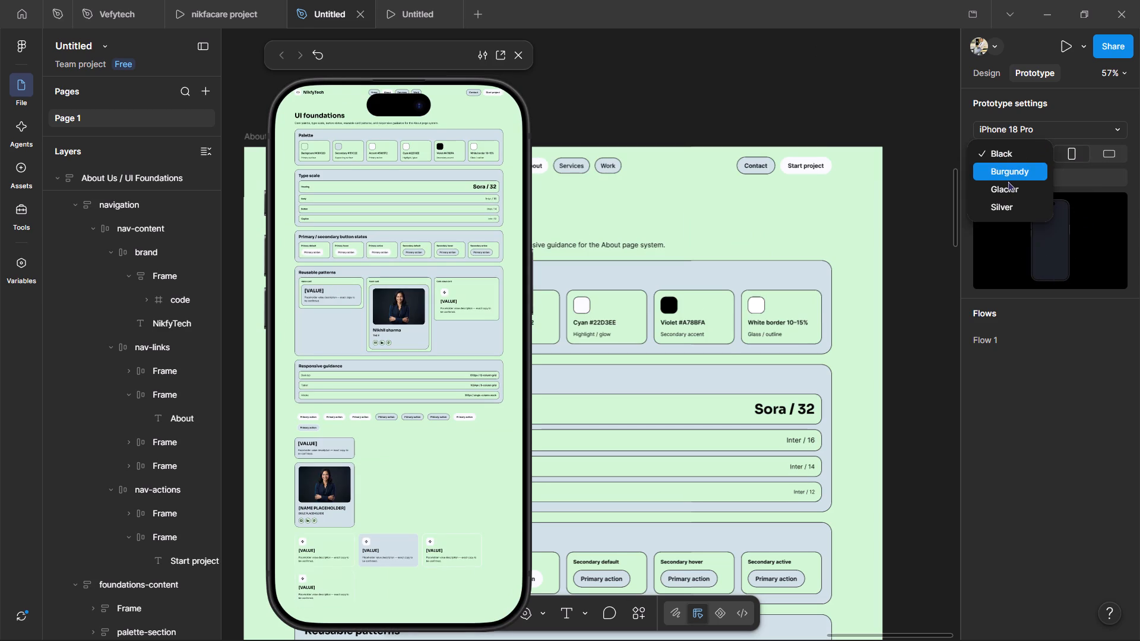
left_click(1008, 181)
left_click(1011, 153)
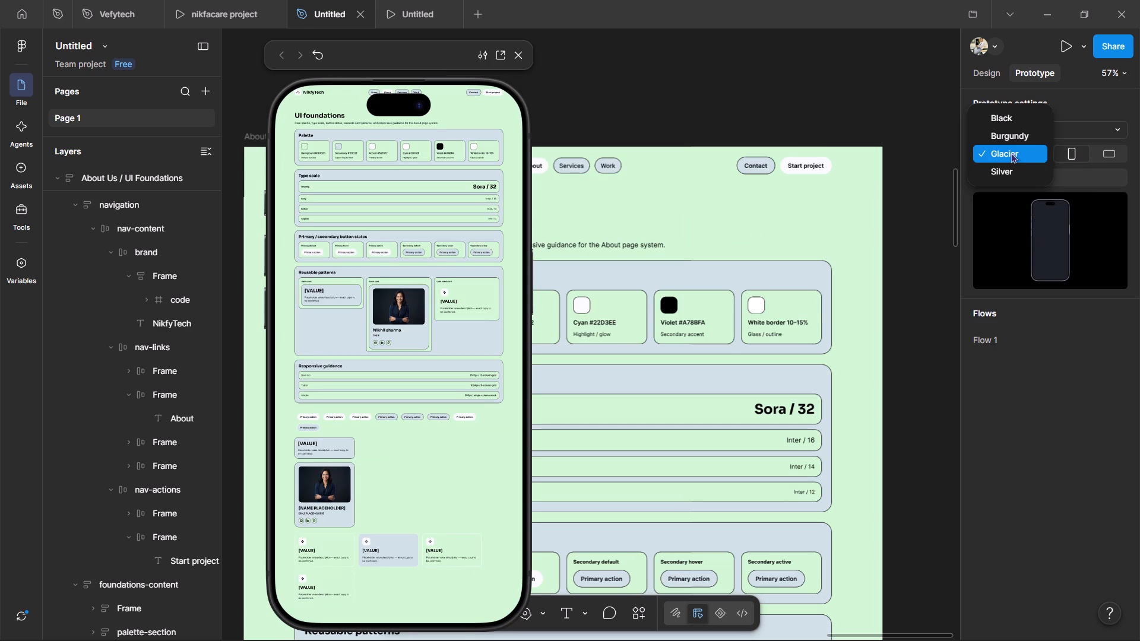
left_click(1000, 174)
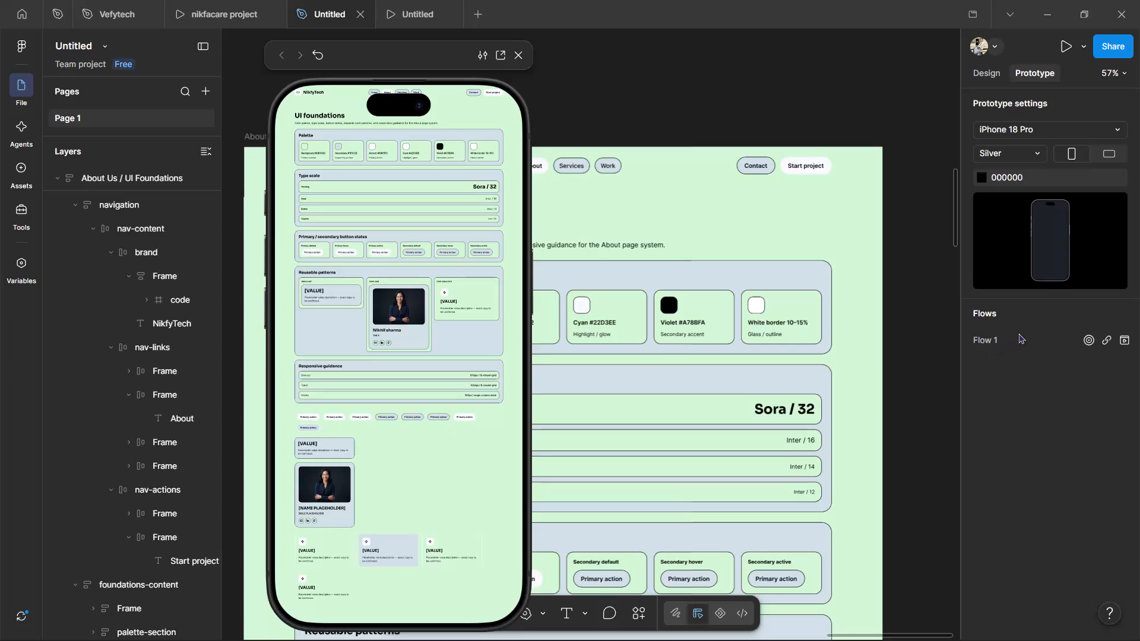
Set the prototype device to MacBook Pro 14".
left_click(1024, 129)
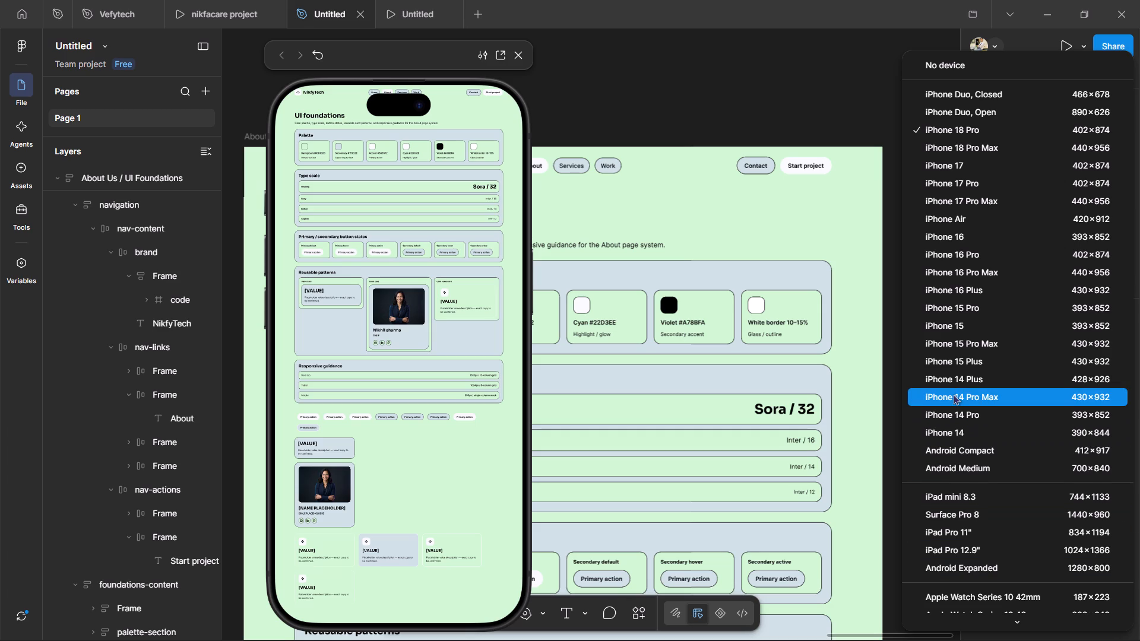
scroll(953, 394, "down", 3)
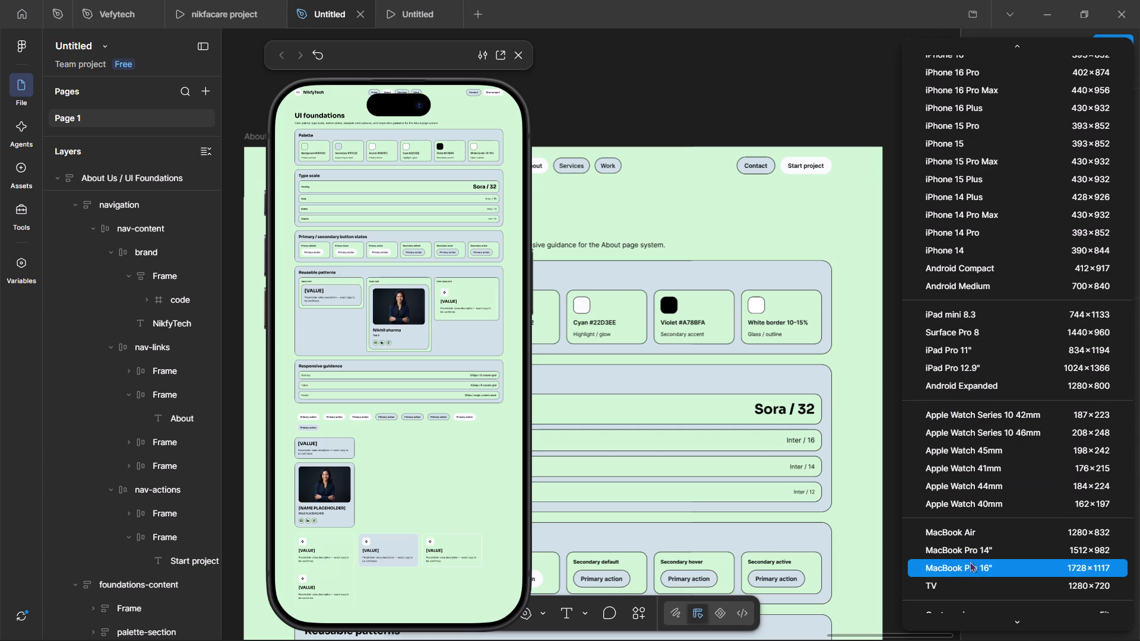
left_click(975, 554)
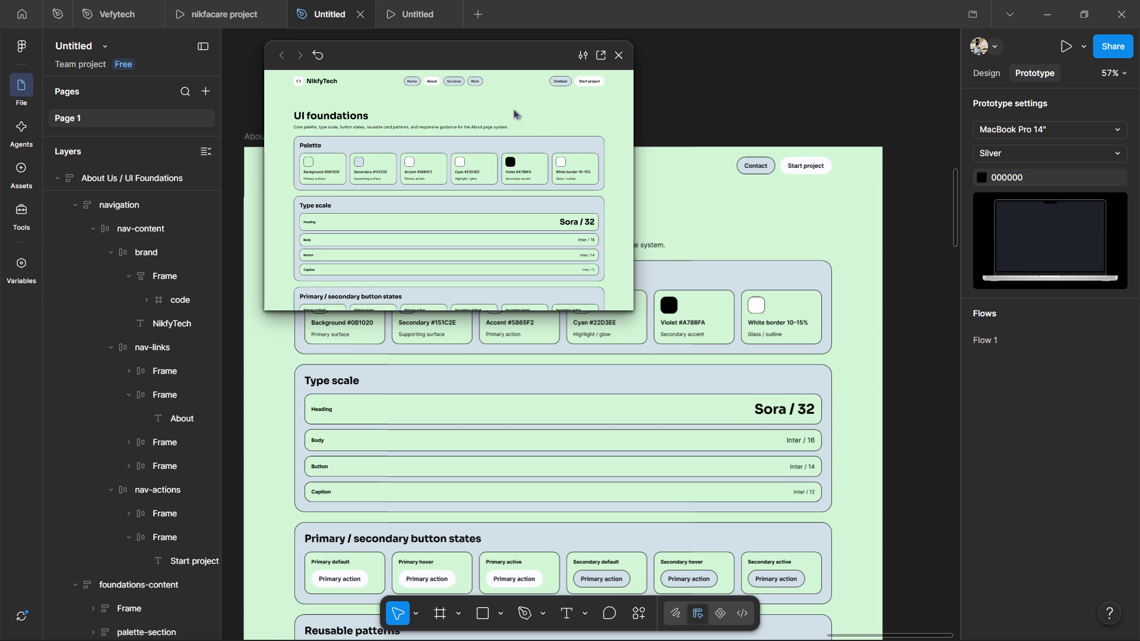
Review the whole UI Foundations page in the prototype preview, from header to footer, and close the preview.
scroll(503, 137, "up", 1)
scroll(503, 137, "down", 4)
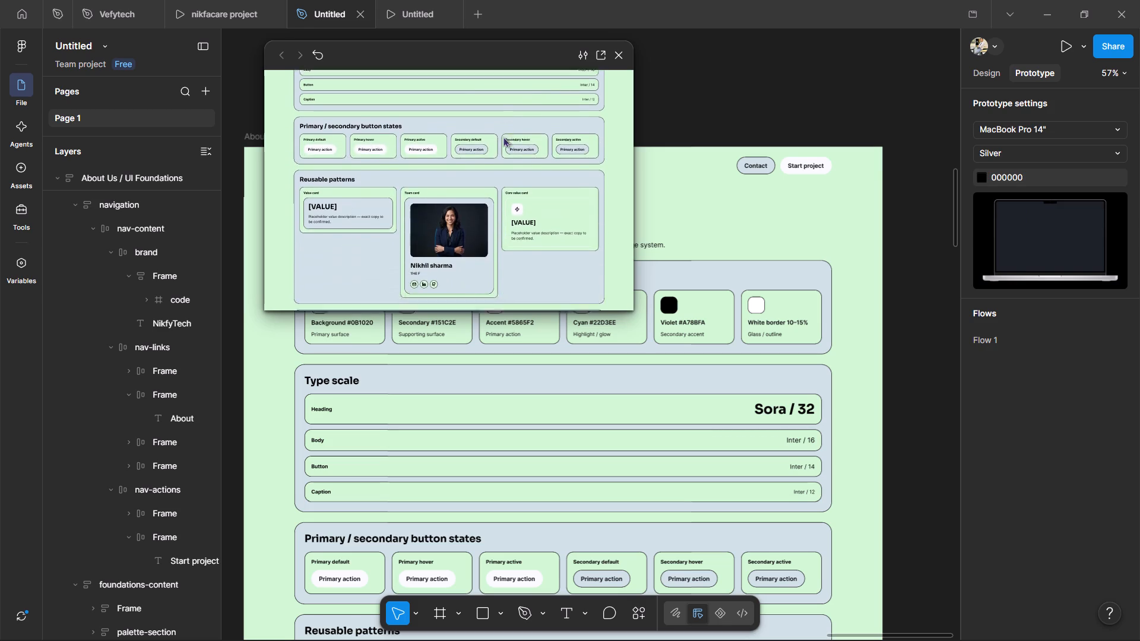
scroll(503, 137, "down", 5)
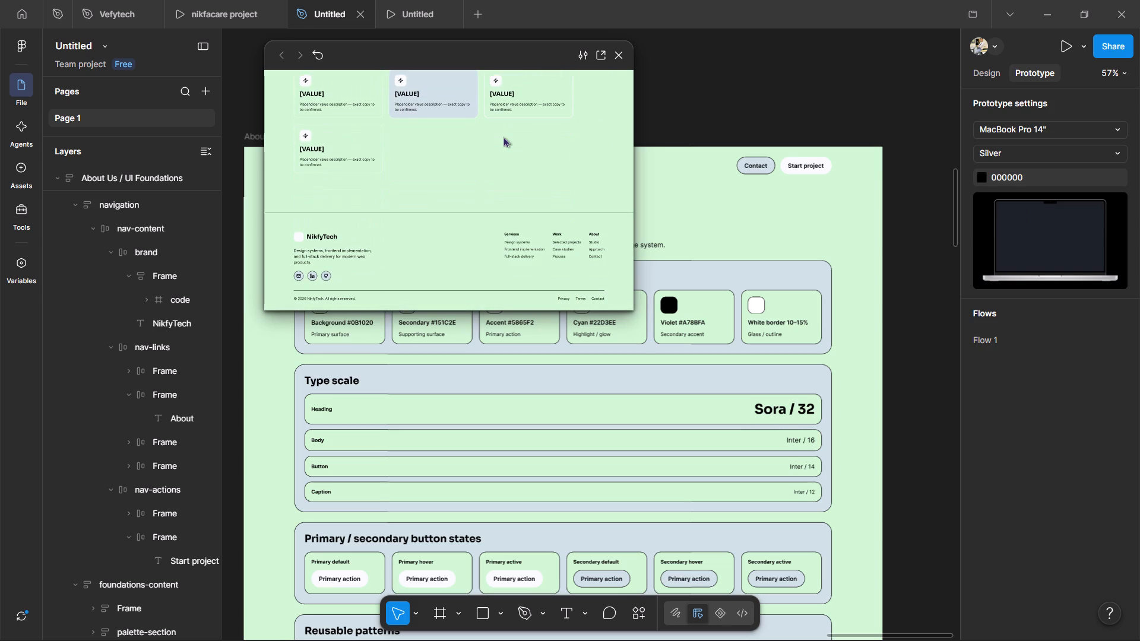
scroll(503, 137, "down", 2)
scroll(503, 137, "up", 10)
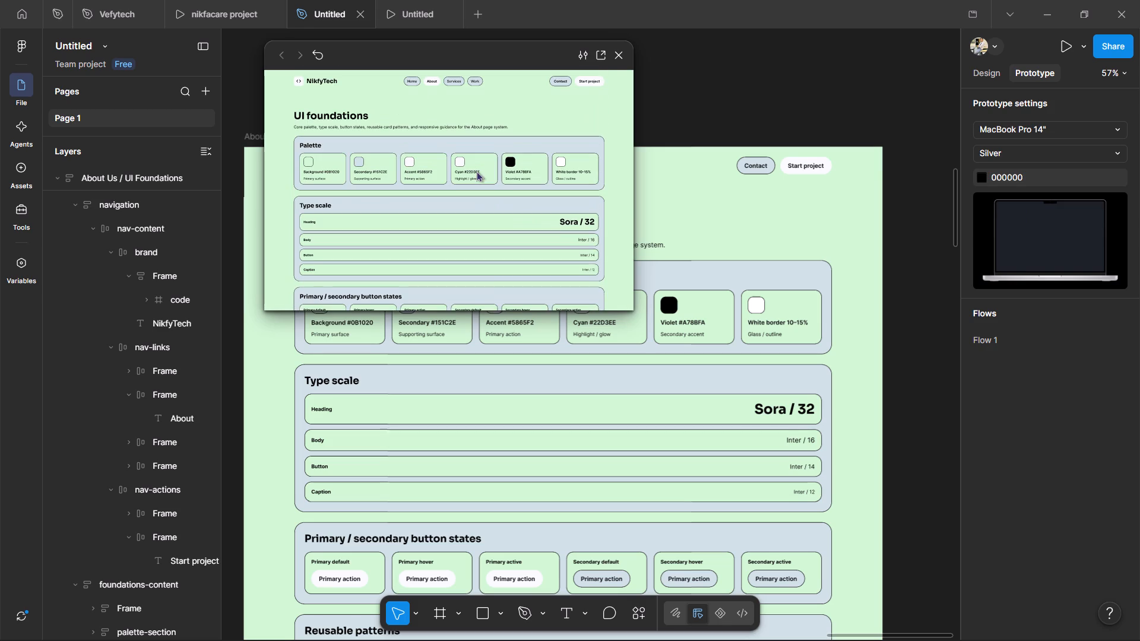
scroll(476, 171, "up", 2)
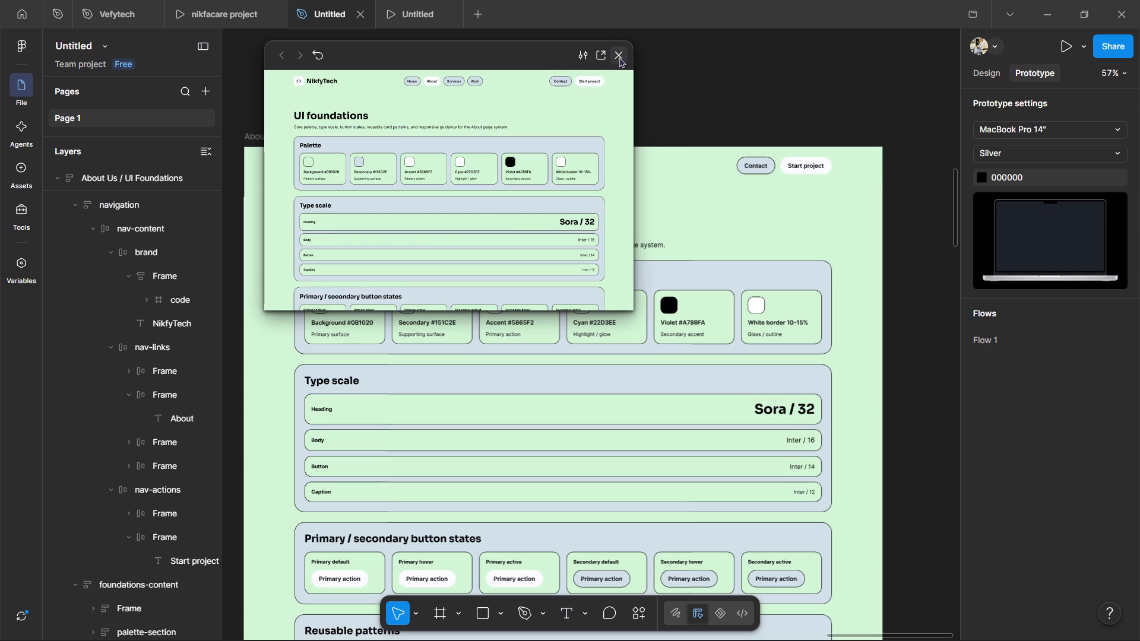
left_click(621, 61)
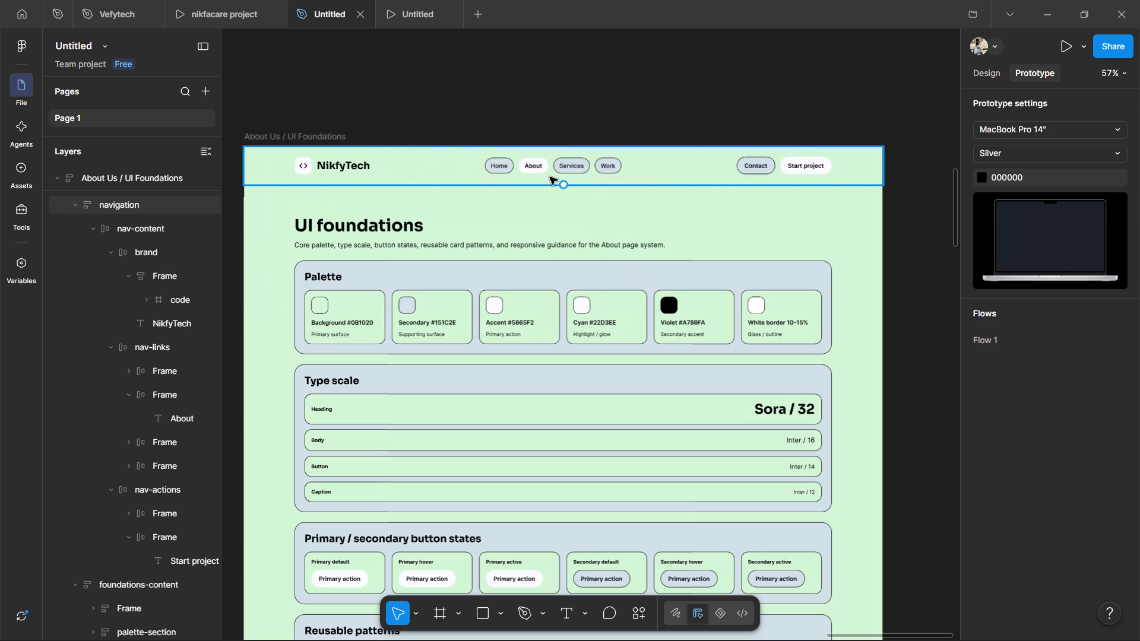
Change the fill of the navigation bar in the About Us / UI Foundations frame to a stronger light green, 7DF289.
left_click(550, 177)
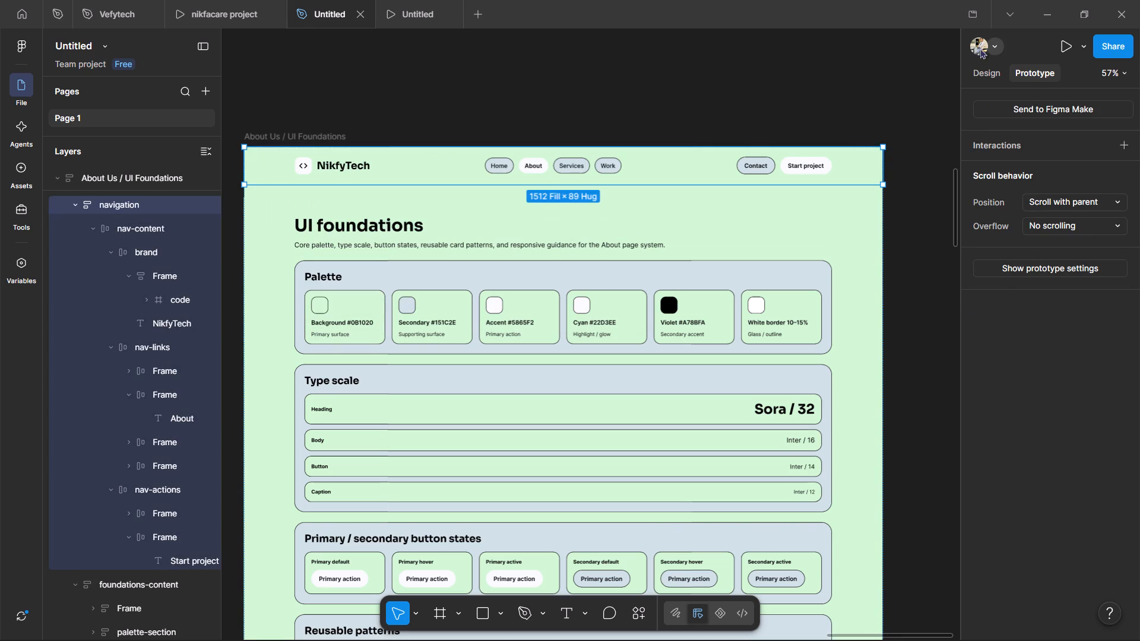
left_click(979, 69)
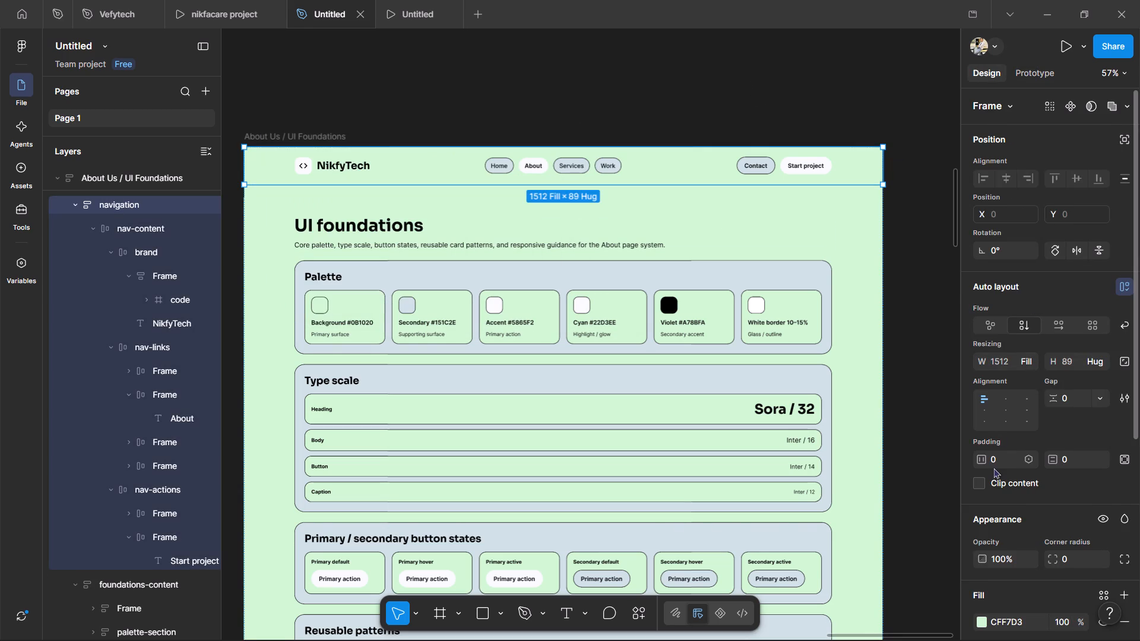
scroll(993, 468, "down", 1)
left_click(978, 562)
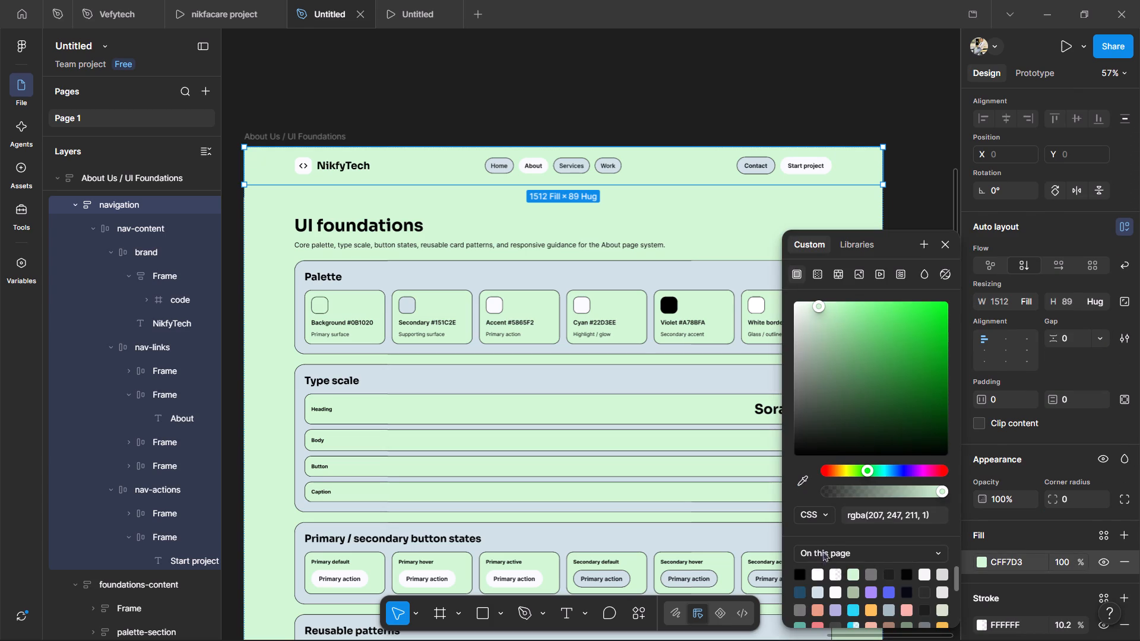
left_click(831, 310)
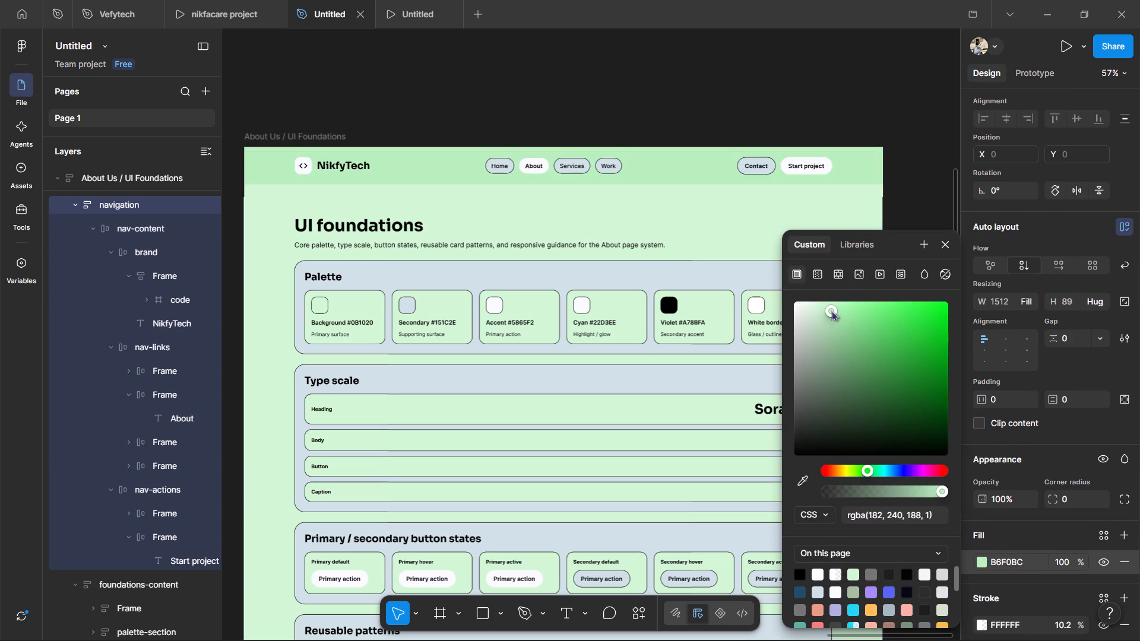
left_click(841, 310)
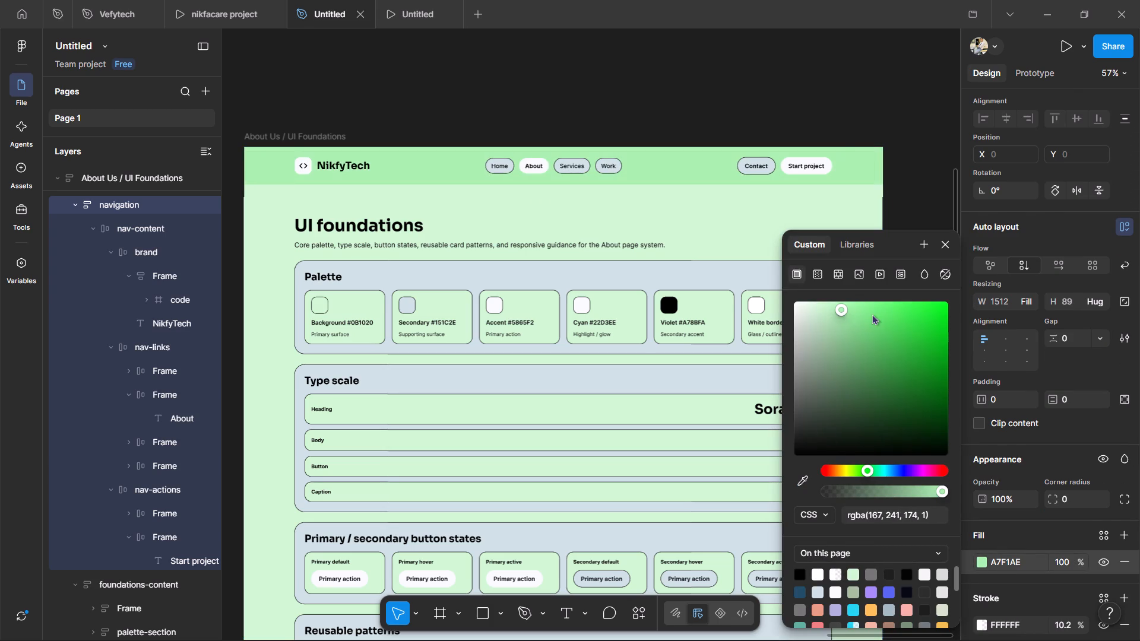
left_click(872, 314)
left_click(892, 332)
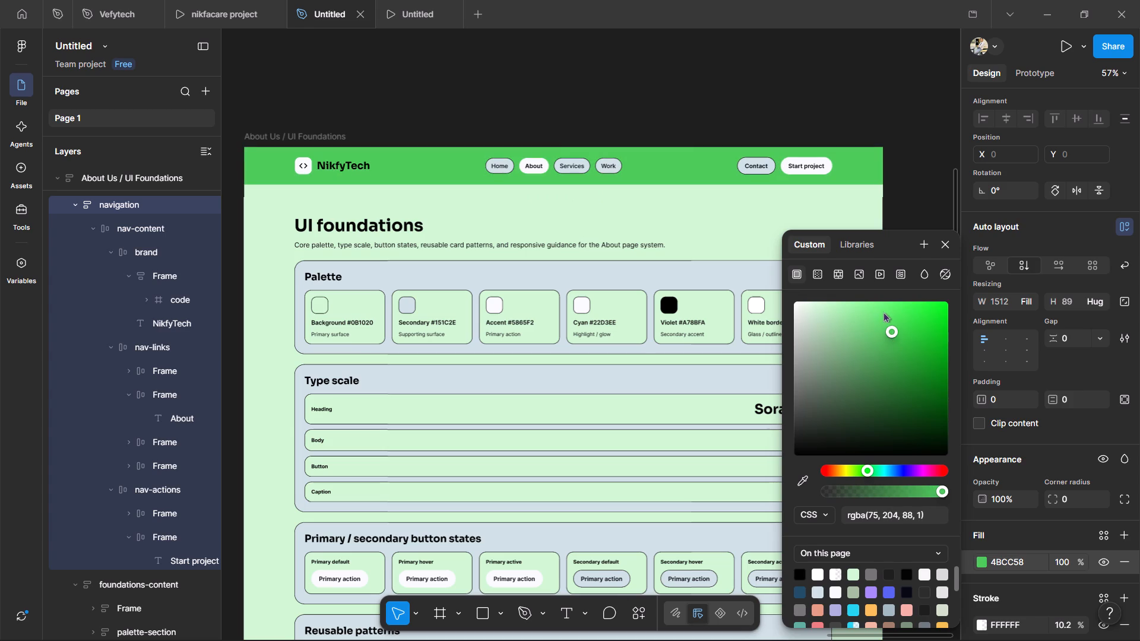
left_click(869, 309)
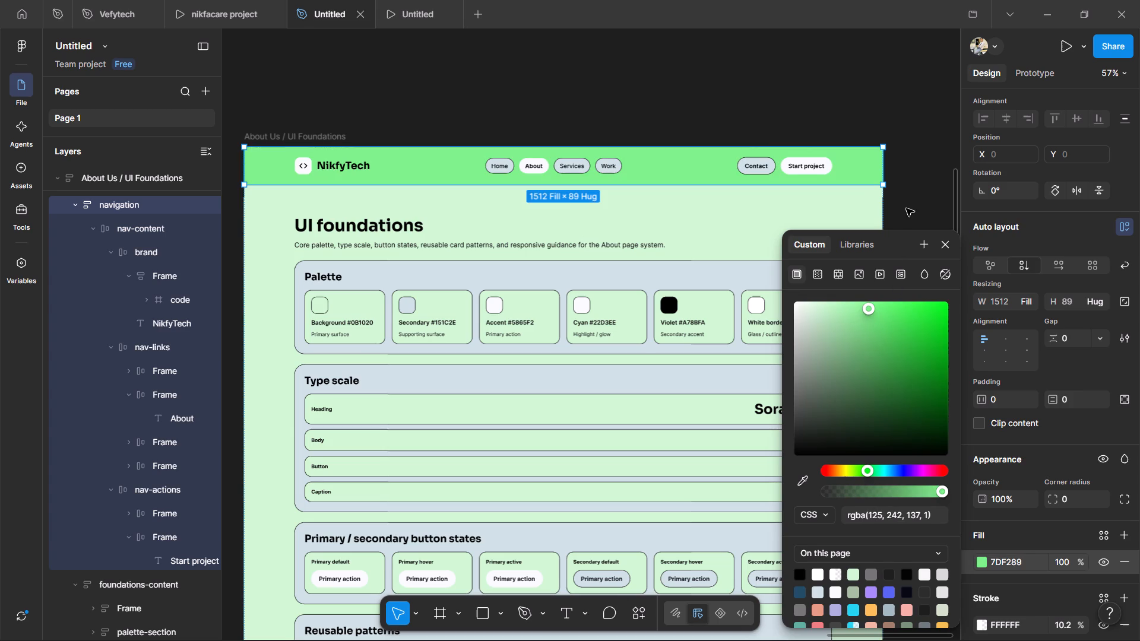
Look over the home, services, work and About Us frames across the canvas.
left_click(947, 246)
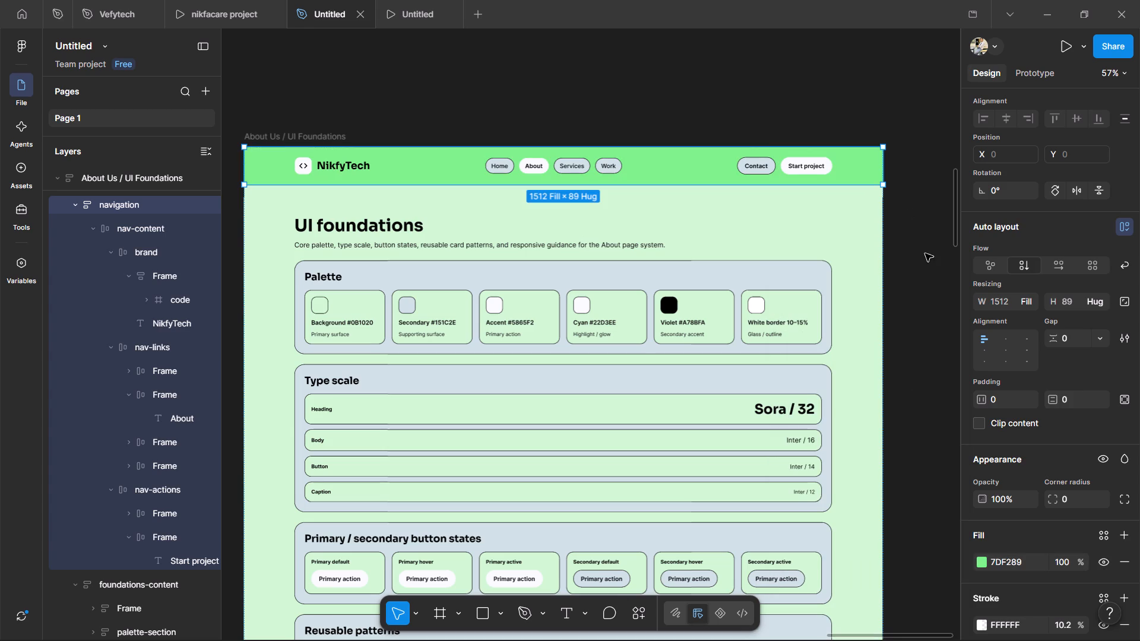
left_click(925, 253)
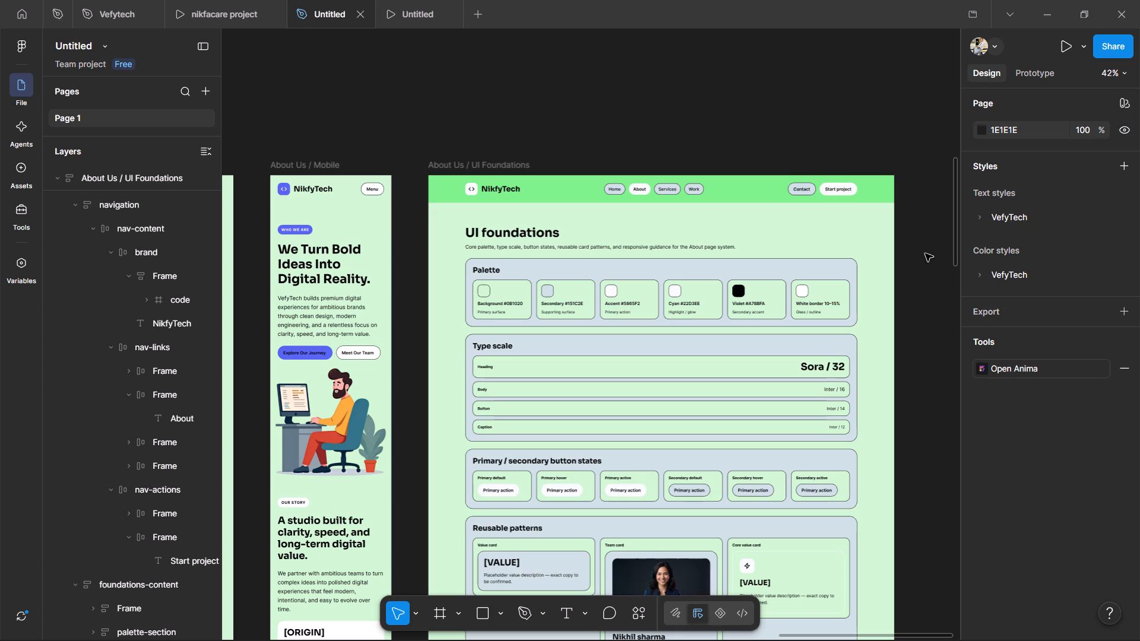
left_click(925, 253)
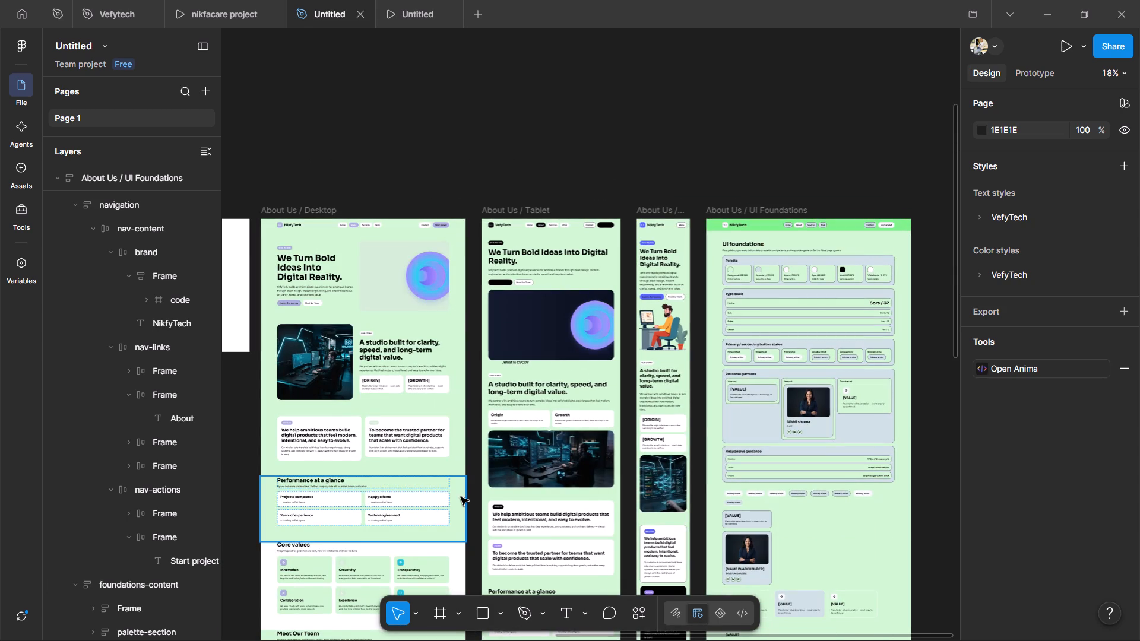
scroll(461, 497, "right", 1)
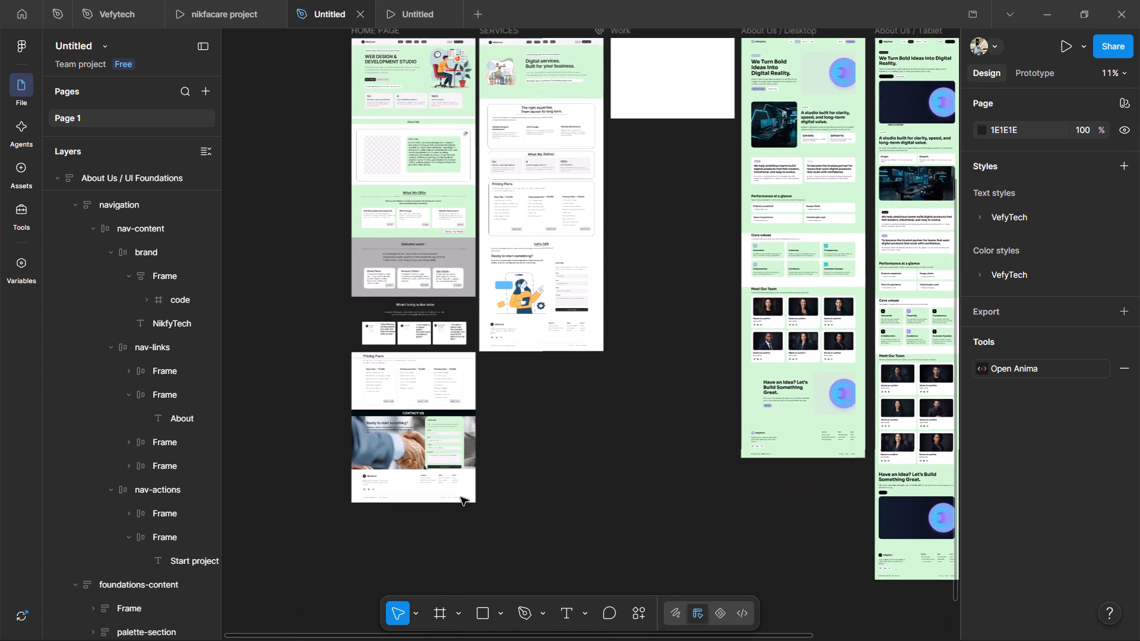
scroll(461, 497, "right", 2)
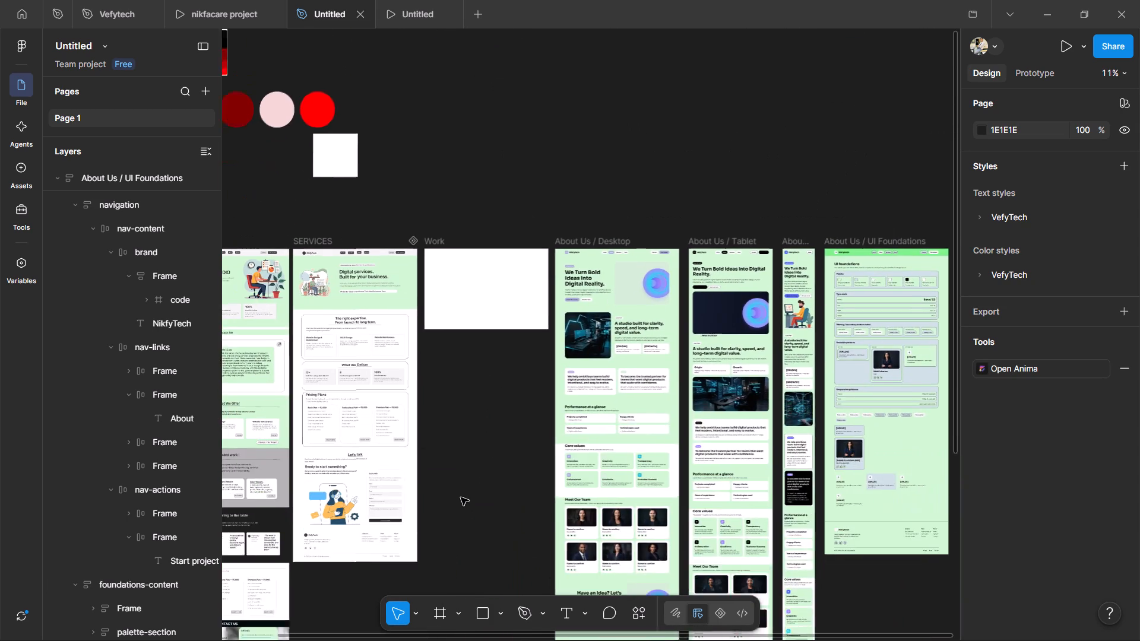
scroll(461, 497, "right", 1)
scroll(461, 497, "left", 2)
scroll(461, 497, "up", 1)
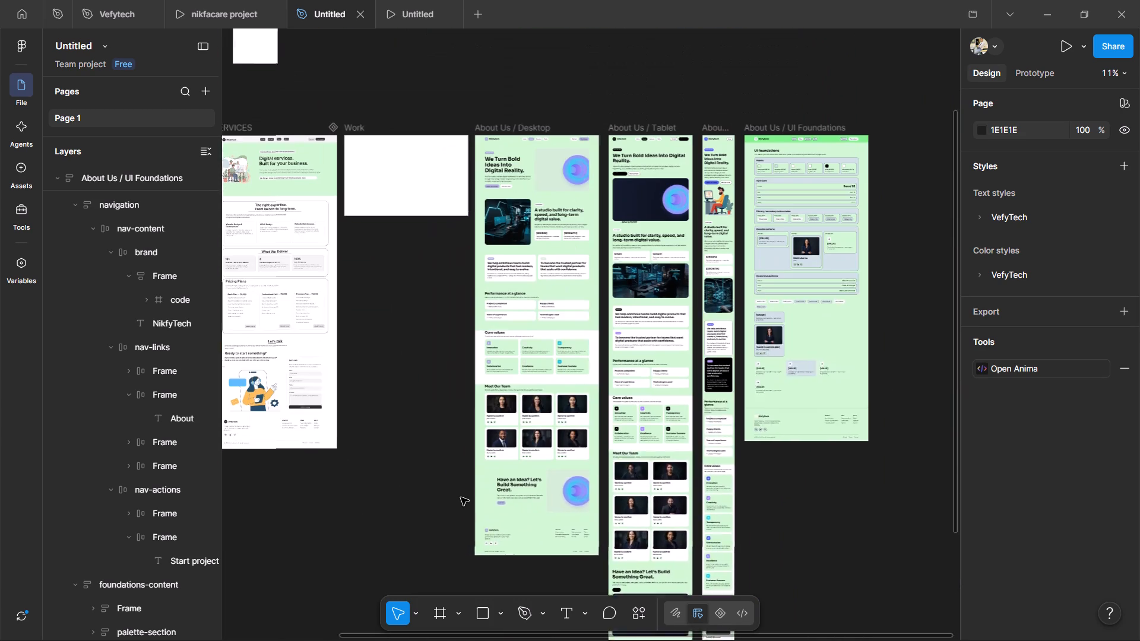
scroll(461, 497, "up", 1)
scroll(461, 497, "right", 4)
scroll(461, 497, "up", 1)
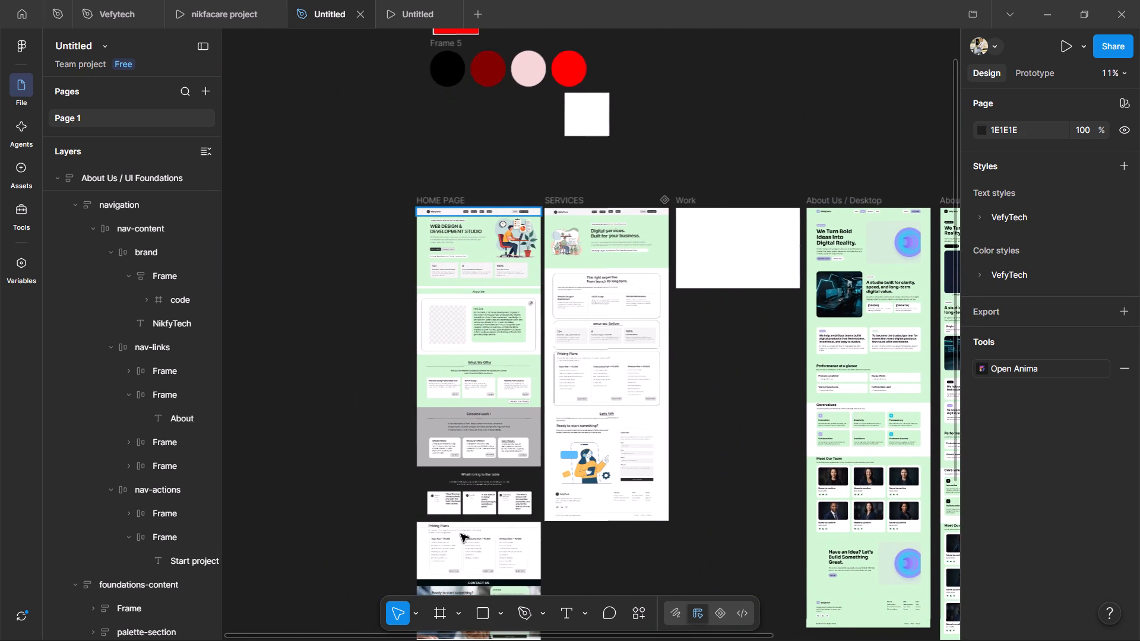
scroll(461, 534, "up", 5)
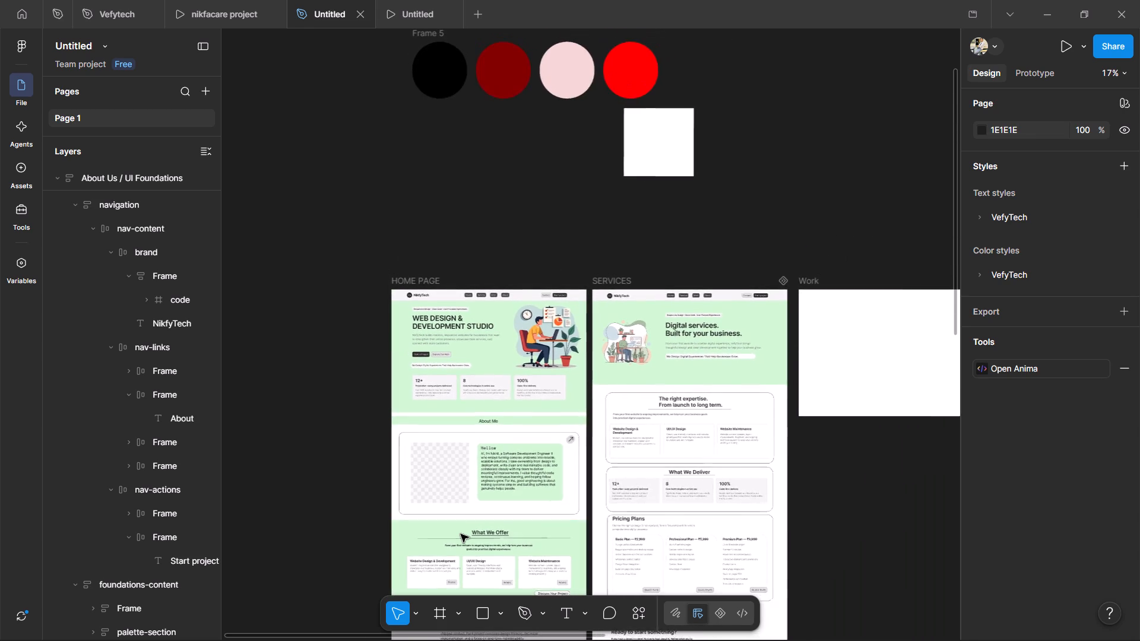
Create a MacBook Pro 14" frame, 1512 × 982, and place it beside the About Us / UI Foundations frame, tops roughly aligned.
scroll(461, 534, "right", 3)
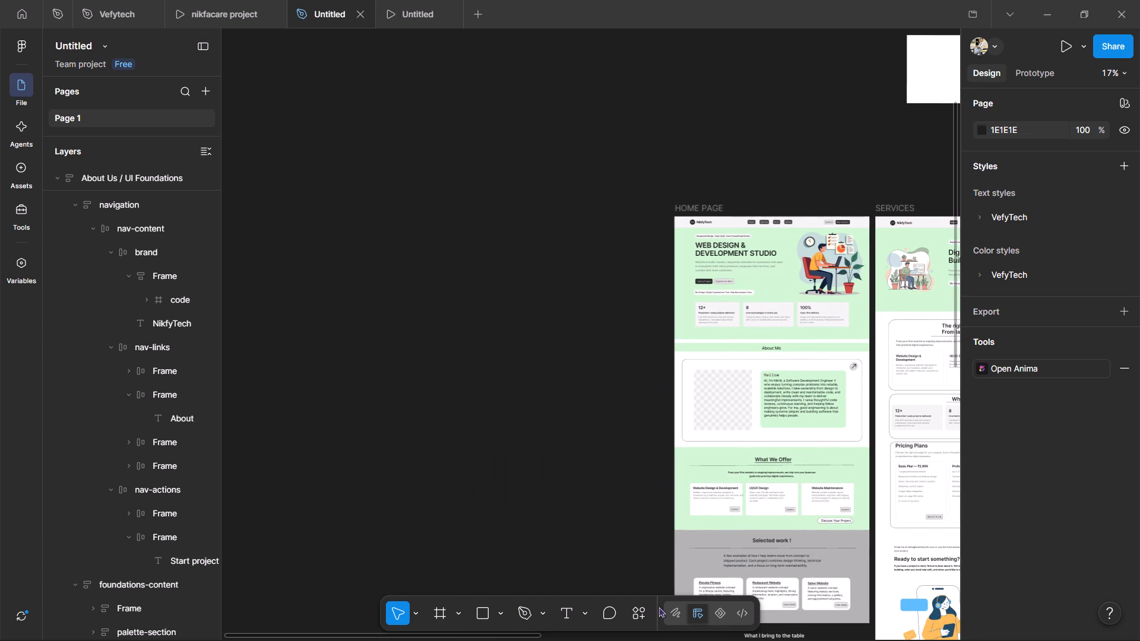
scroll(651, 575, "left", 11)
scroll(651, 575, "down", 1)
scroll(651, 575, "right", 1)
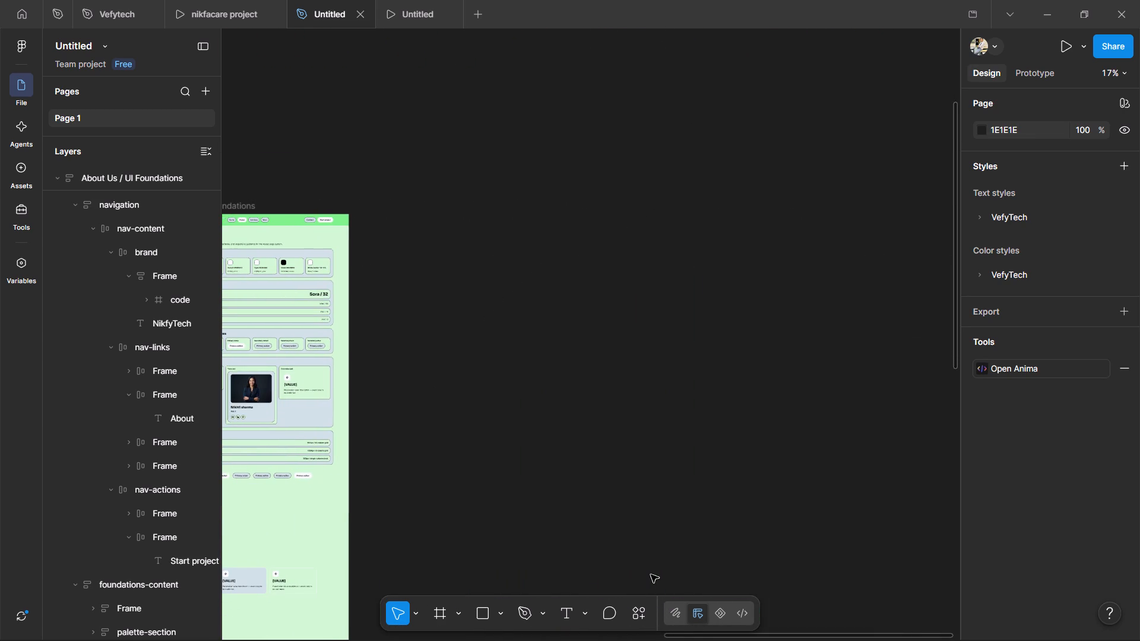
left_click(444, 617)
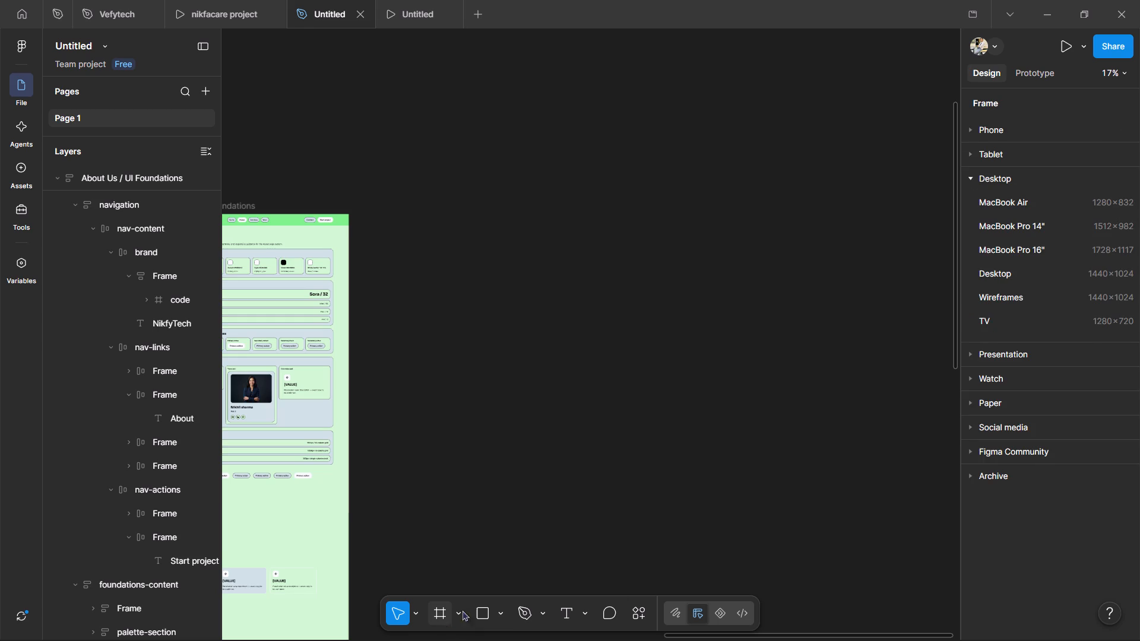
left_click(998, 229)
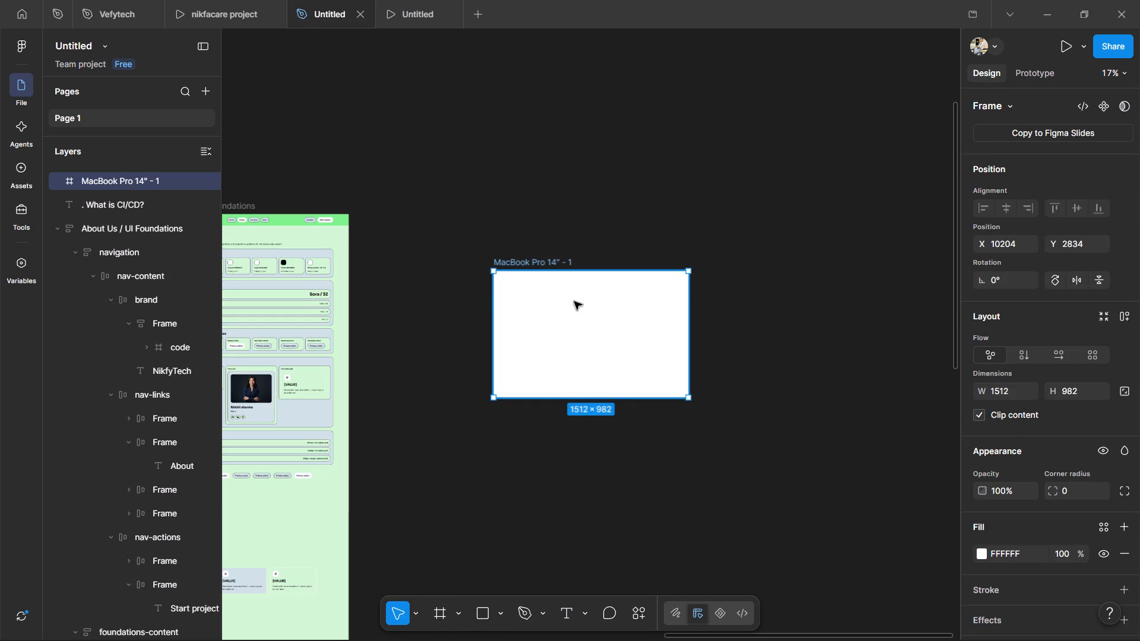
left_click_drag(574, 302, 448, 240)
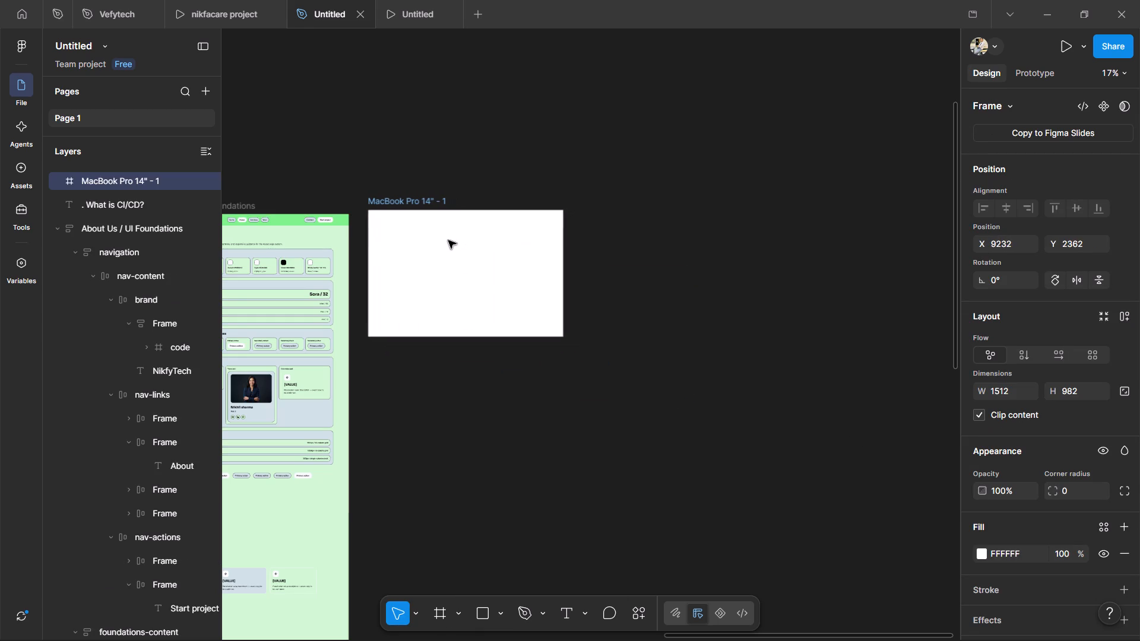
left_click_drag(448, 240, 448, 246)
Rename the new MacBook Pro 14" frame as about me.
double_click(413, 202)
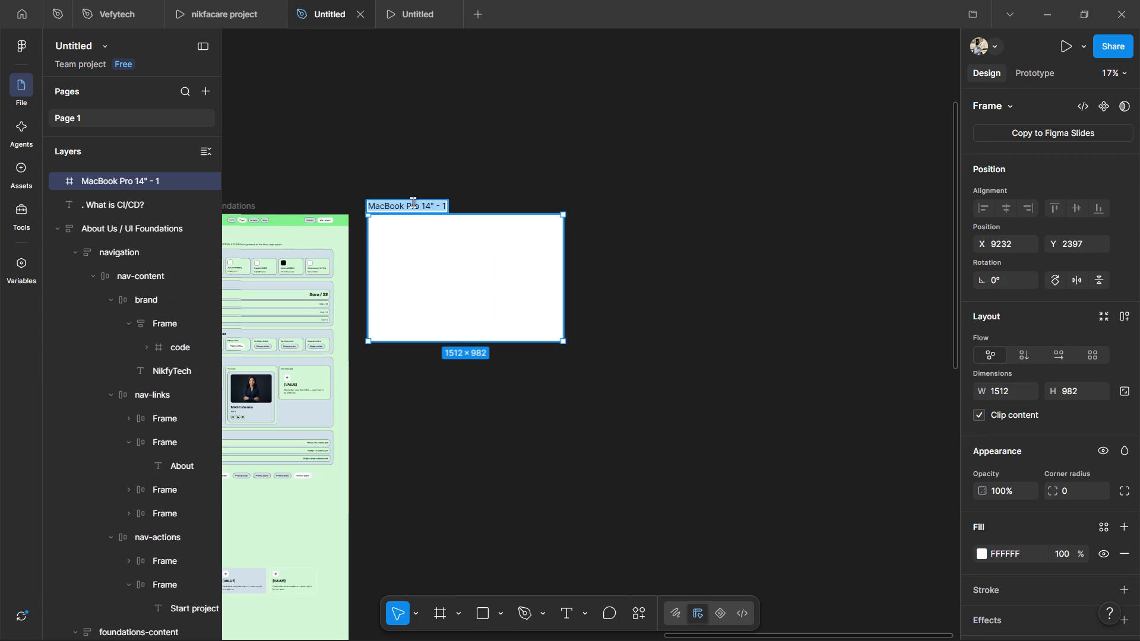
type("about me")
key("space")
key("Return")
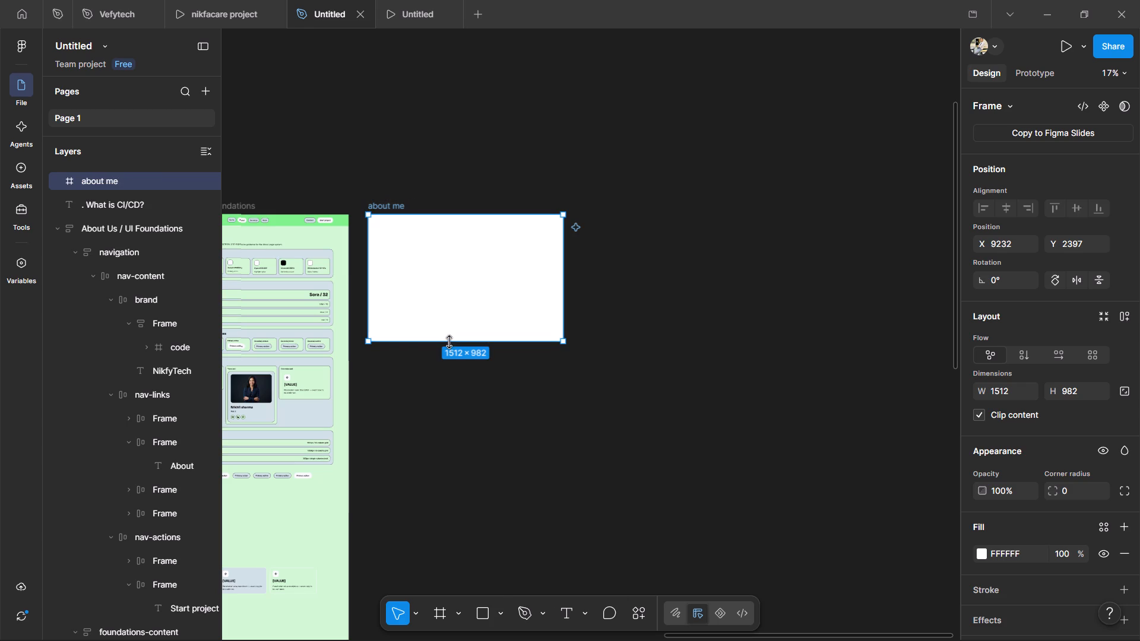
Extend the about me frame downward to a height of about 4097, keeping the width at 1512.
left_click_drag(449, 343, 441, 570)
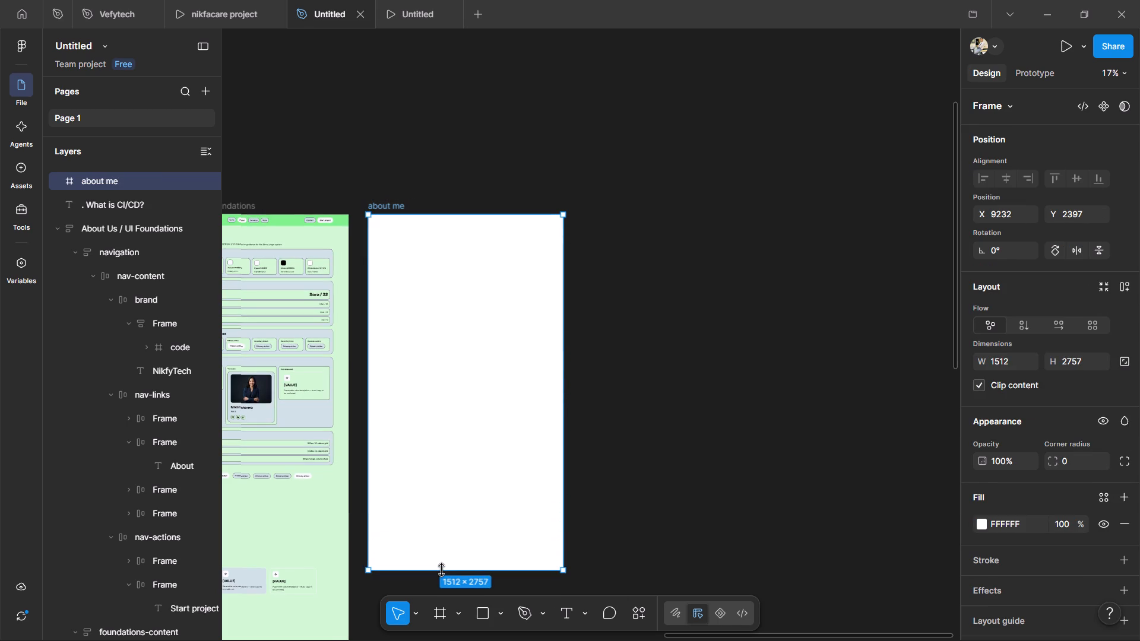
left_click_drag(441, 570, 417, 640)
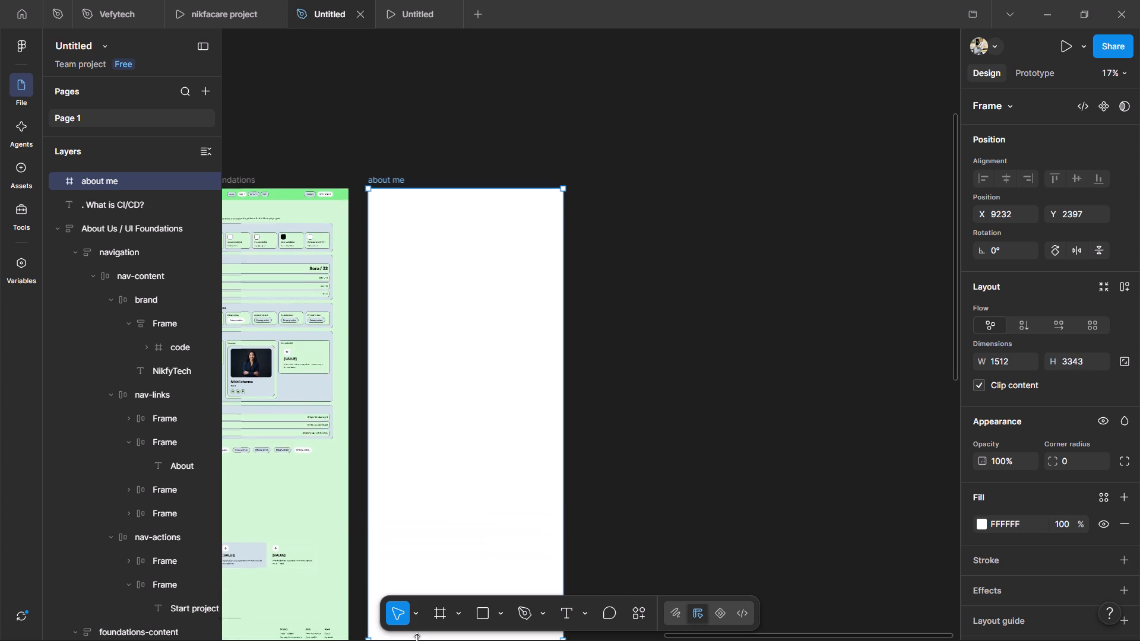
left_click_drag(417, 640, 433, 572)
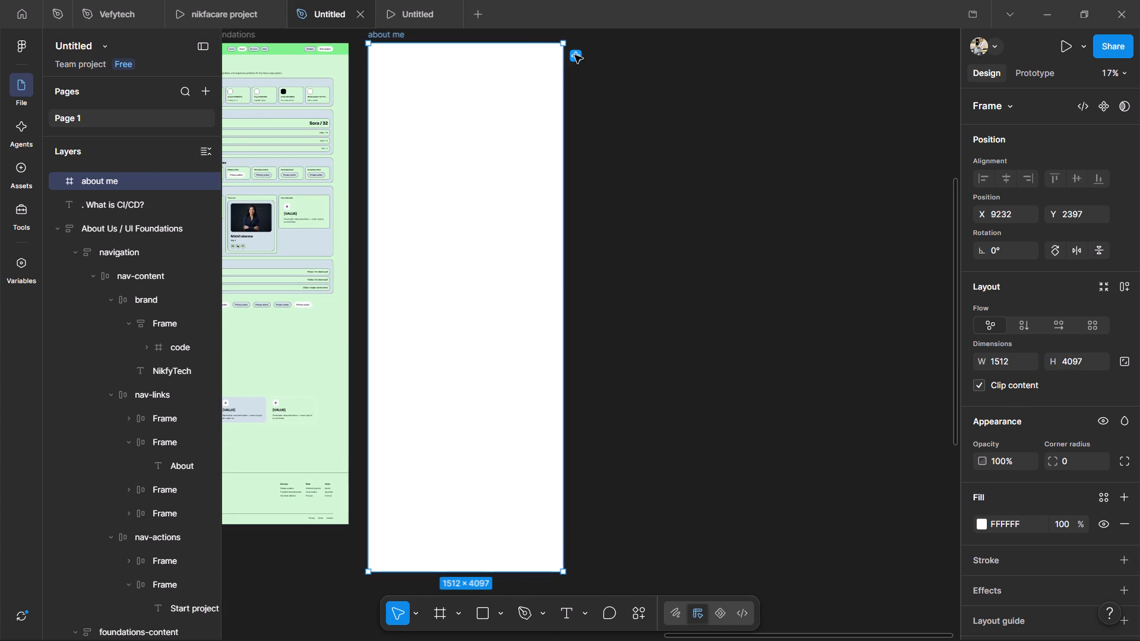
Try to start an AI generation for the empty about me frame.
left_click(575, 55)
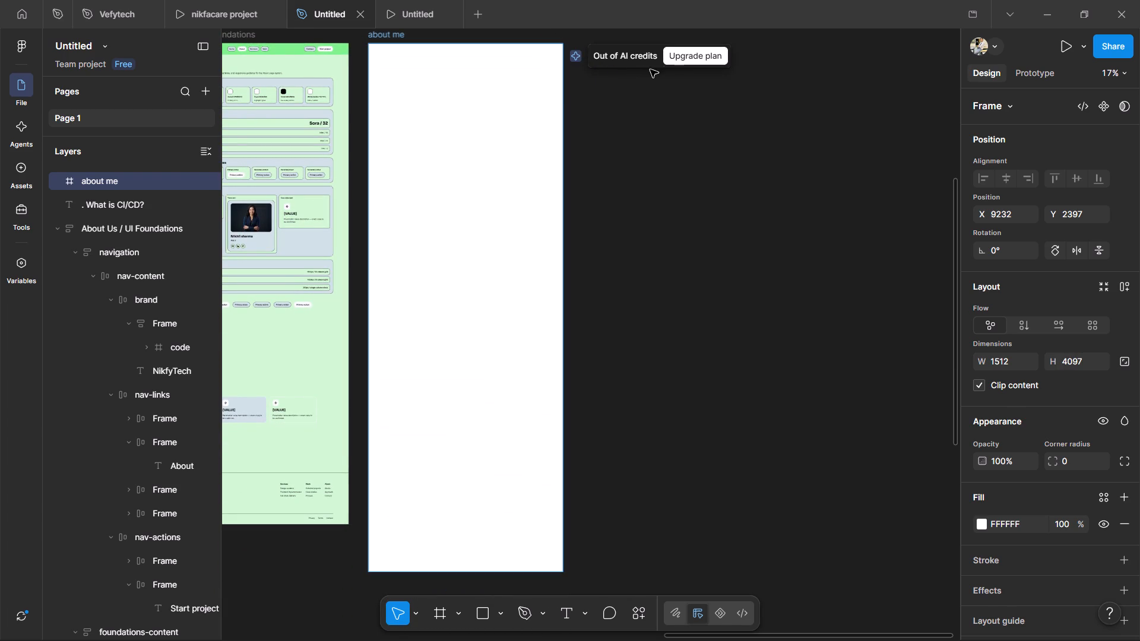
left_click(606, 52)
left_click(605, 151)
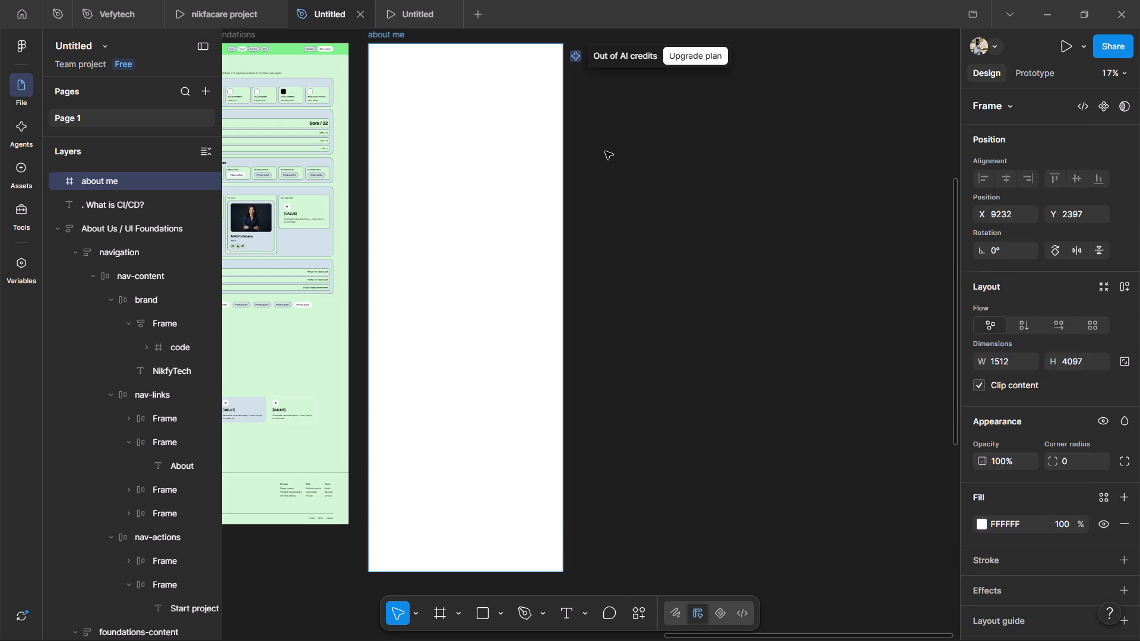